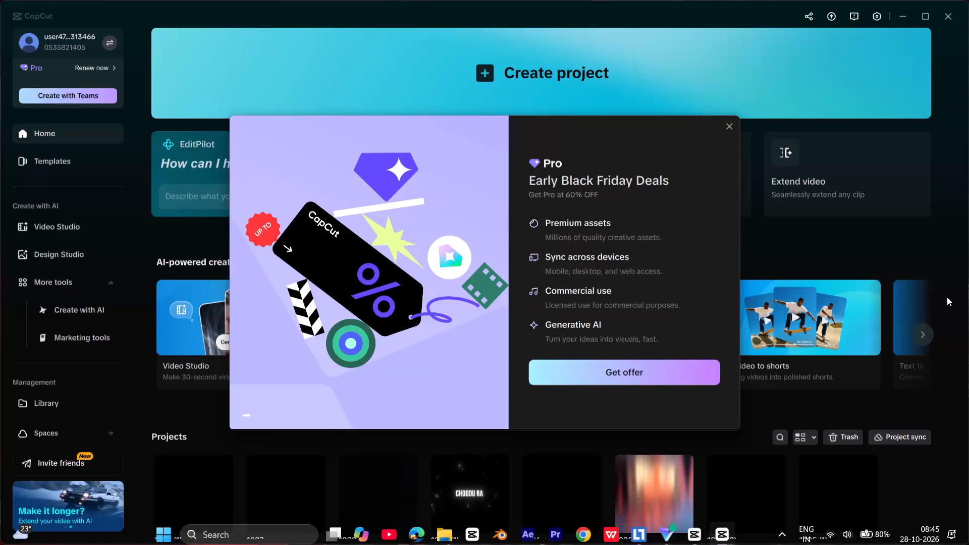
Dismiss the promotional offer and the version-update notice, and create a new video project.
click(728, 117)
scroll(533, 443, down, 2)
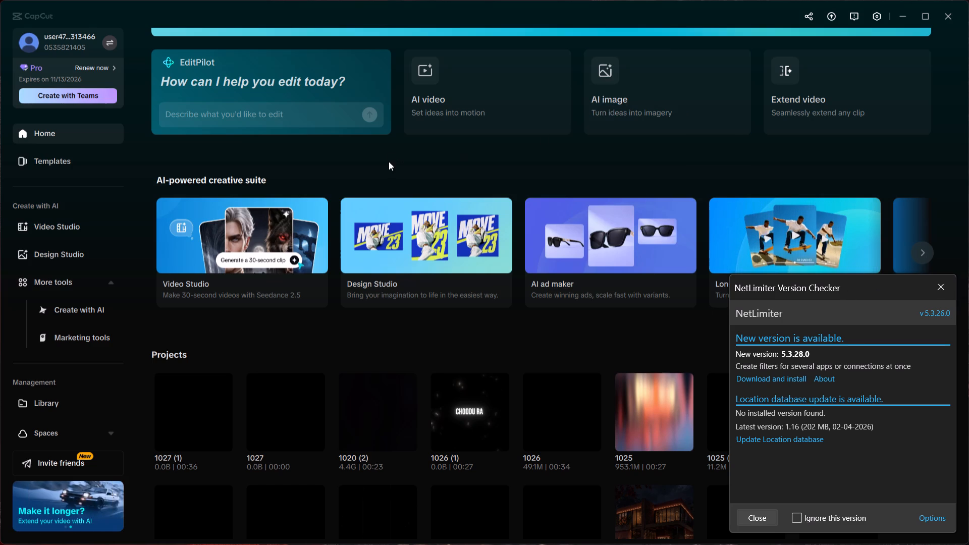
click(950, 294)
scroll(546, 330, up, 5)
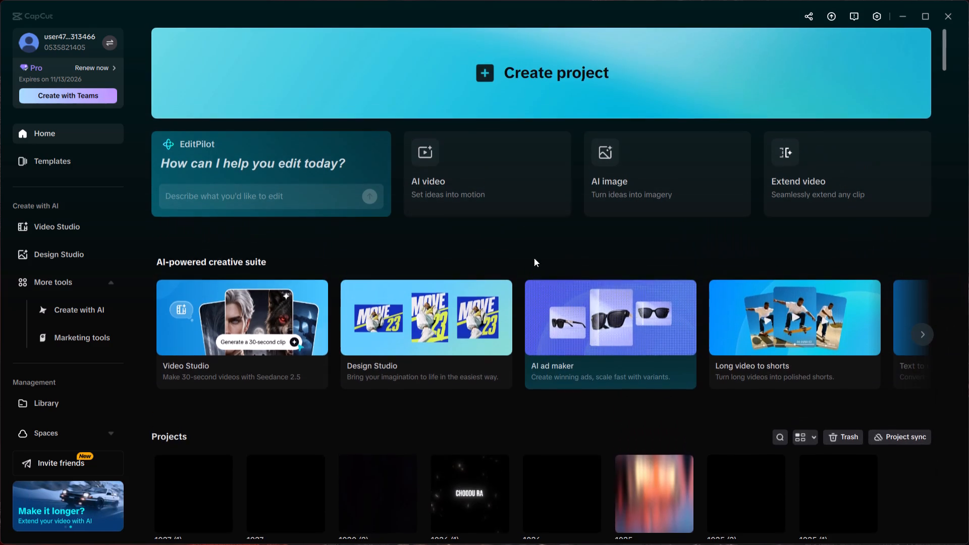
click(488, 66)
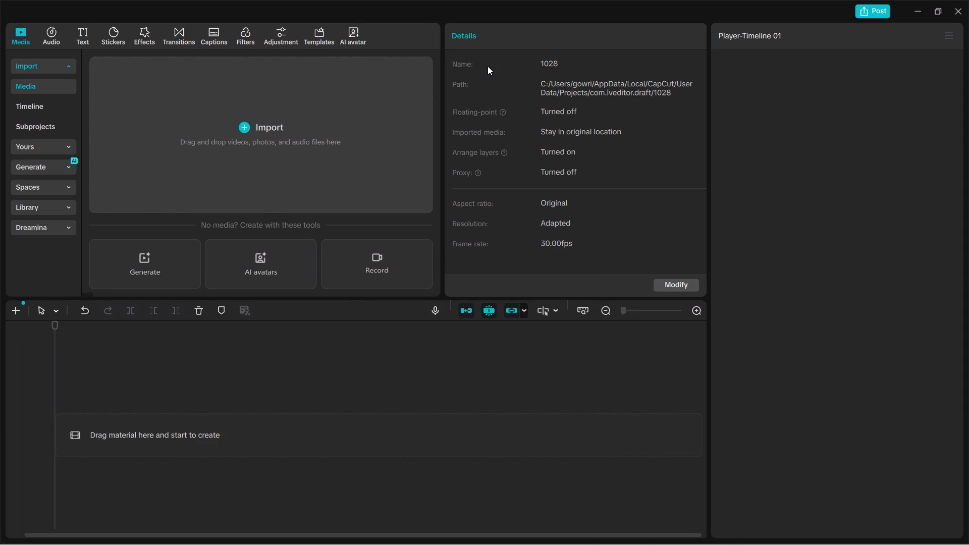
Import the whole "infusion" folder from the device, located in the clappin folder on drive KT SIR (D:).
click(278, 148)
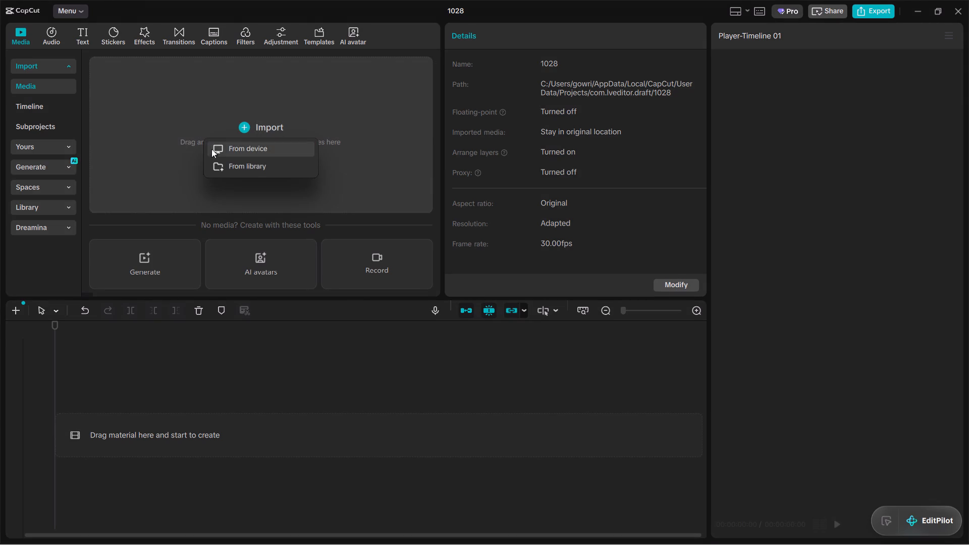
click(212, 151)
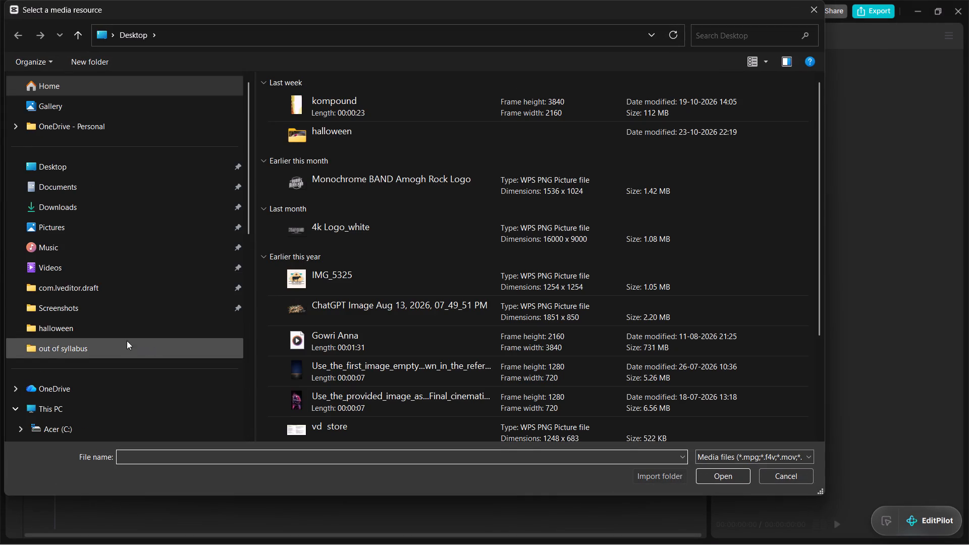
scroll(138, 381, down, 2)
click(122, 279)
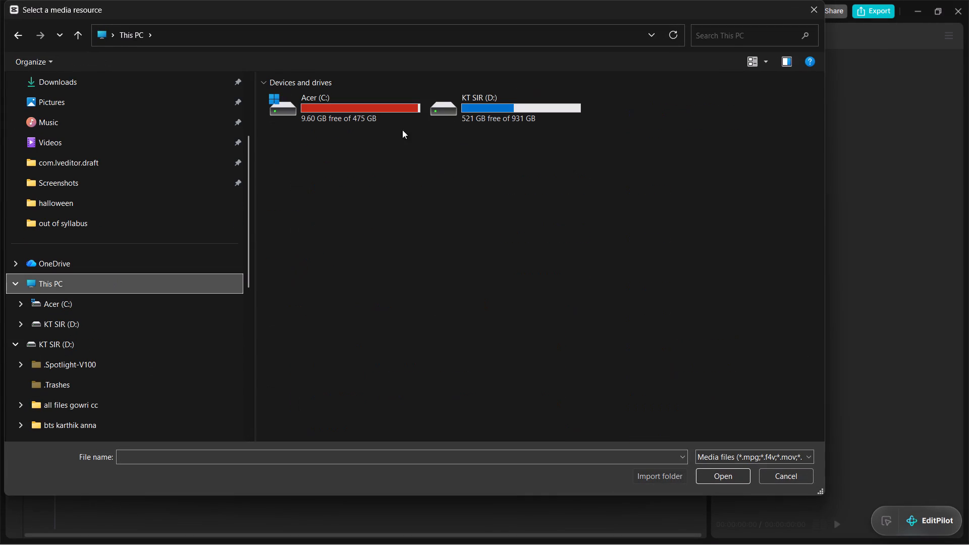
scroll(218, 409, down, 1)
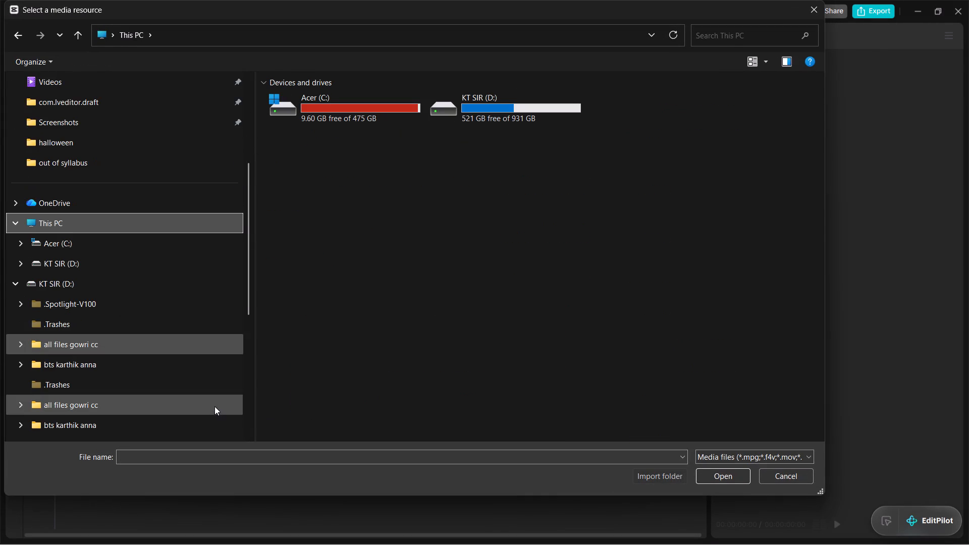
scroll(165, 377, down, 2)
click(121, 277)
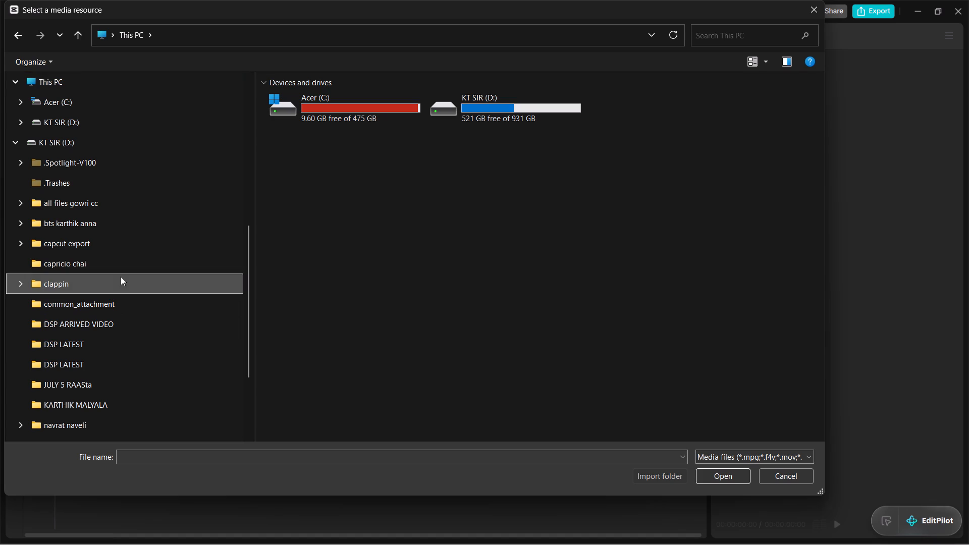
double_click(344, 190)
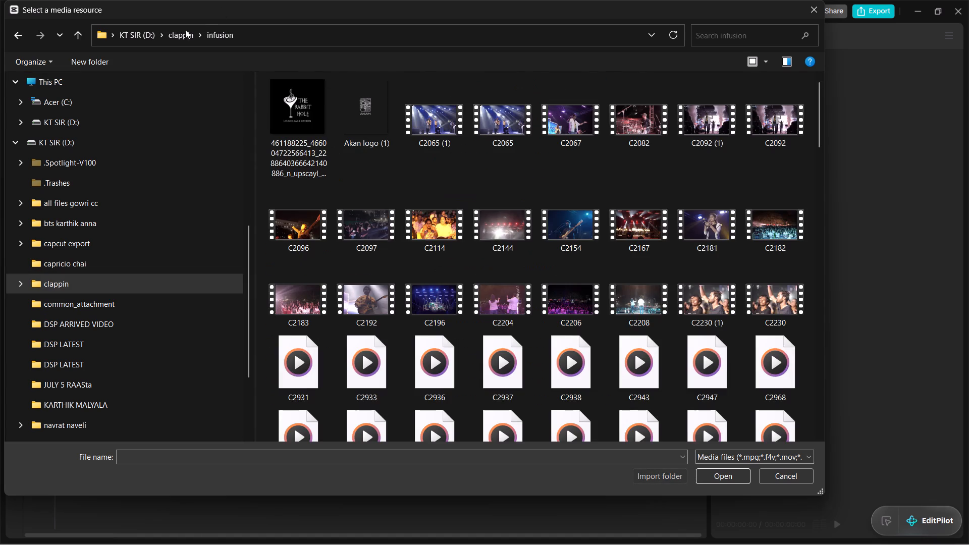
click(172, 40)
click(667, 475)
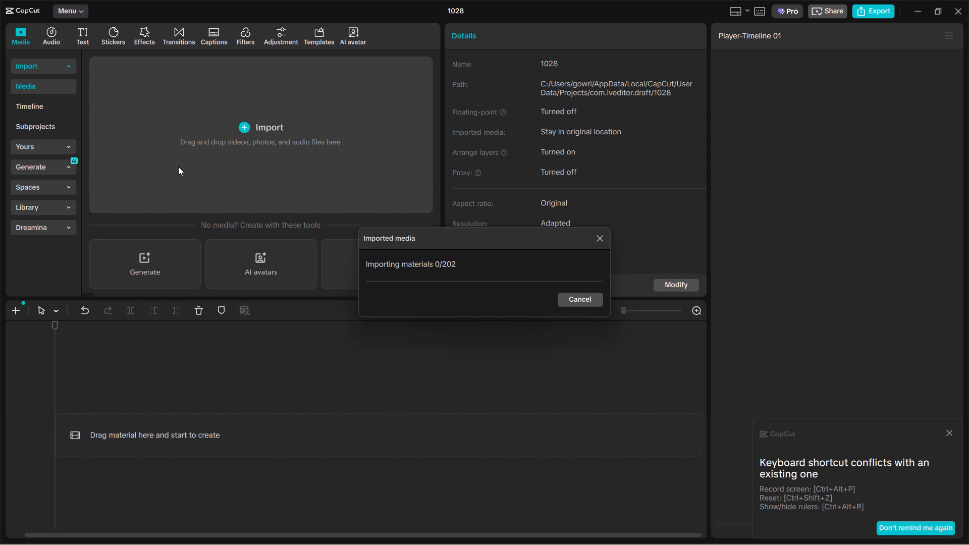
click(178, 167)
click(947, 433)
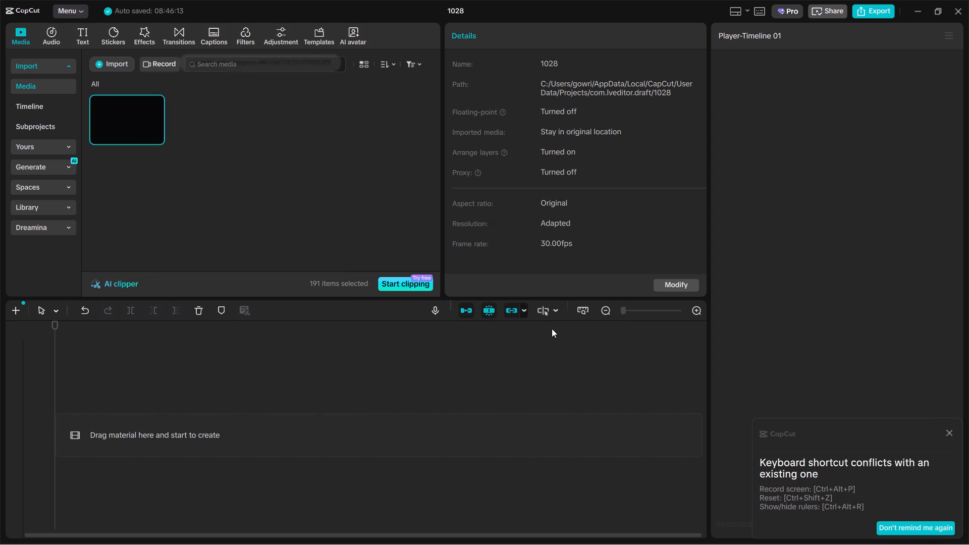
Import the whole "hartdart audience" folder from the clappin folder into the project media.
click(110, 62)
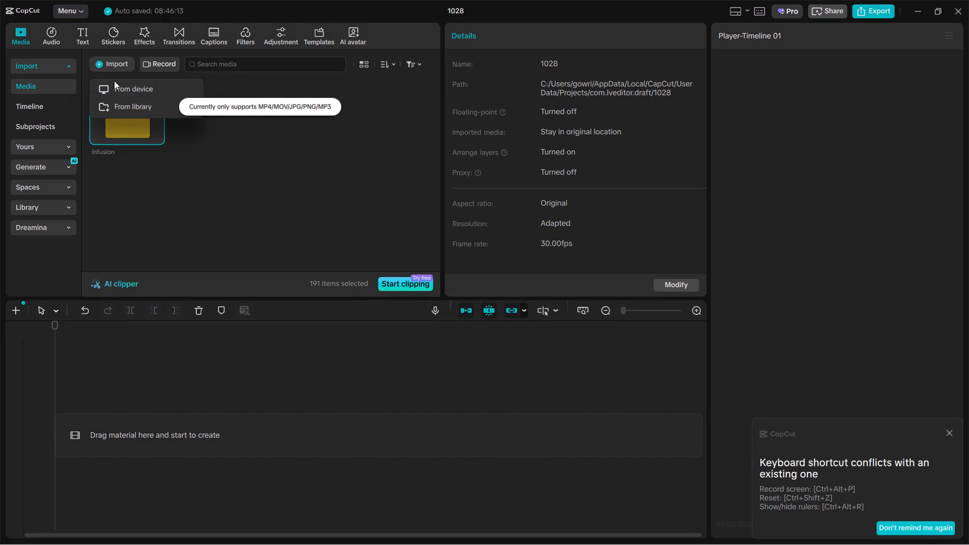
click(116, 88)
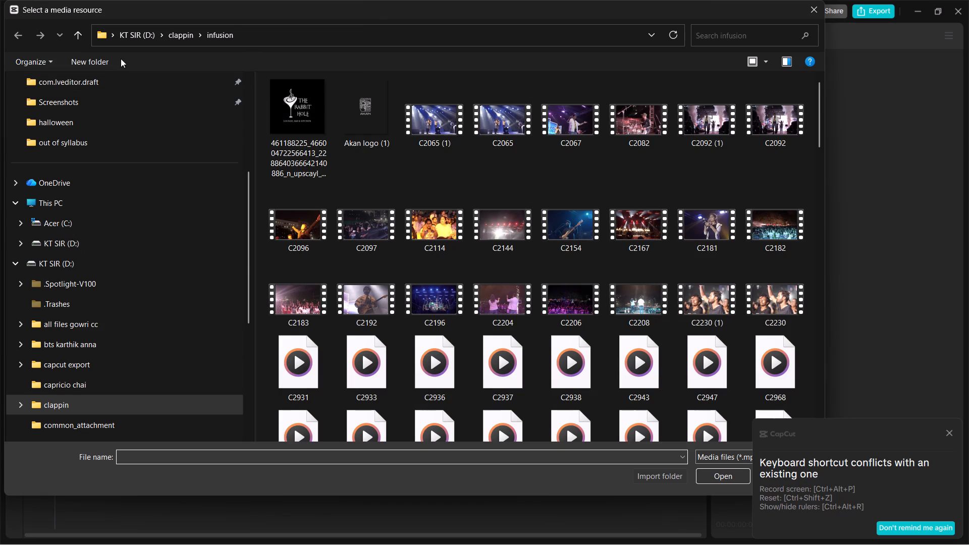
click(176, 42)
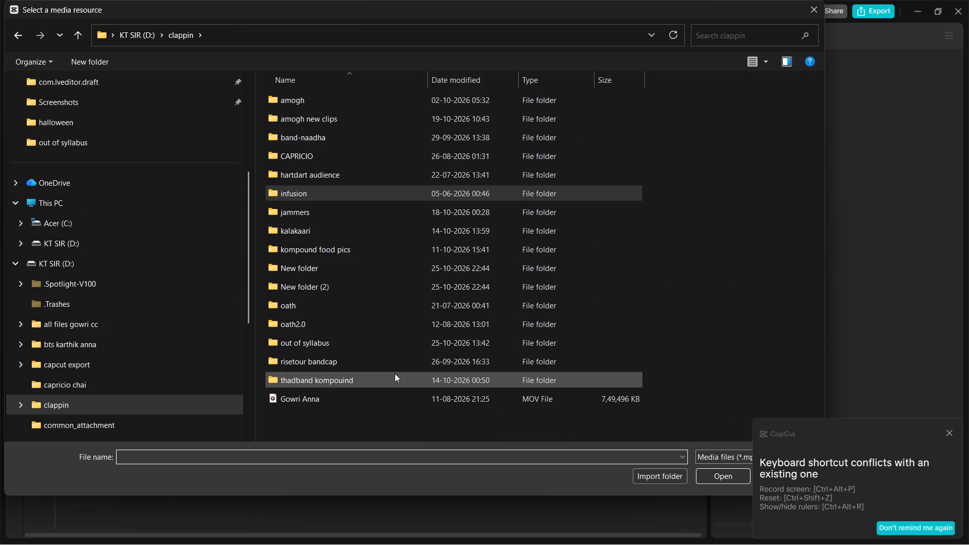
click(333, 130)
click(333, 167)
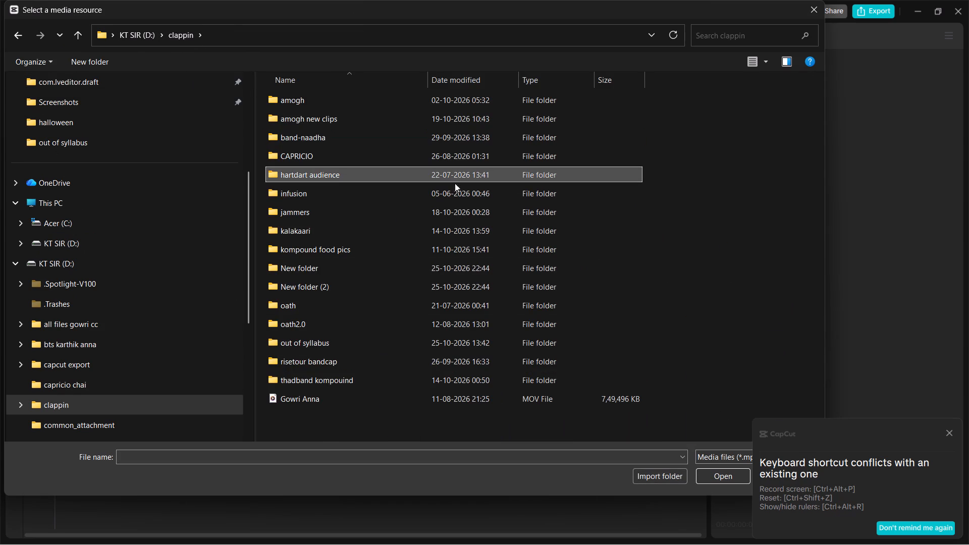
click(666, 473)
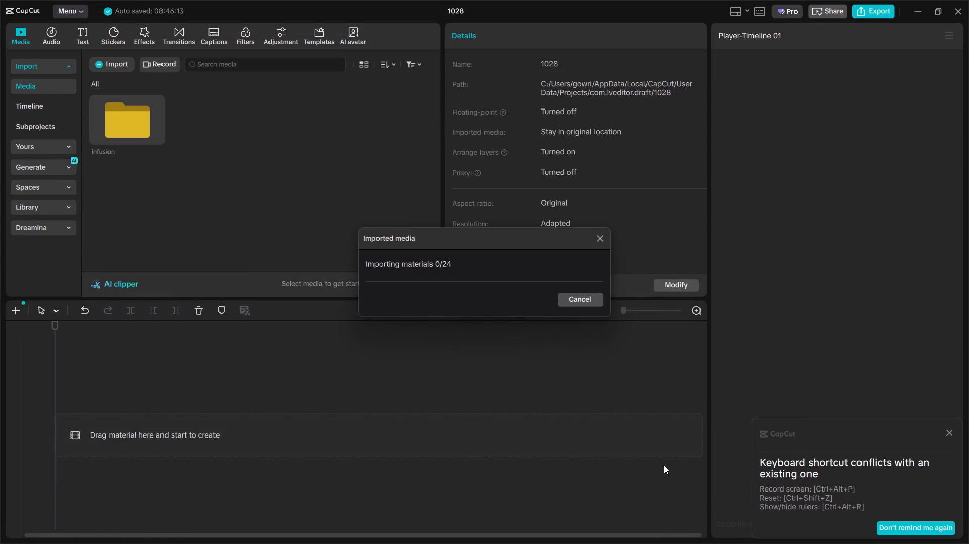
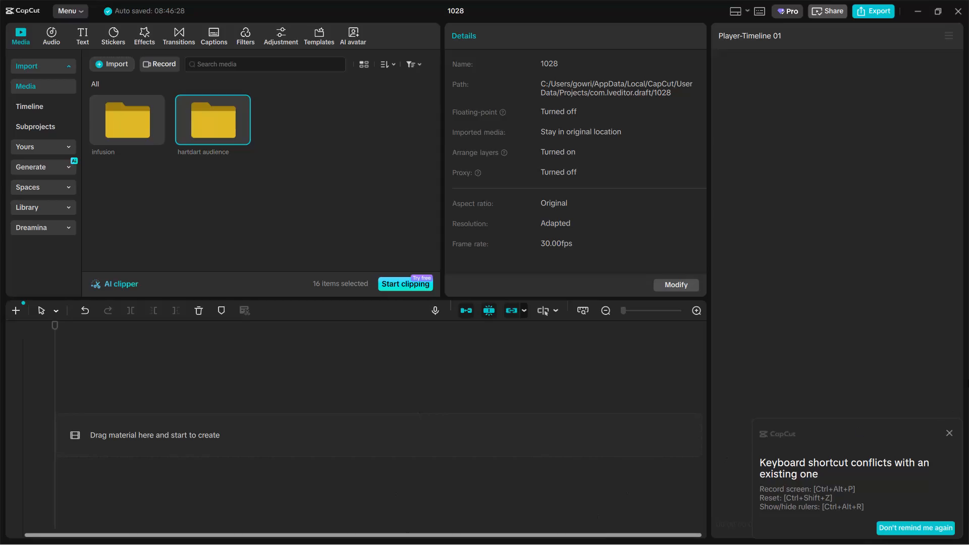
Dismiss the keyboard shortcut conflict notice and deselect the imported "hartdart audience" folder in the project media.
click(949, 434)
click(188, 195)
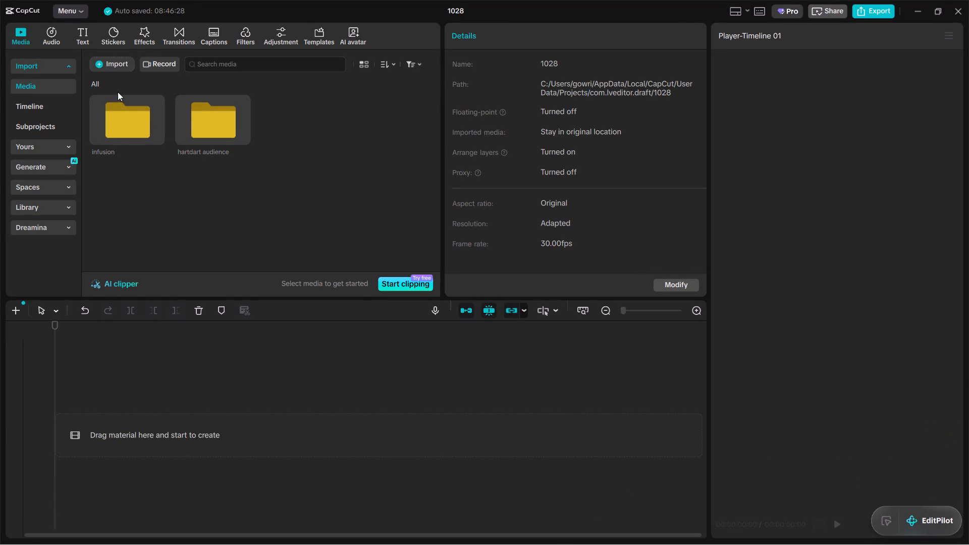
click(123, 62)
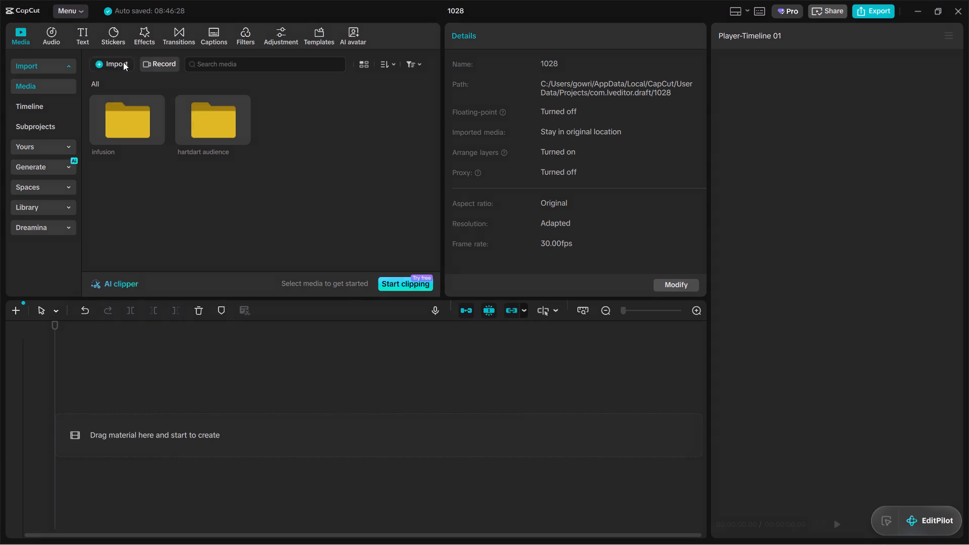
click(183, 201)
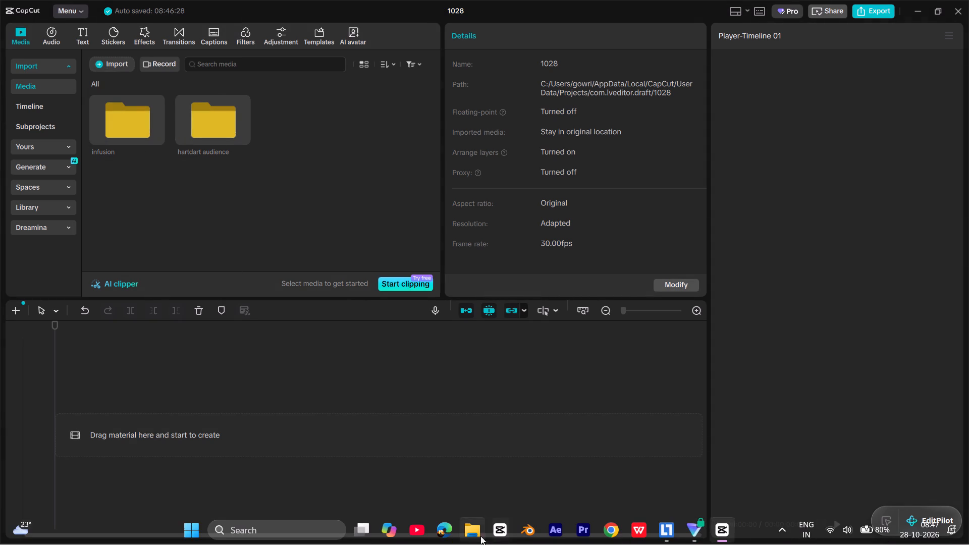
Switch to YouTube and open its search with the list of recent searches.
click(413, 532)
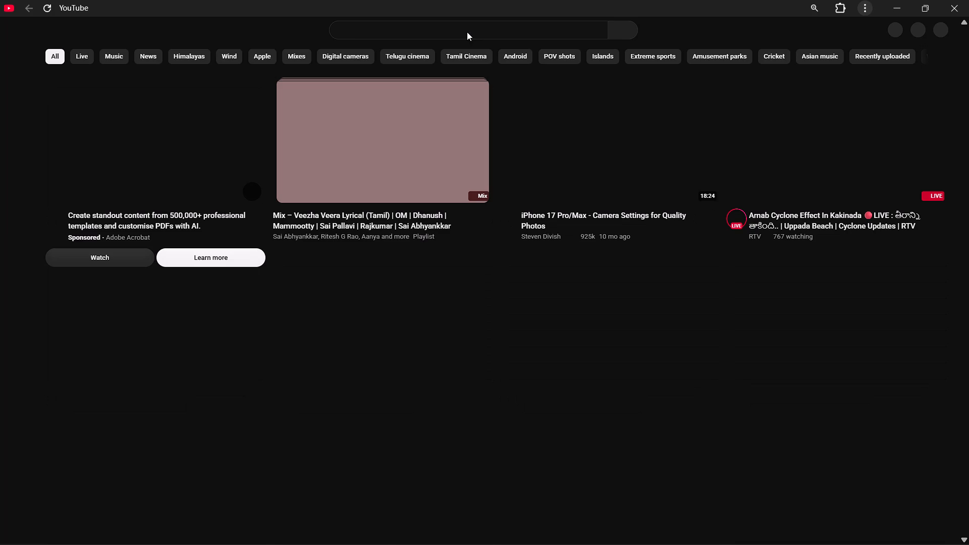
click(467, 32)
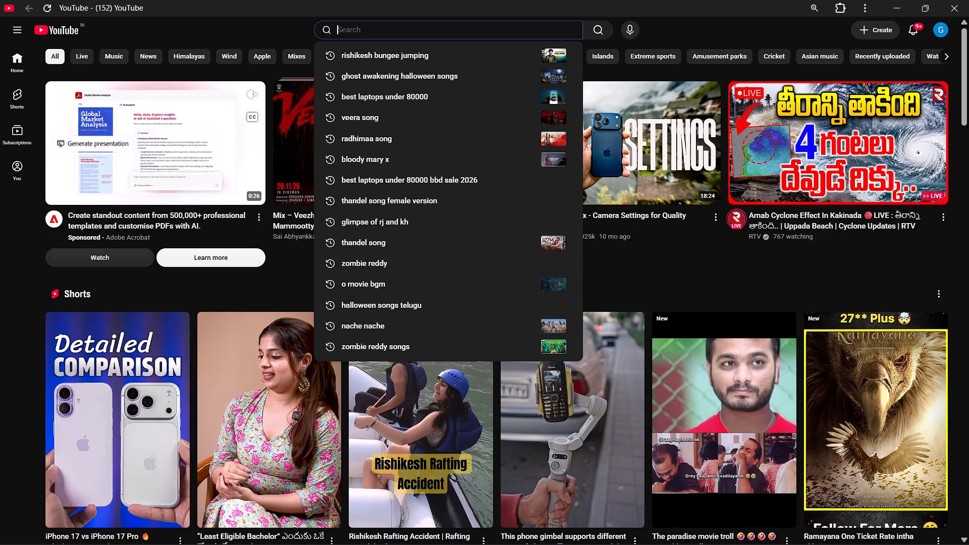
click(968, 97)
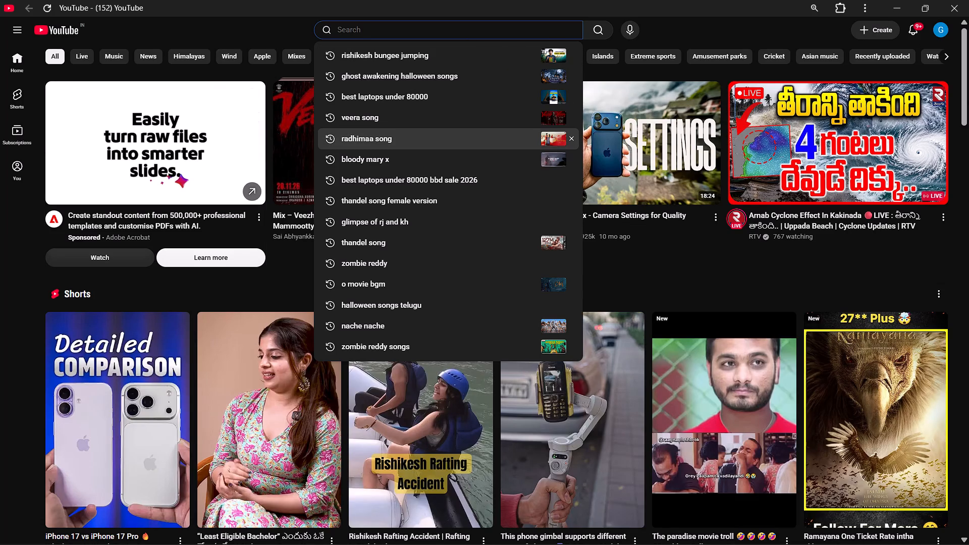
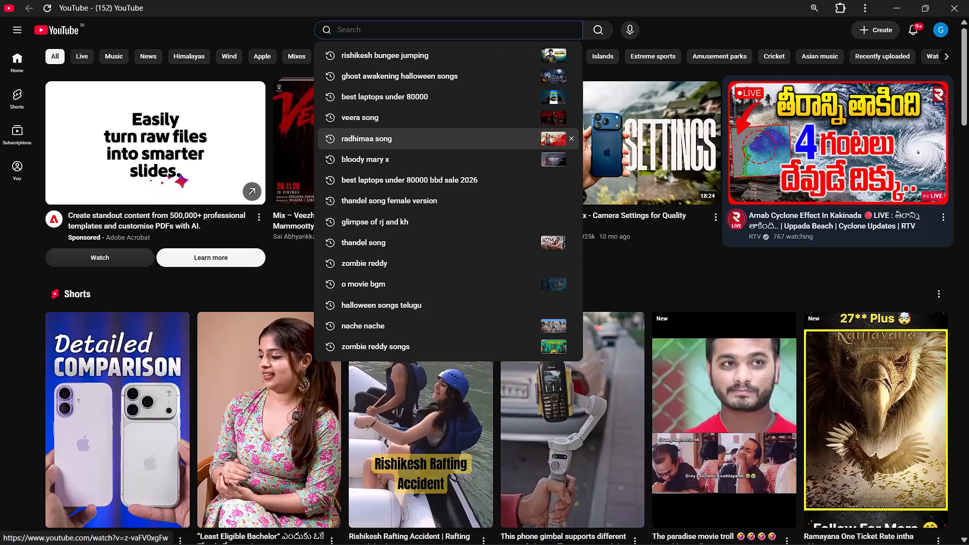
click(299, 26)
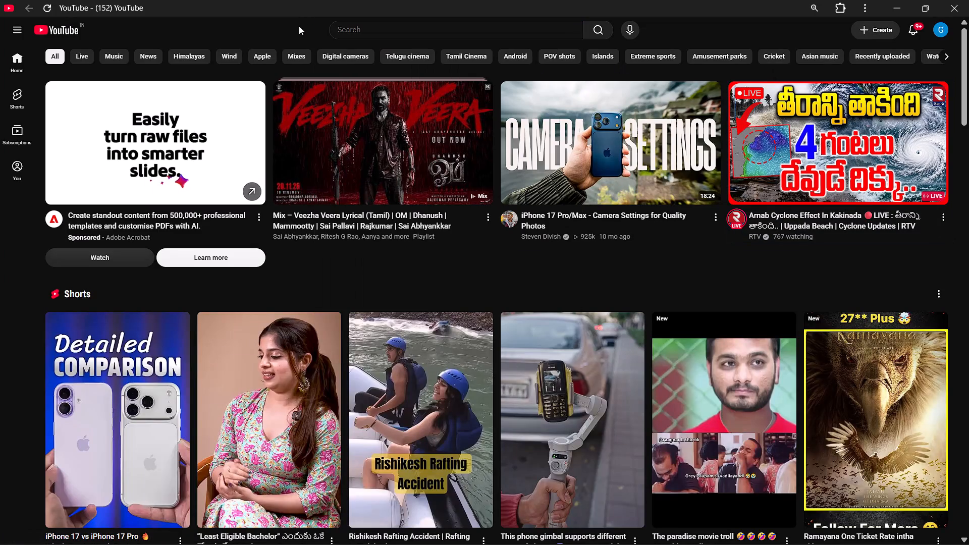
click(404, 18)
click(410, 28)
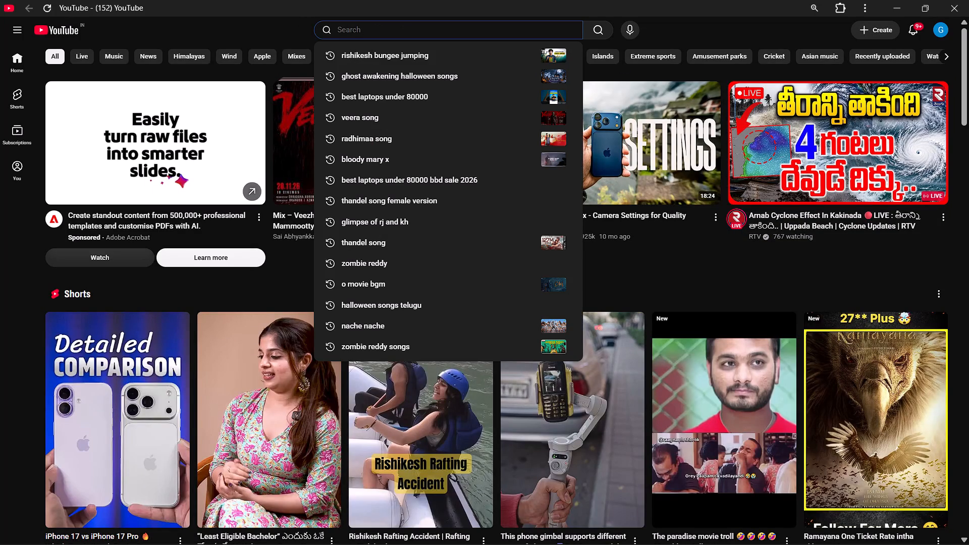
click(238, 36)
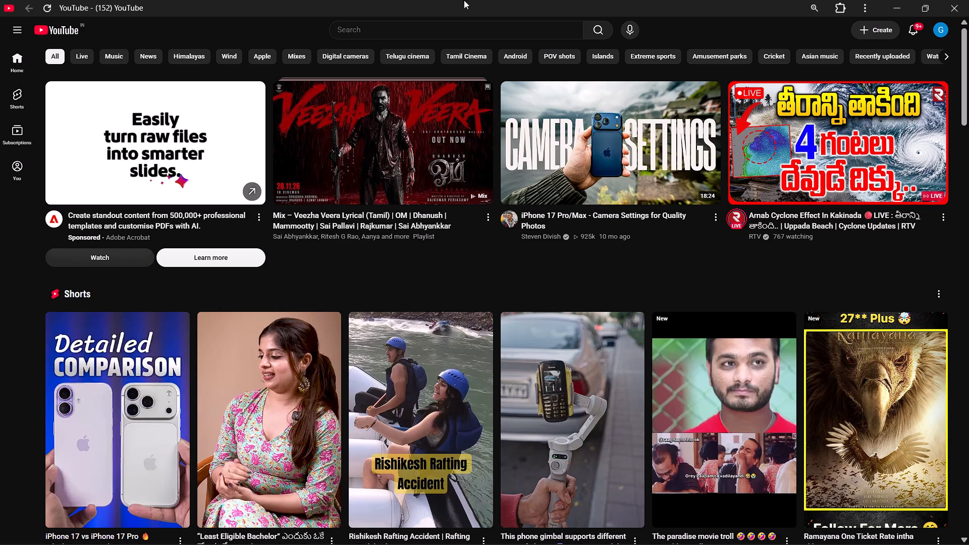
Search YouTube for "telugu halloween songs".
click(370, 28)
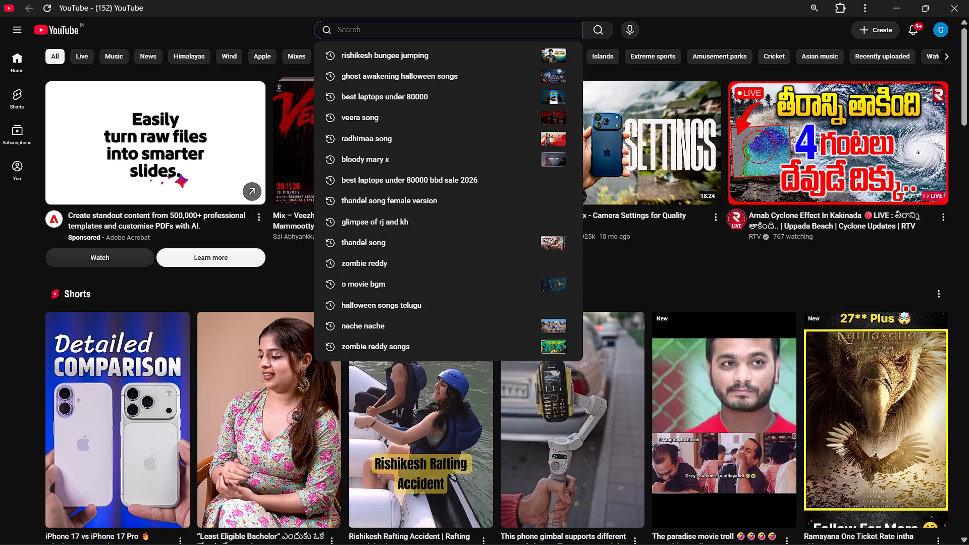
text(telugu halloween songs)
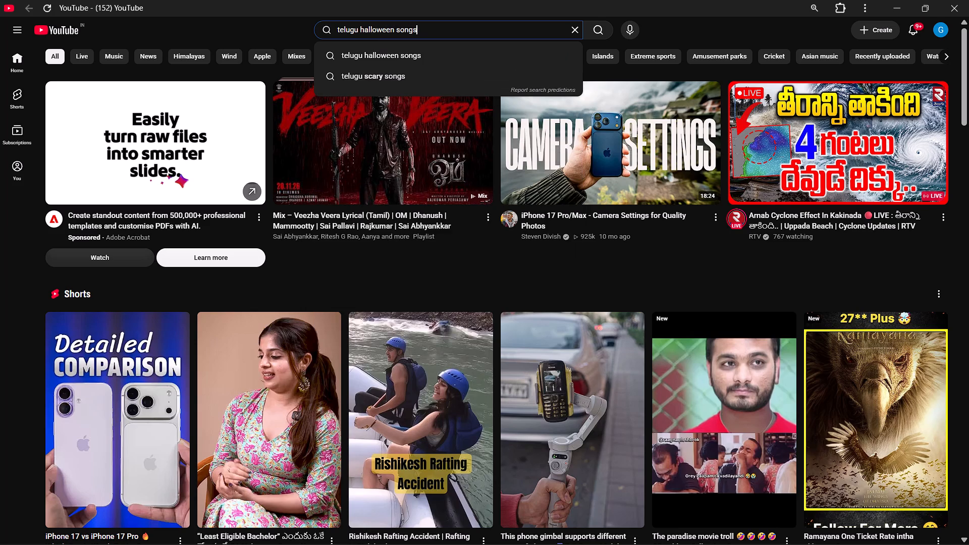
key(Return)
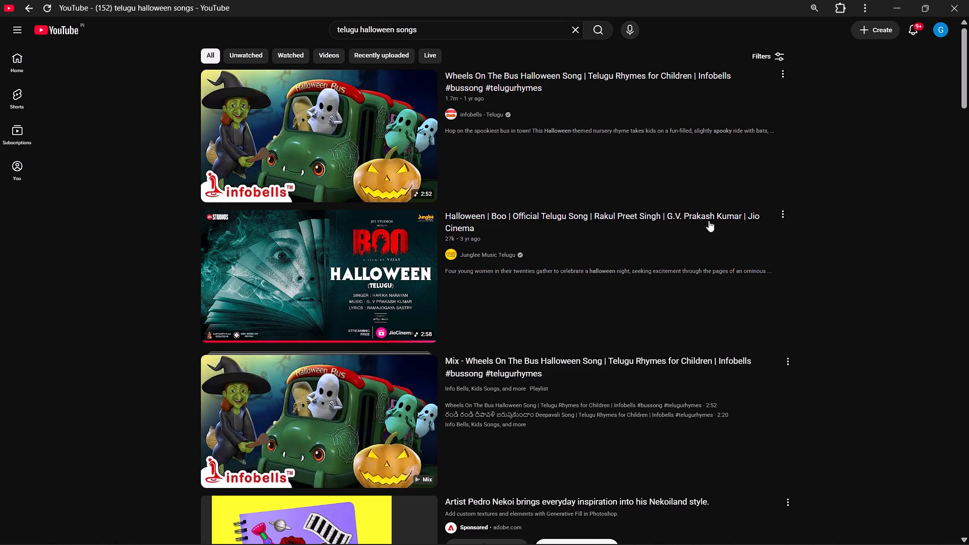
Browse the search results, open the "Nandikonda Vaagullona Full Video Song" from Vega Music, and skip its advert.
scroll(338, 536, down, 9)
scroll(392, 419, down, 2)
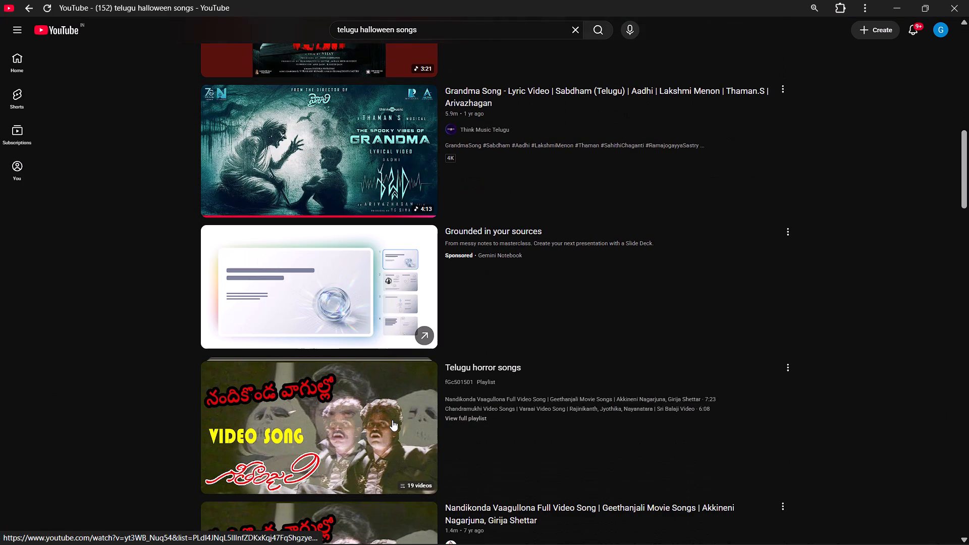
scroll(384, 422, down, 3)
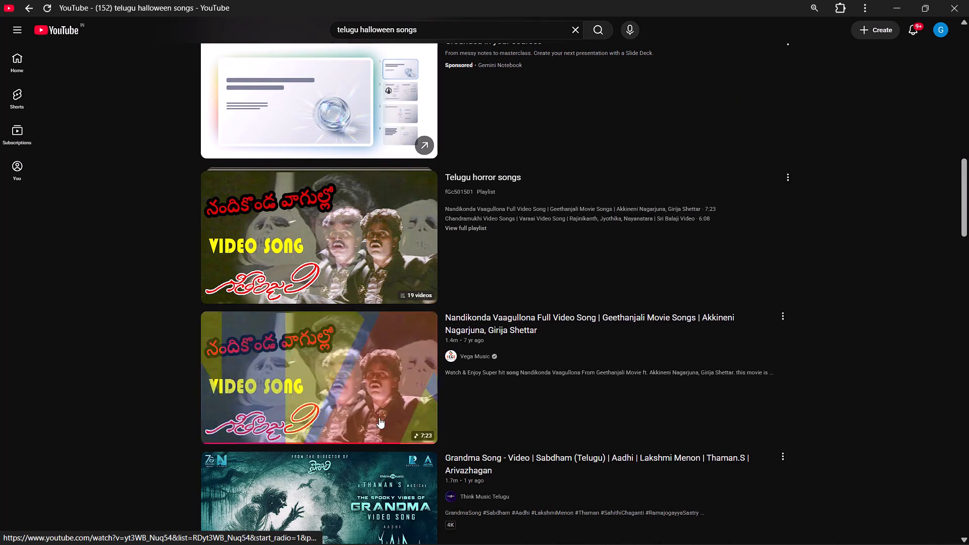
scroll(377, 413, down, 4)
scroll(375, 409, up, 2)
click(367, 278)
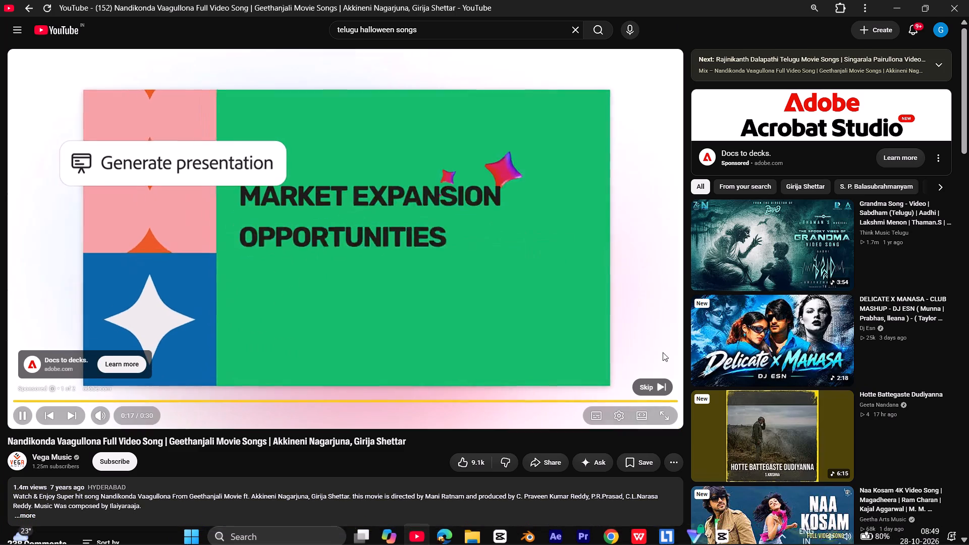
click(656, 384)
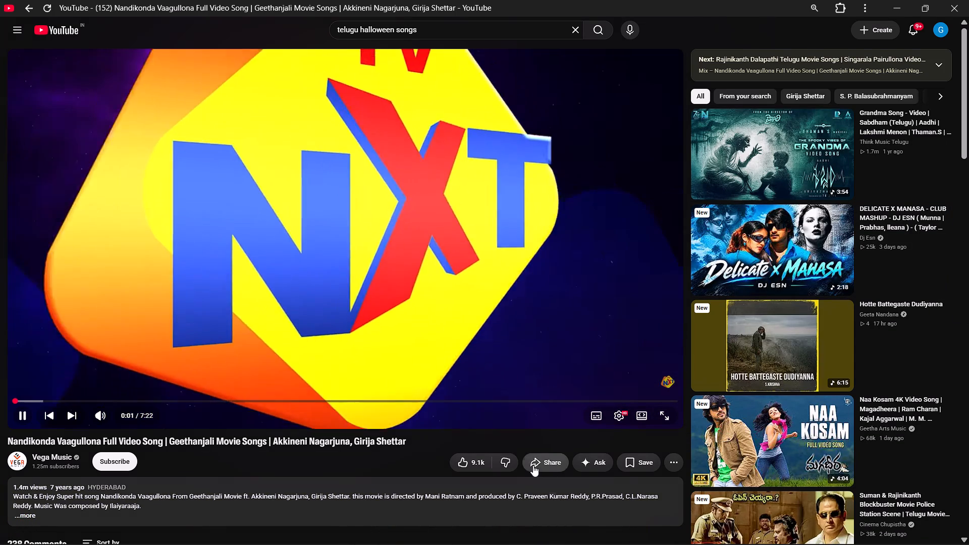
Copy the song video's share link, close the share dialog, and leave the video paused outside full screen.
click(533, 465)
click(540, 457)
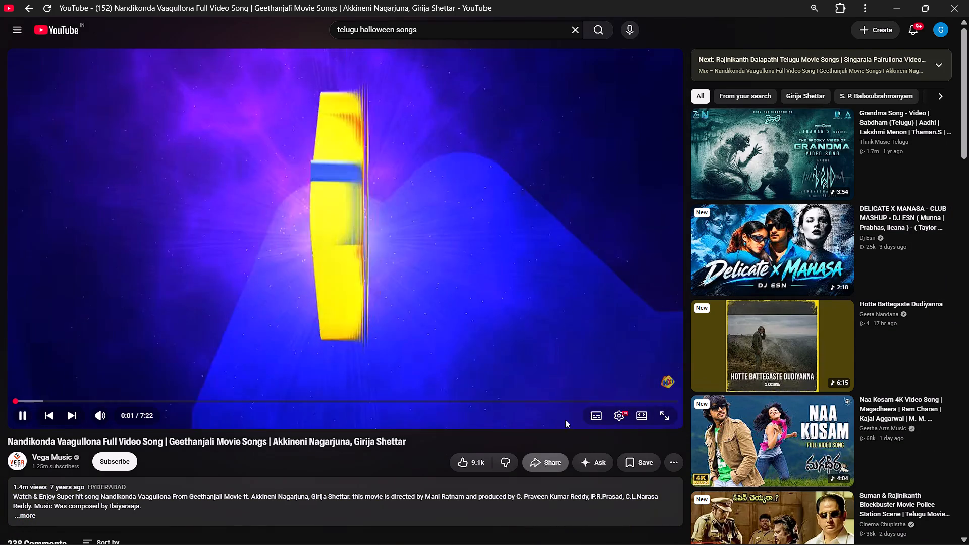
click(562, 332)
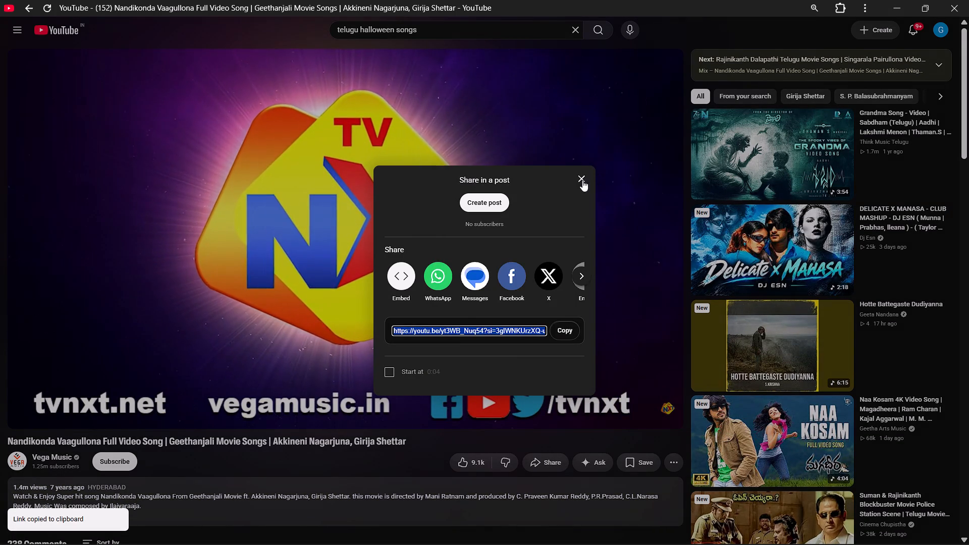
double_click(582, 180)
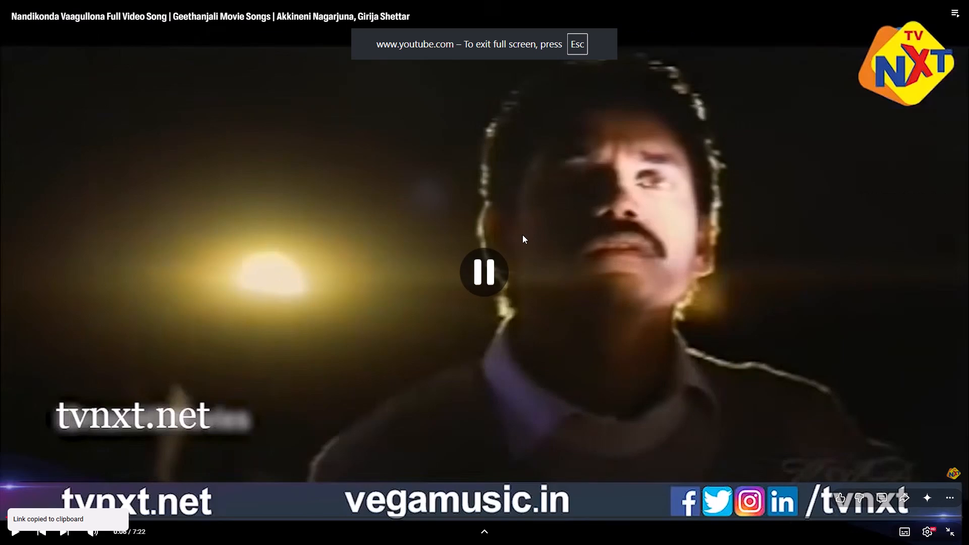
key(Escape)
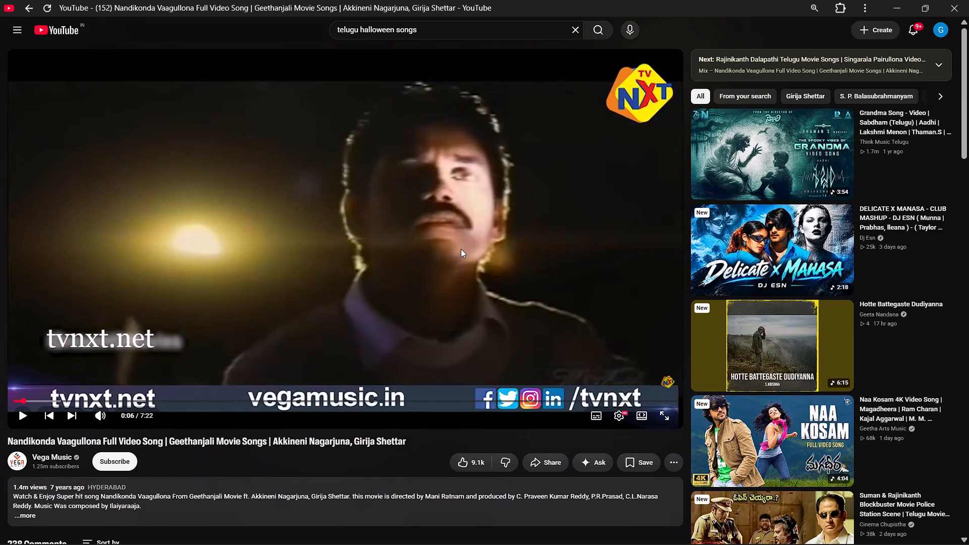
click(461, 248)
click(456, 243)
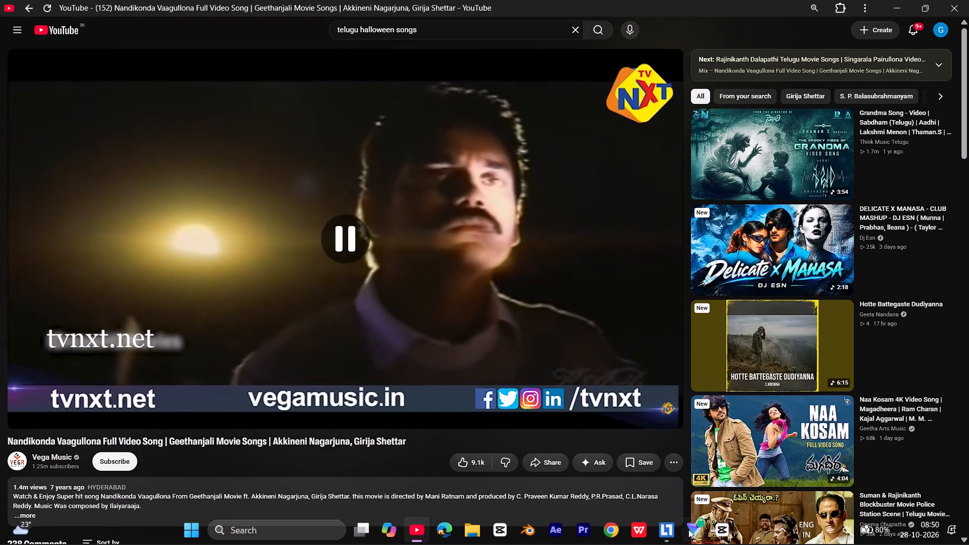
Open a separate Chrome window with the first "Gowri" profile and load the YTMP3 converter site.
click(623, 532)
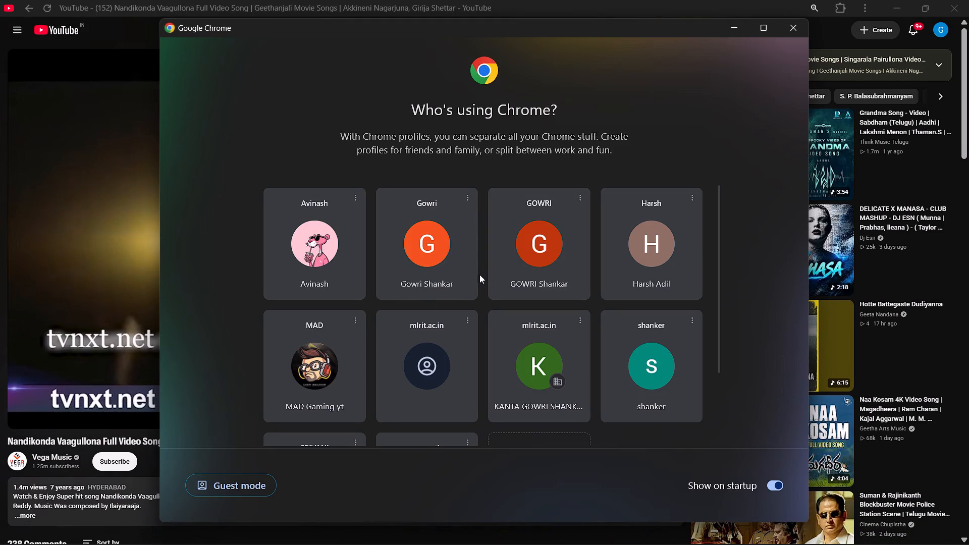
click(445, 266)
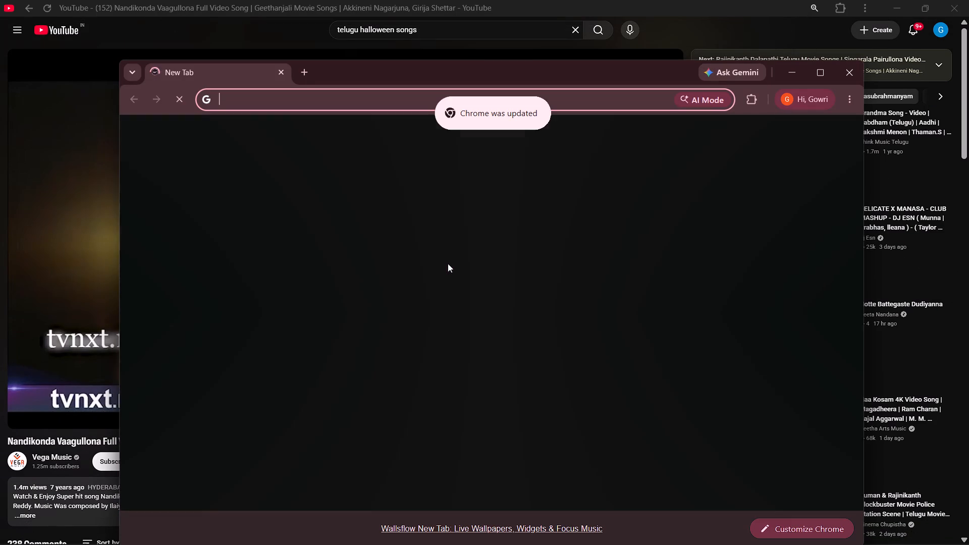
key(y)
key(Return)
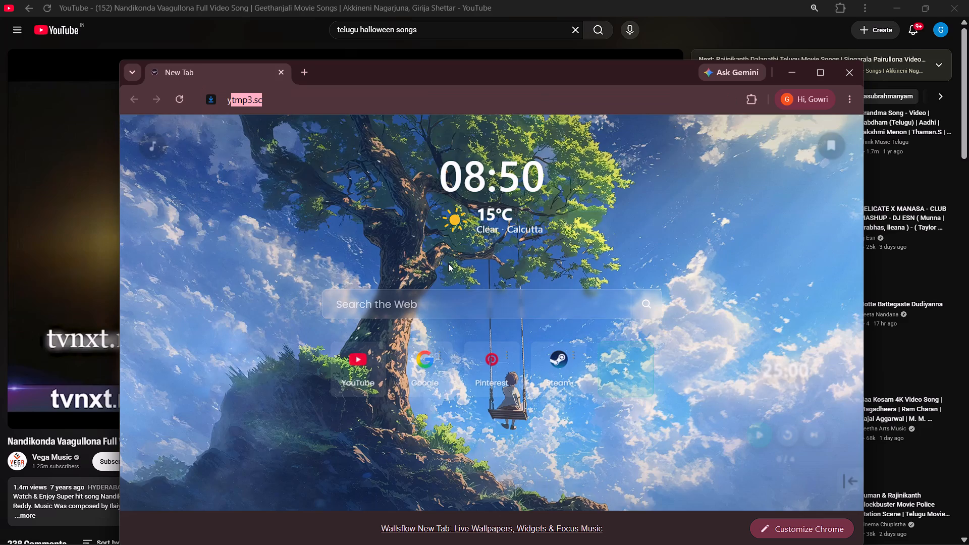
click(340, 387)
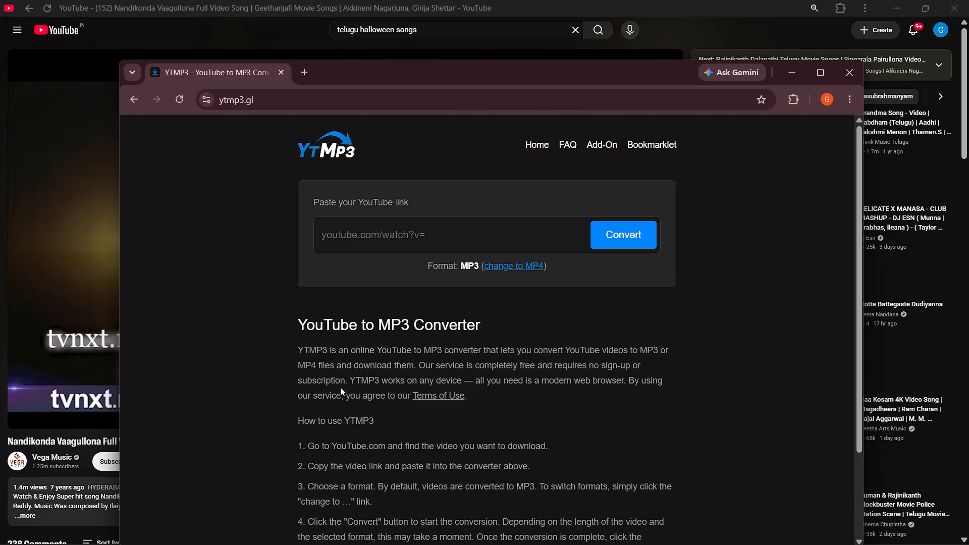
Convert the copied video link to MP3 on YTMP3, download the audio, and minimize the converter window.
click(400, 235)
key(ctrl+v)
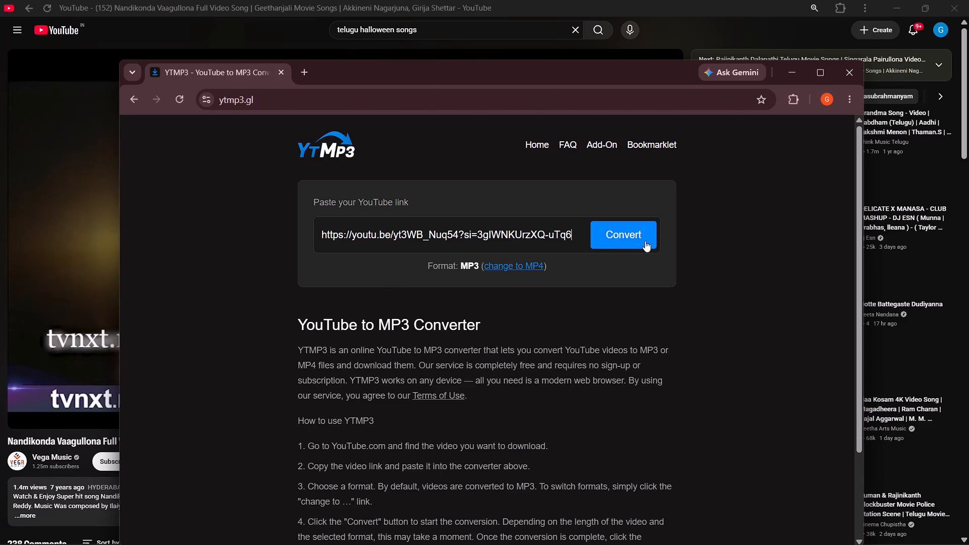
click(645, 241)
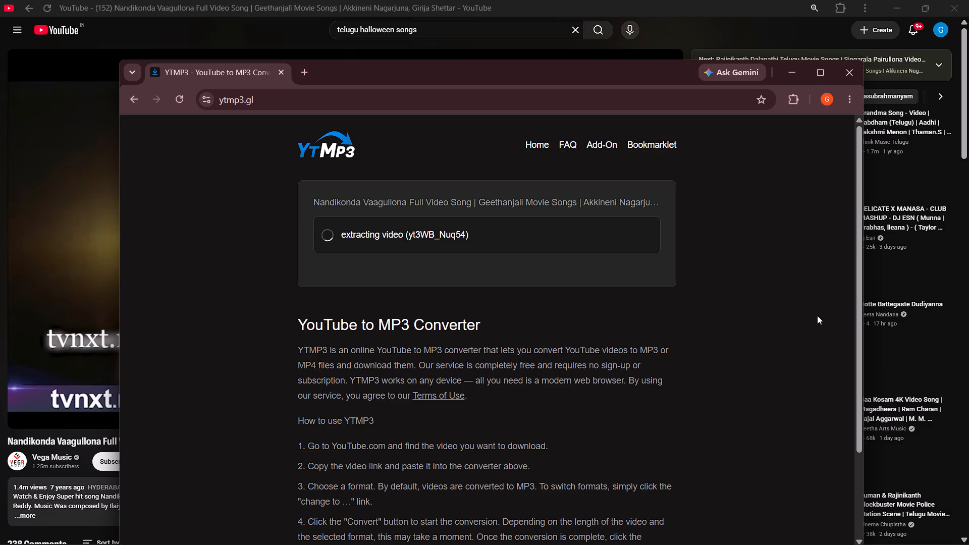
click(688, 530)
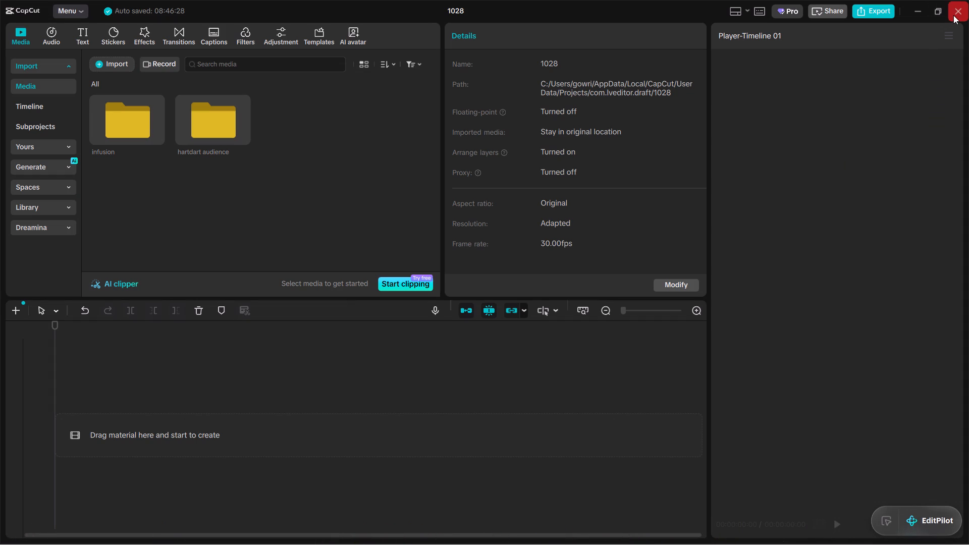
click(916, 11)
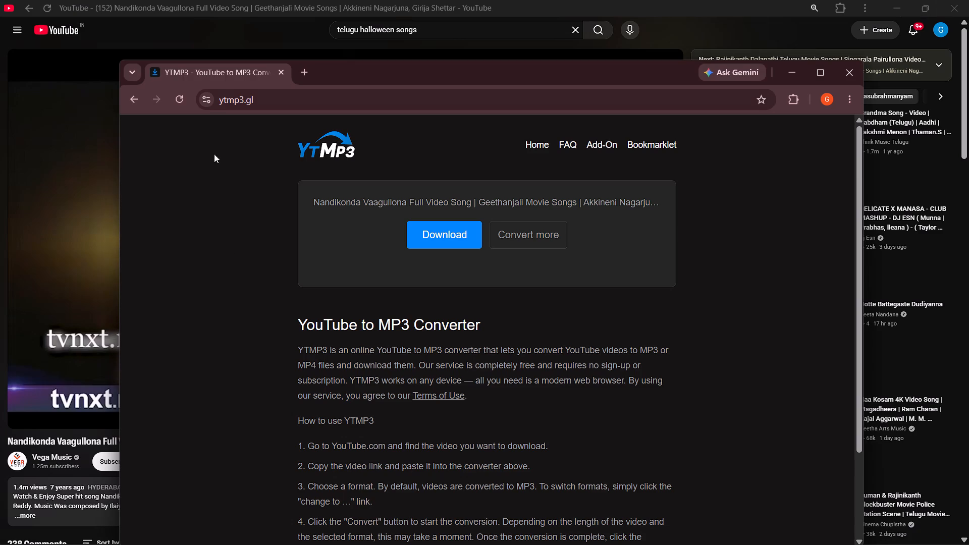
click(449, 238)
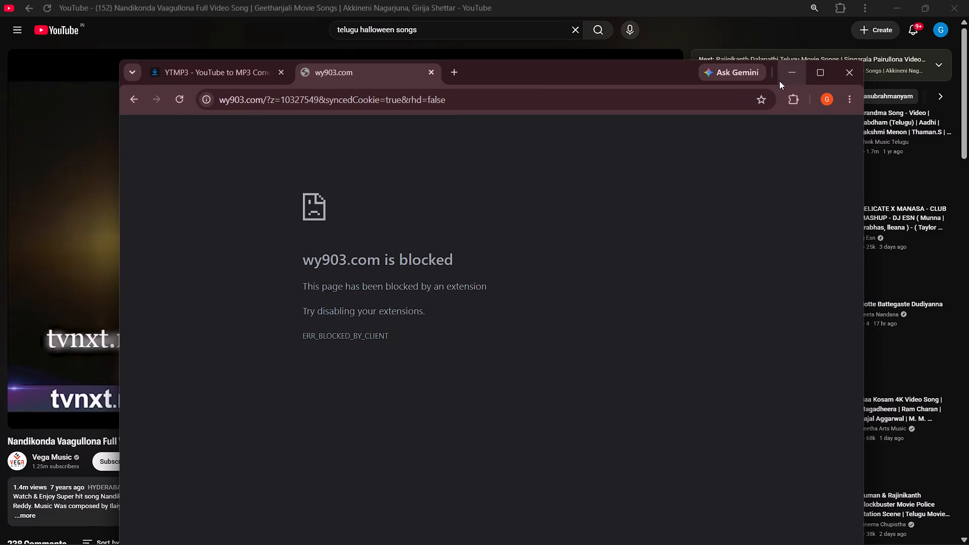
click(779, 81)
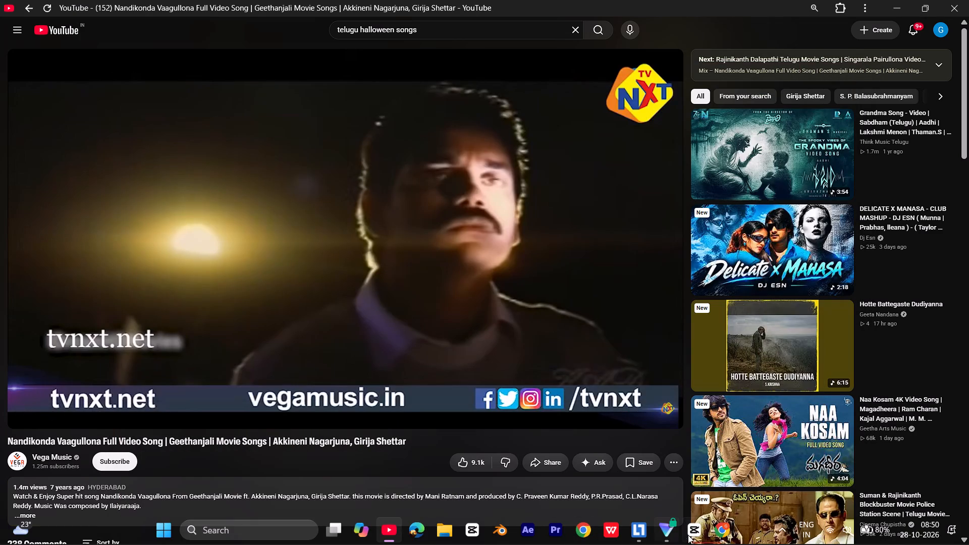
Switch to CapCut, open the "infusion" media folder, and start the AI clipper on its media.
click(694, 536)
click(129, 129)
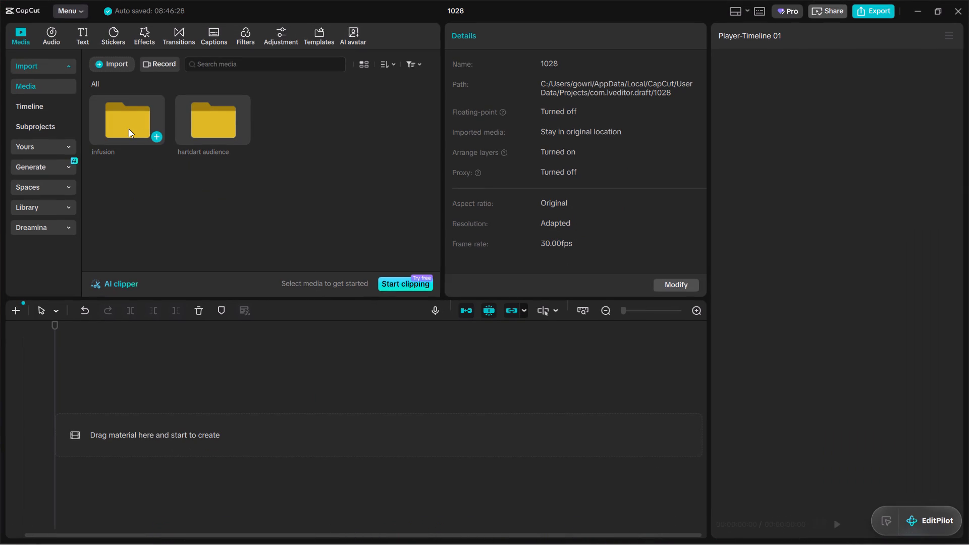
double_click(134, 134)
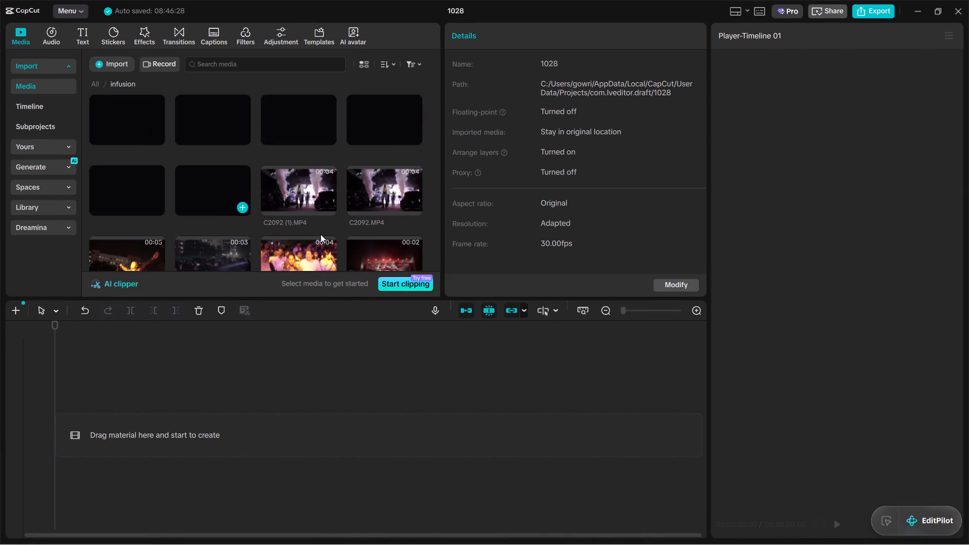
click(367, 282)
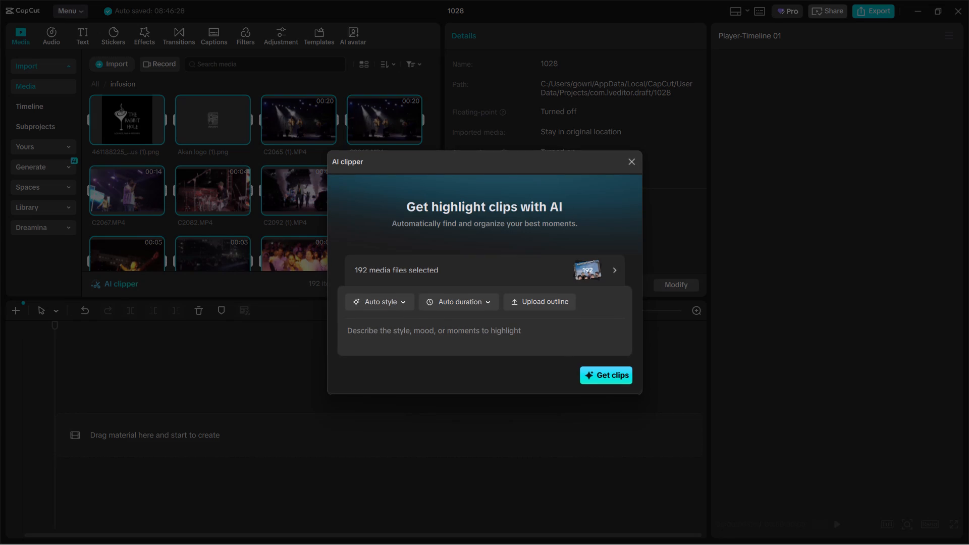
Begin the AI clipper description with "first 5 seconds cut audience reactions and their joy and next 20 seconds".
click(459, 336)
text(first)
key(space)
text(5 seconds cut audience reactions and rh)
key(BackSpace)
key(BackSpace)
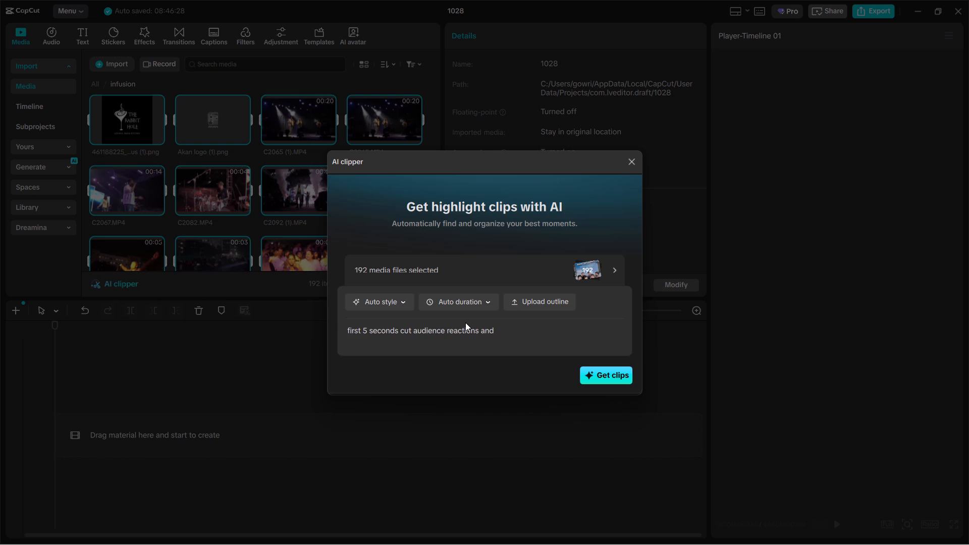
text(theo)
key(BackSpace)
text(ir joy and next 20 seconds)
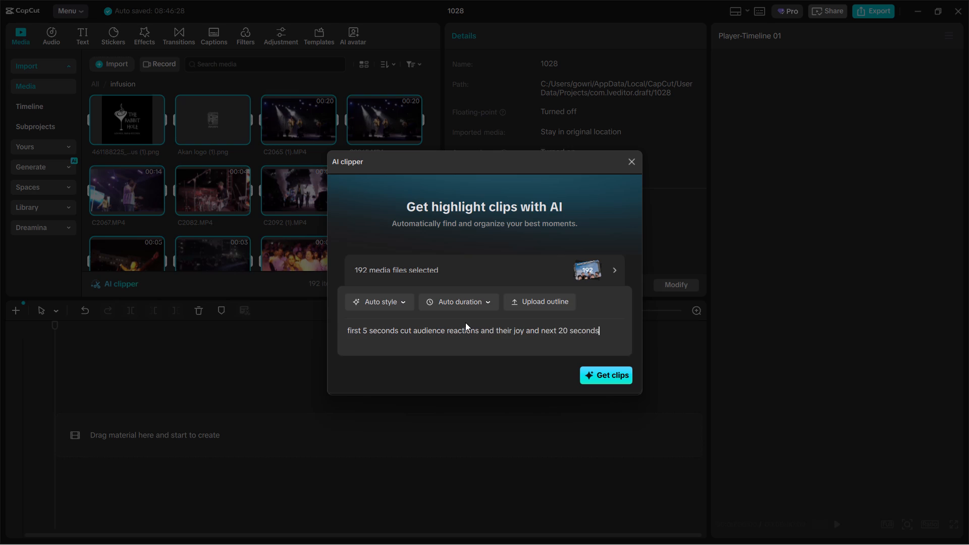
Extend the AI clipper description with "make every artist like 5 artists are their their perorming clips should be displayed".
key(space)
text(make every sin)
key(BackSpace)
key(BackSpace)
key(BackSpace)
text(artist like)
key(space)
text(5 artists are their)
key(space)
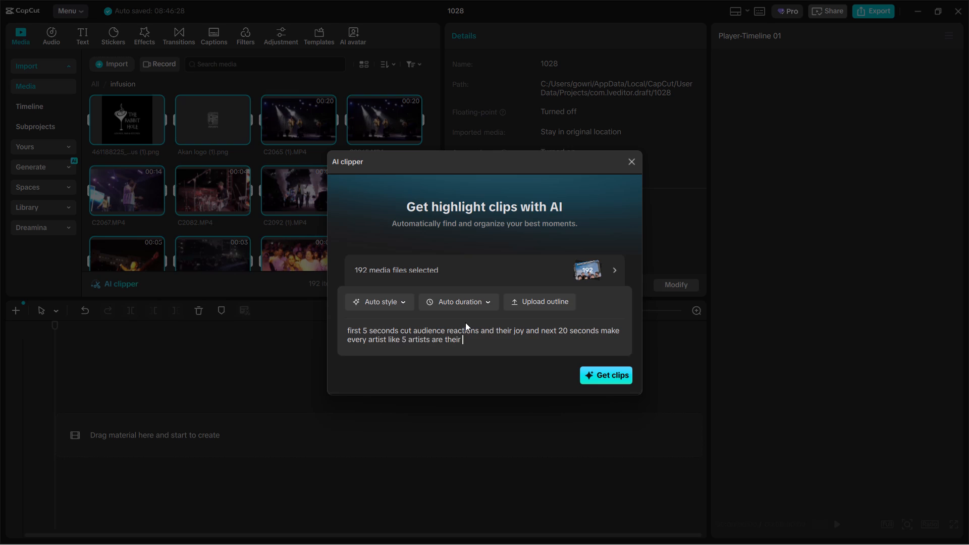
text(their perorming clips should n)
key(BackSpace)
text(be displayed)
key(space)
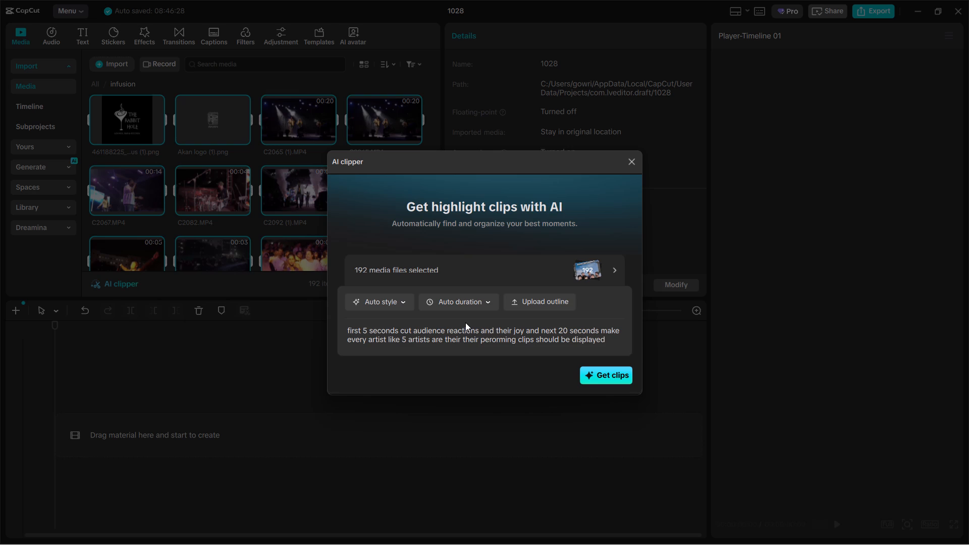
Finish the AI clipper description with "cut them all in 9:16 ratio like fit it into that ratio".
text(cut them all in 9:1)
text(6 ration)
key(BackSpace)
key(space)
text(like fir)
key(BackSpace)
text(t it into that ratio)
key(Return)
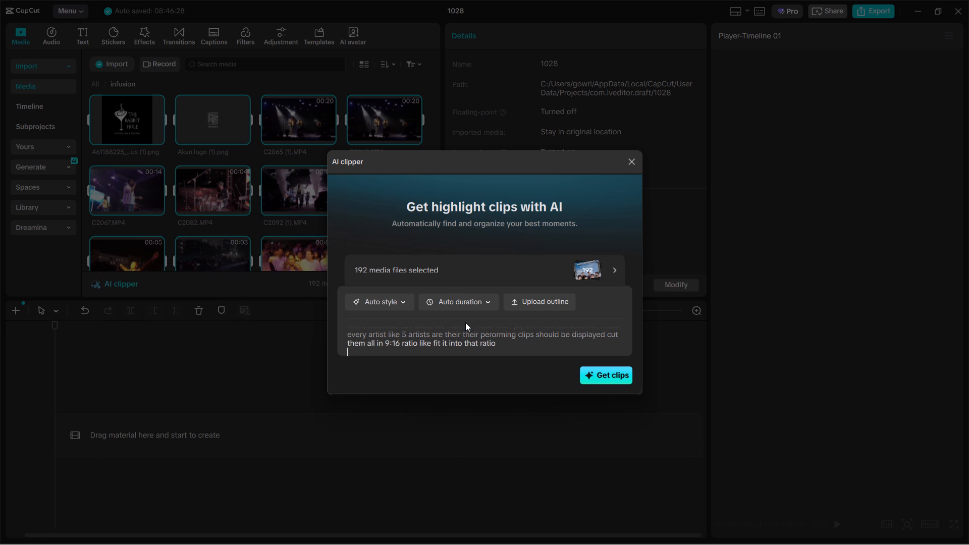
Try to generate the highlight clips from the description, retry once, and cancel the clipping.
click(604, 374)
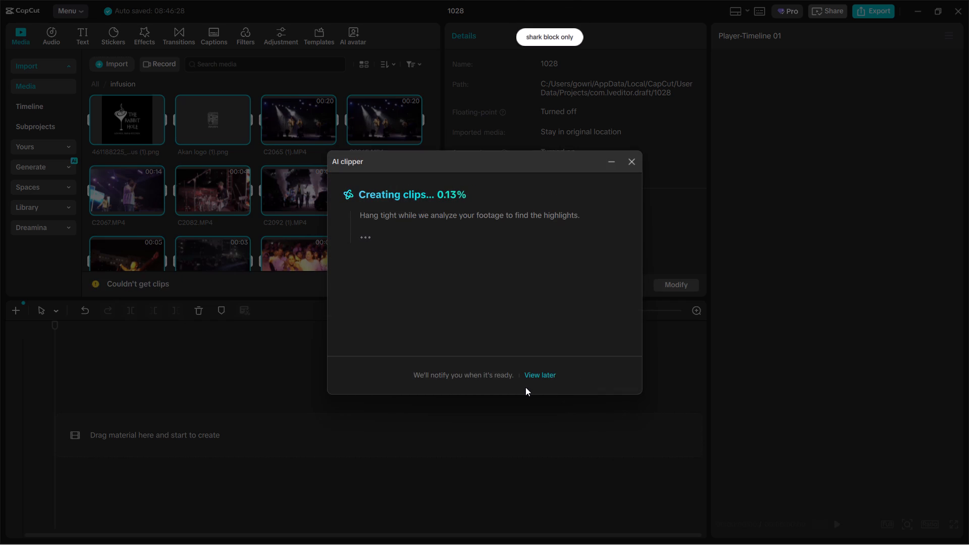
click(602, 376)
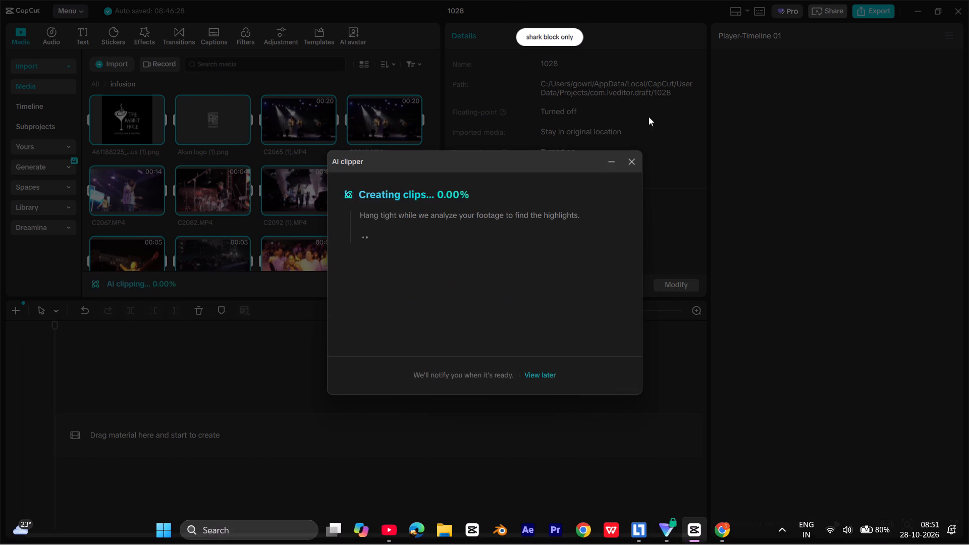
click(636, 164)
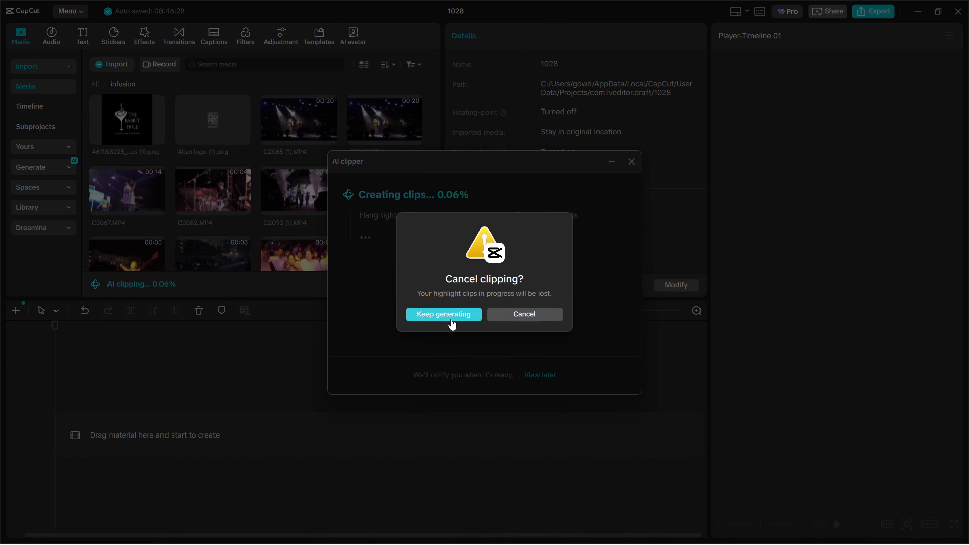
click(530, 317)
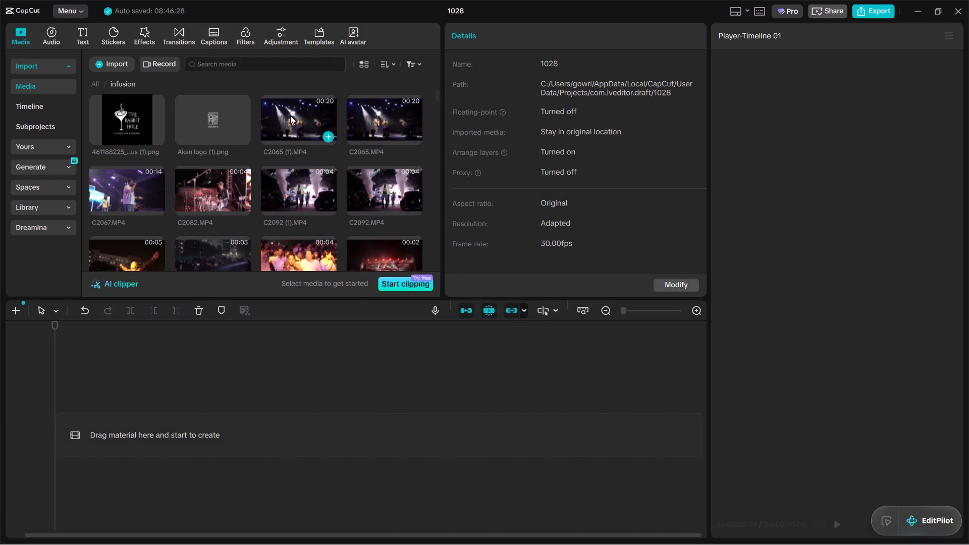
Import the Nandikonda Vaagullona song from the Downloads folder and place it at the start of the timeline as an audio track.
click(307, 116)
click(119, 65)
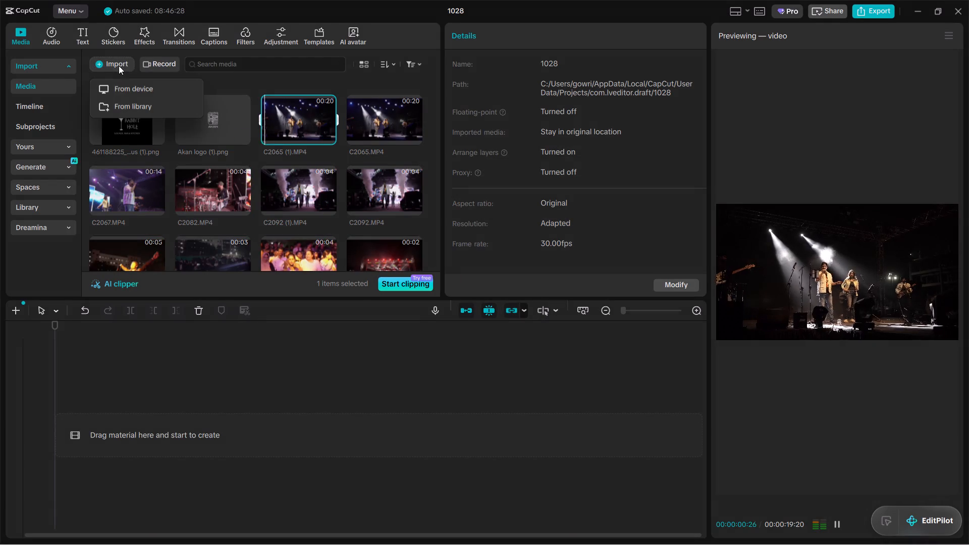
click(120, 87)
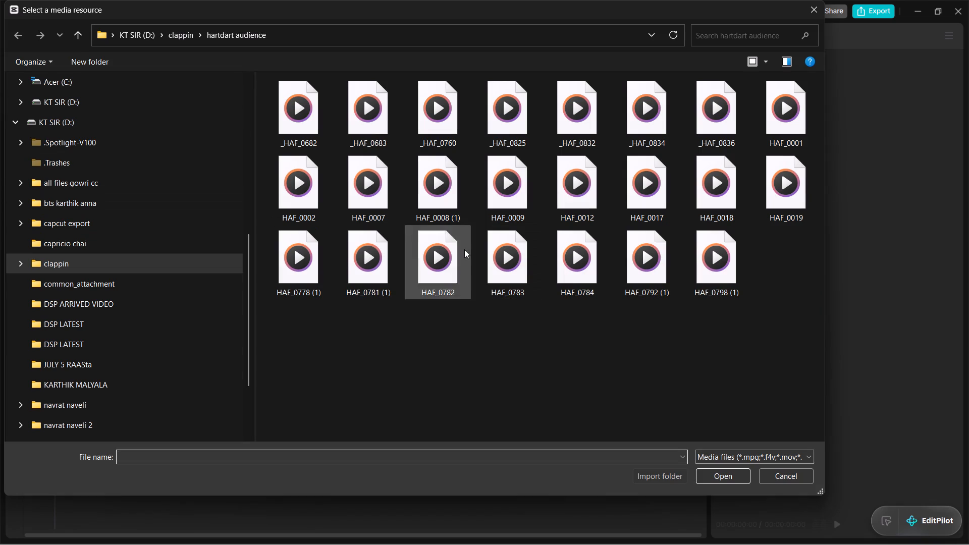
scroll(122, 192, up, 2)
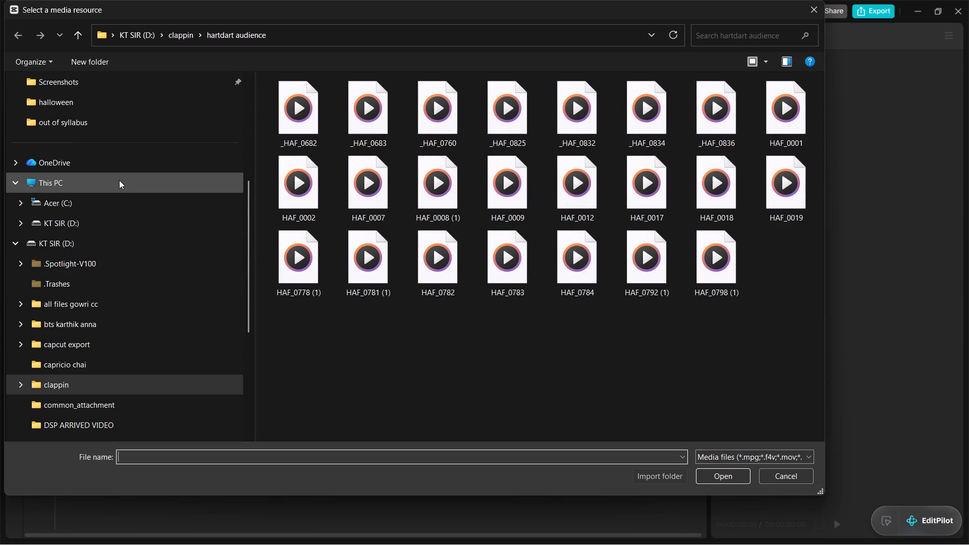
scroll(101, 234, up, 3)
click(93, 167)
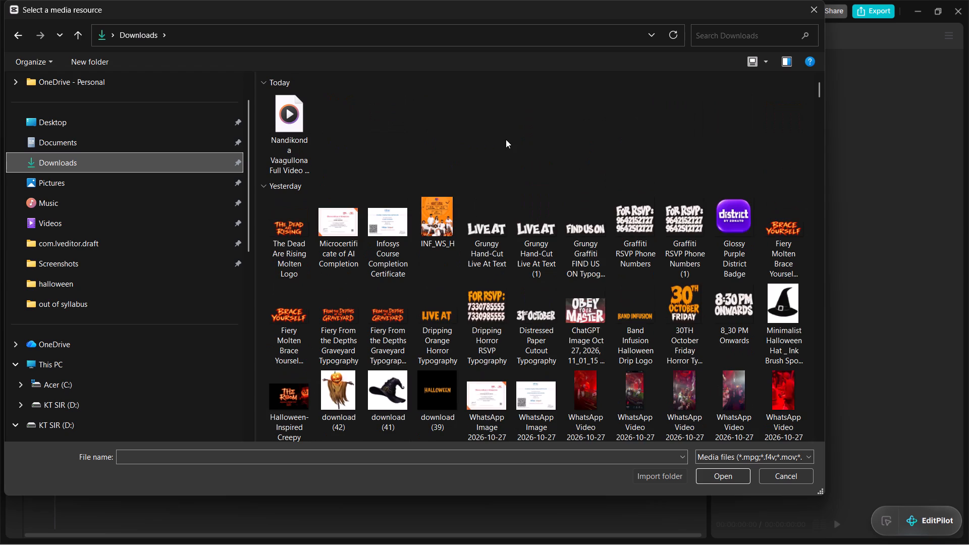
double_click(301, 111)
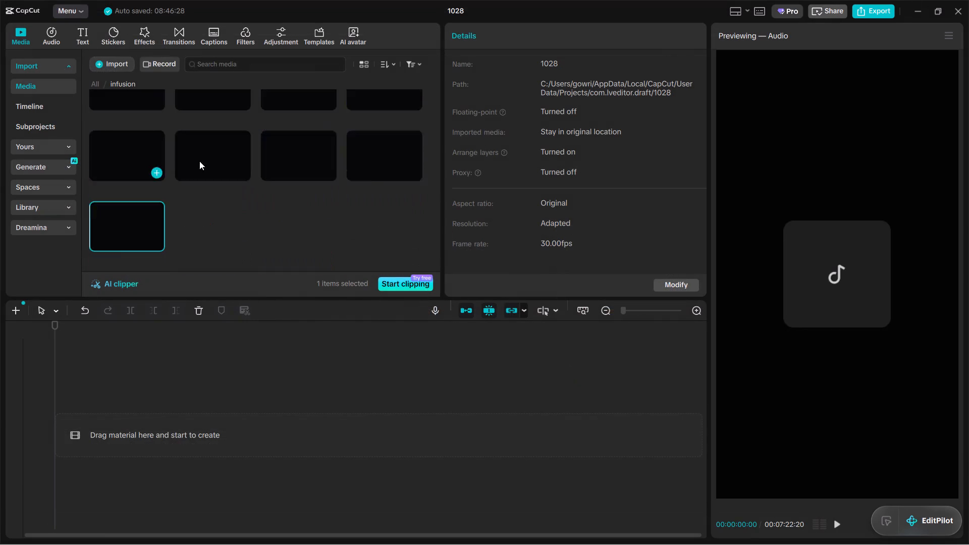
drag(142, 212, 88, 464)
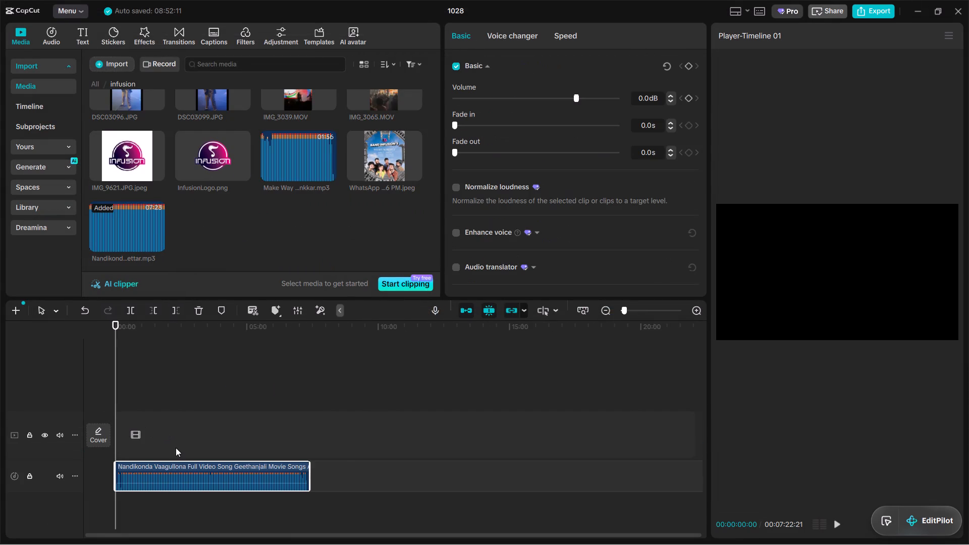
Audition the song at several points between about 2:50 and 3:11 to look for a suitable section.
ctrl+scroll(176, 448, up, 2)
scroll(181, 451, right, 1)
click(182, 447)
ctrl+scroll(182, 447, up, 7)
click(227, 480)
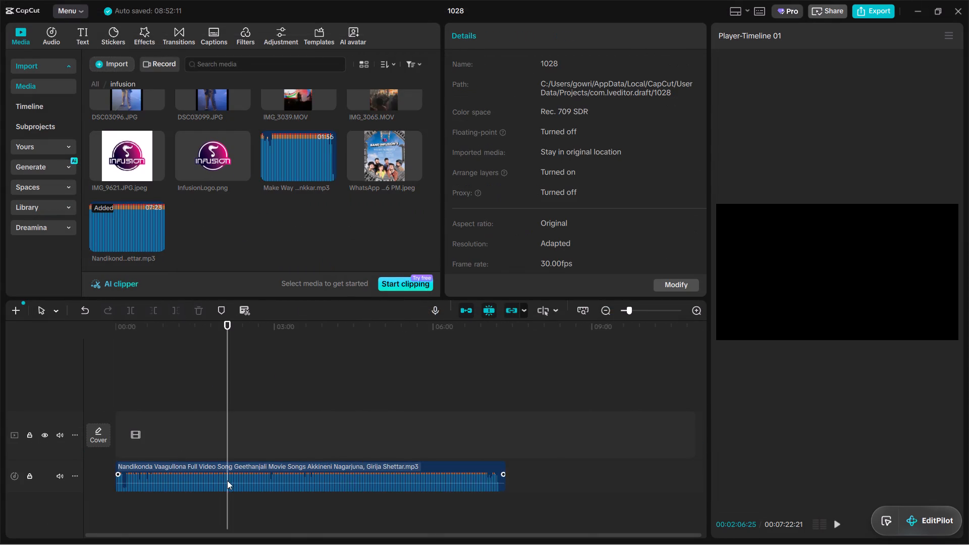
click(267, 445)
key(space)
ctrl+scroll(287, 476, up, 7)
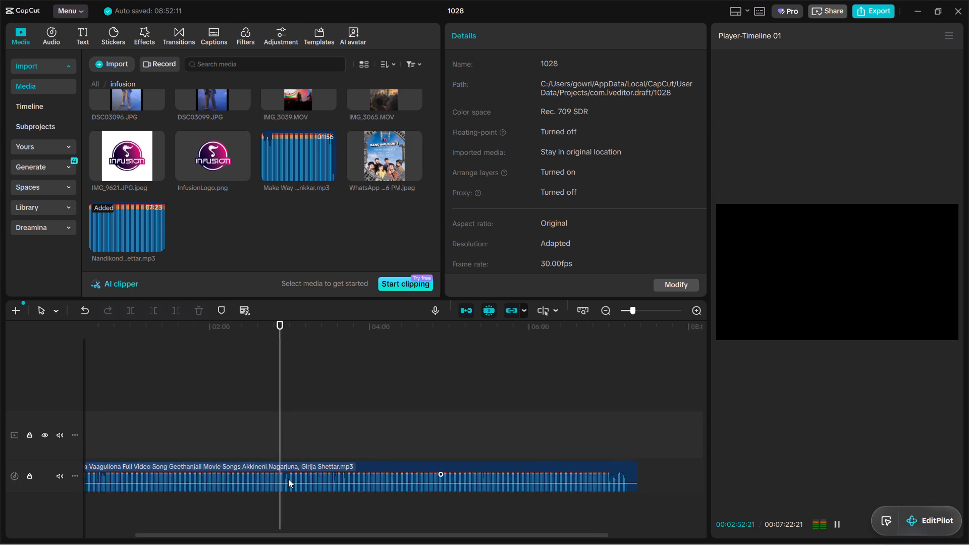
ctrl+scroll(289, 479, up, 6)
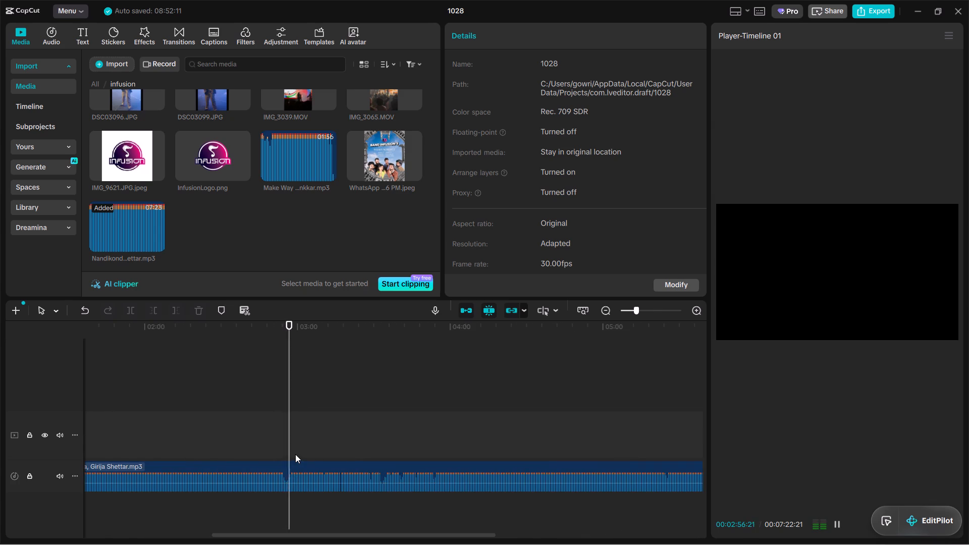
ctrl+scroll(295, 454, up, 13)
ctrl+scroll(356, 457, up, 4)
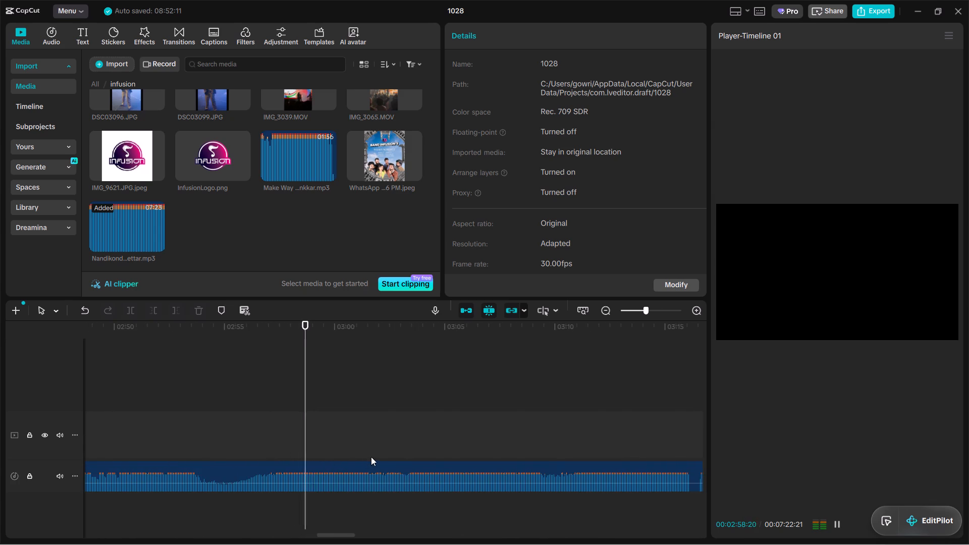
click(392, 453)
key(space)
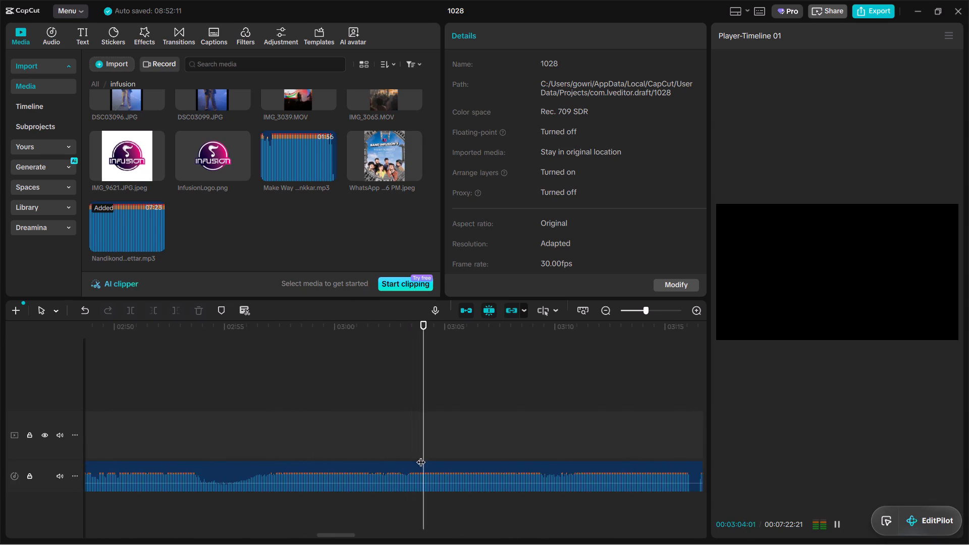
click(561, 446)
key(space)
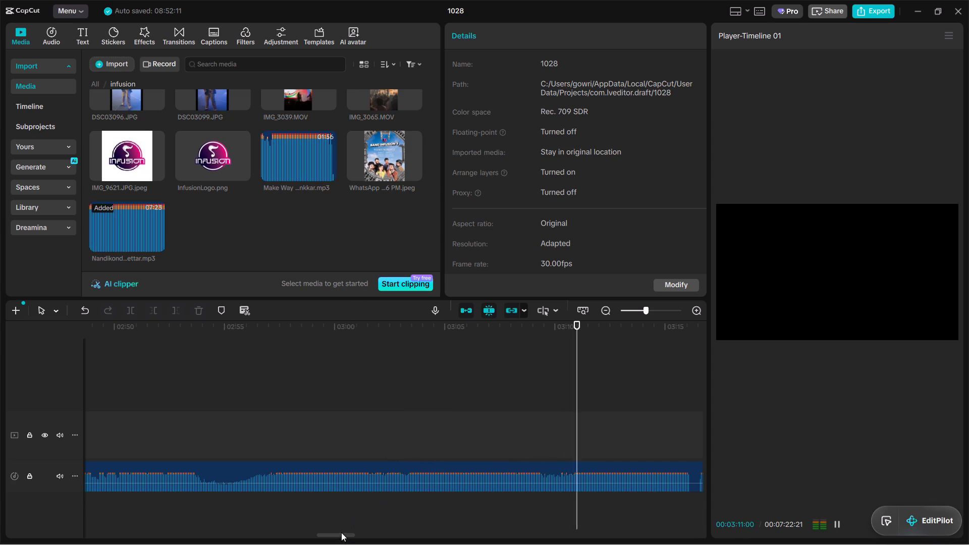
Audition further passages of the song between about 3:16 and 3:53, sampling where the waveform dips.
ctrl+drag(344, 539, 401, 544)
drag(344, 536, 392, 536)
drag(392, 536, 372, 535)
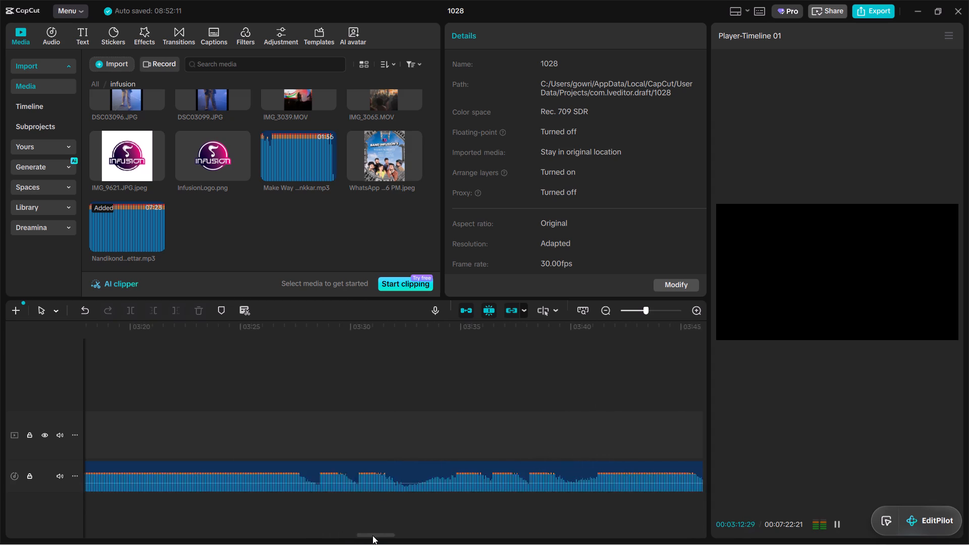
drag(372, 535, 362, 535)
click(387, 448)
key(space)
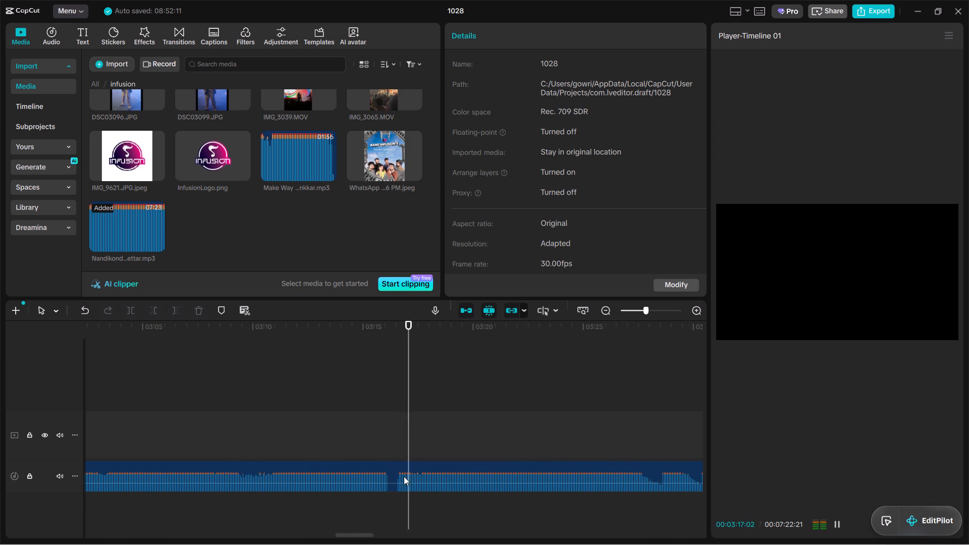
click(653, 443)
key(space)
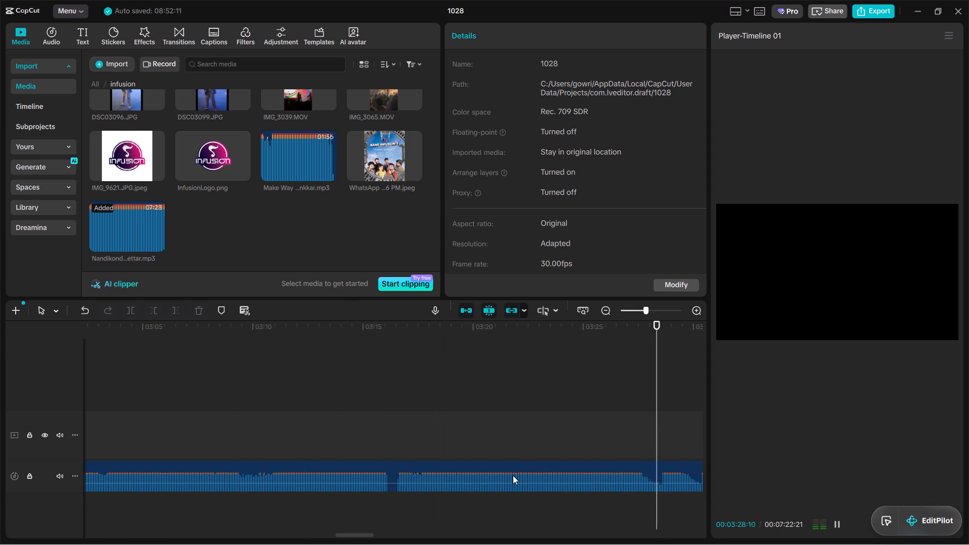
drag(364, 533, 387, 539)
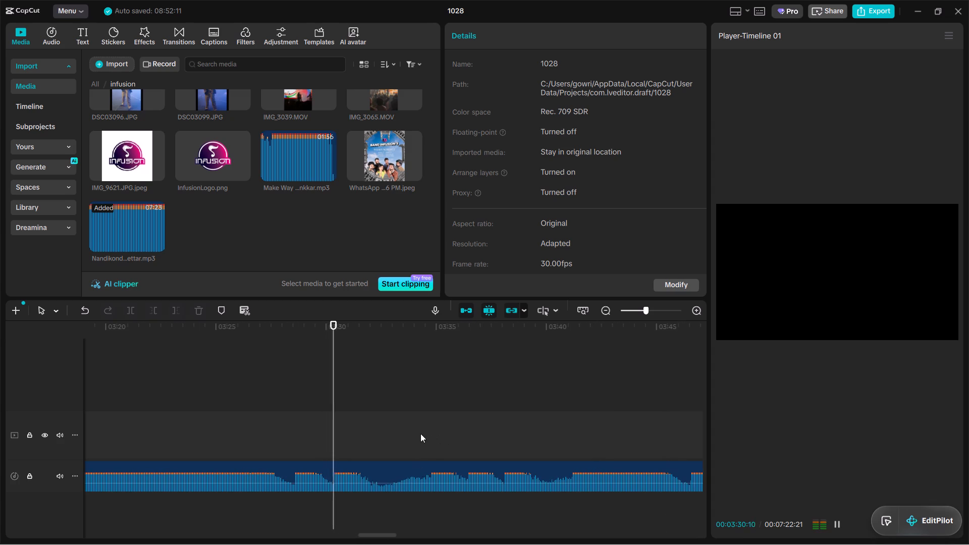
click(419, 433)
key(space)
click(563, 441)
key(space)
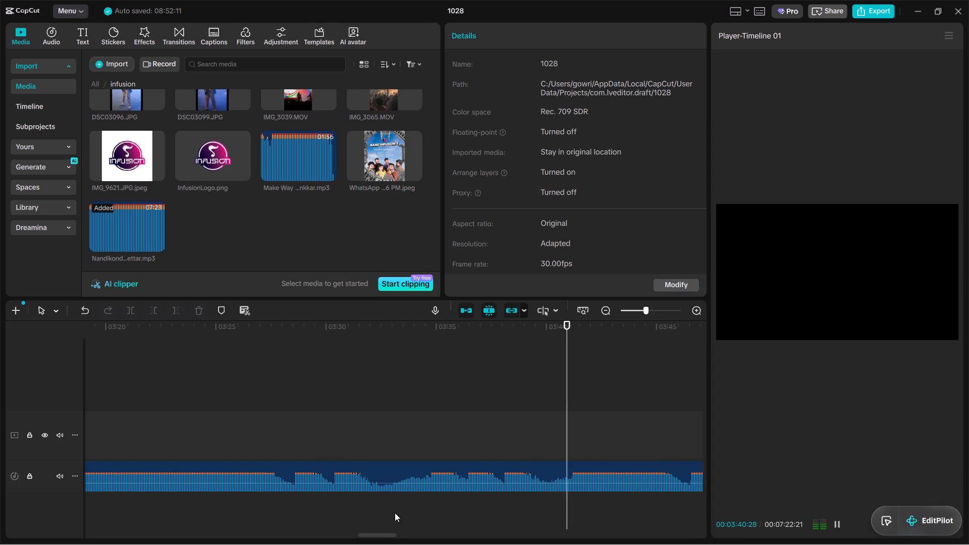
drag(382, 534, 411, 533)
click(365, 444)
key(space)
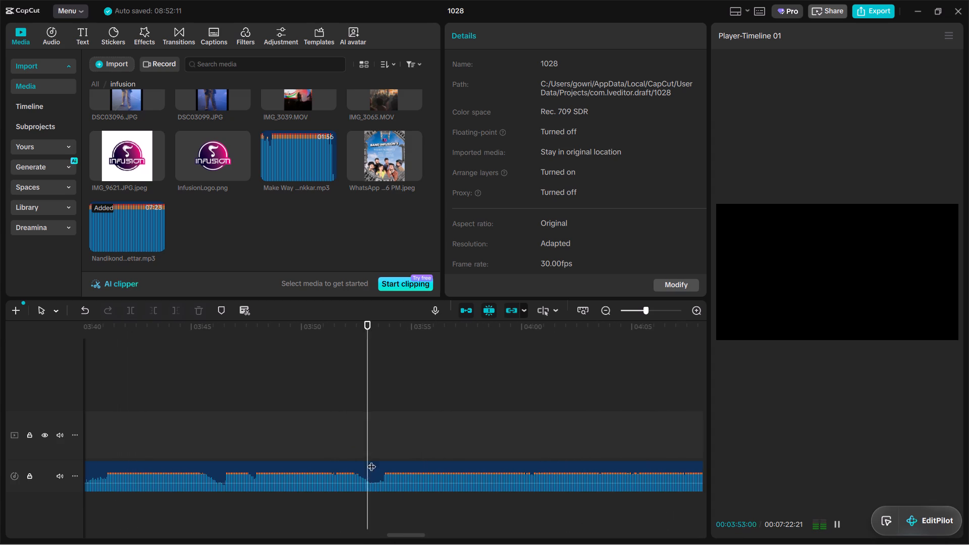
Audition the song between about 3:55 and 4:22, sampling around the waveform dip near 4:20 and the passage before it.
drag(399, 532, 413, 533)
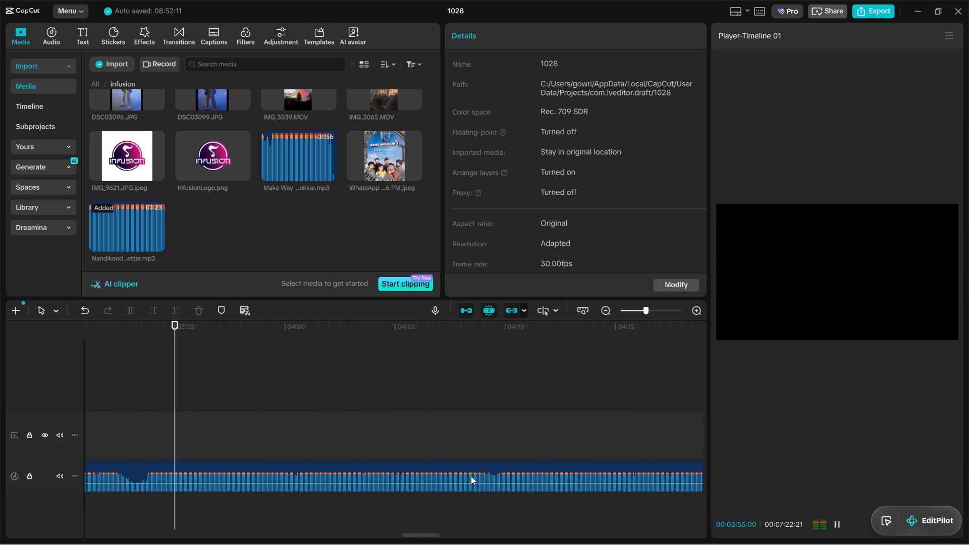
click(492, 448)
key(space)
drag(432, 538, 446, 536)
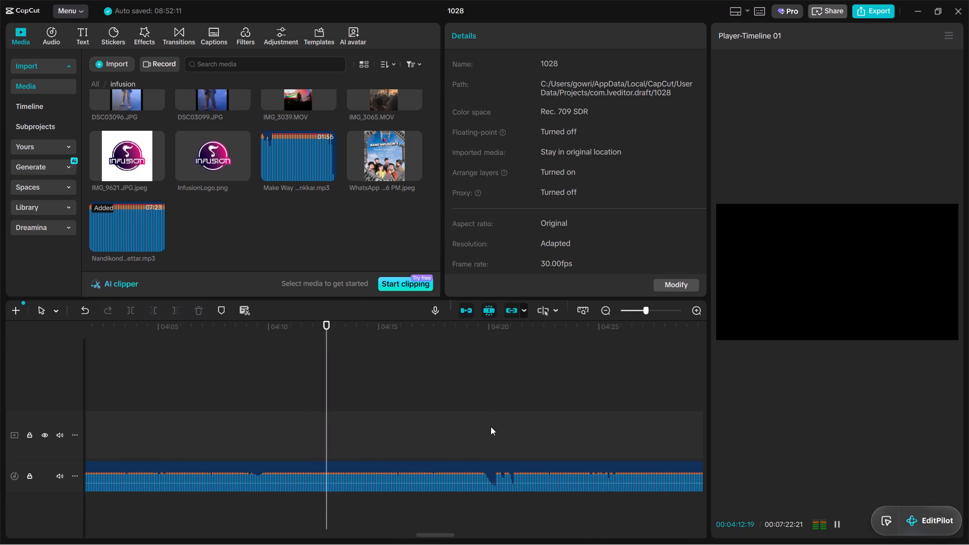
ctrl+scroll(491, 430, up, 3)
click(552, 387)
key(space)
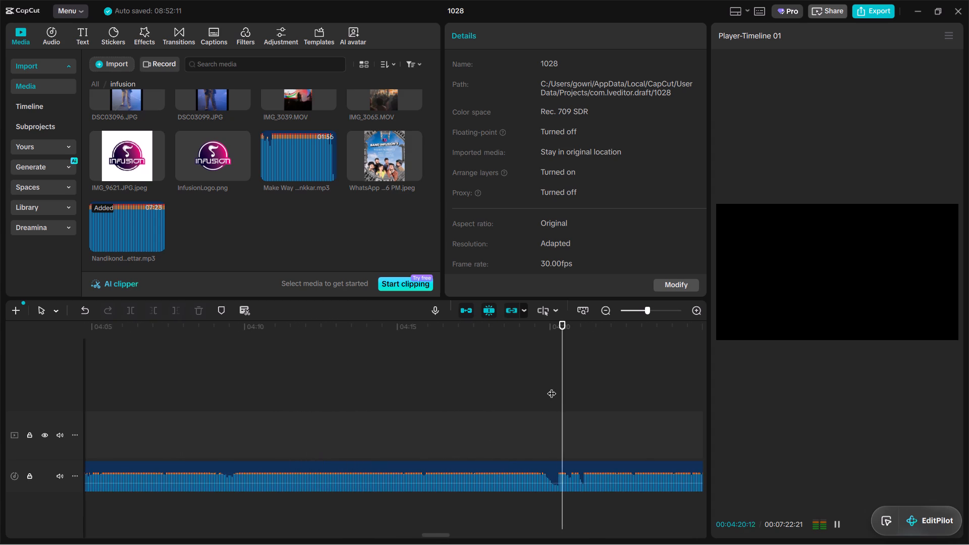
ctrl+scroll(552, 387, up, 3)
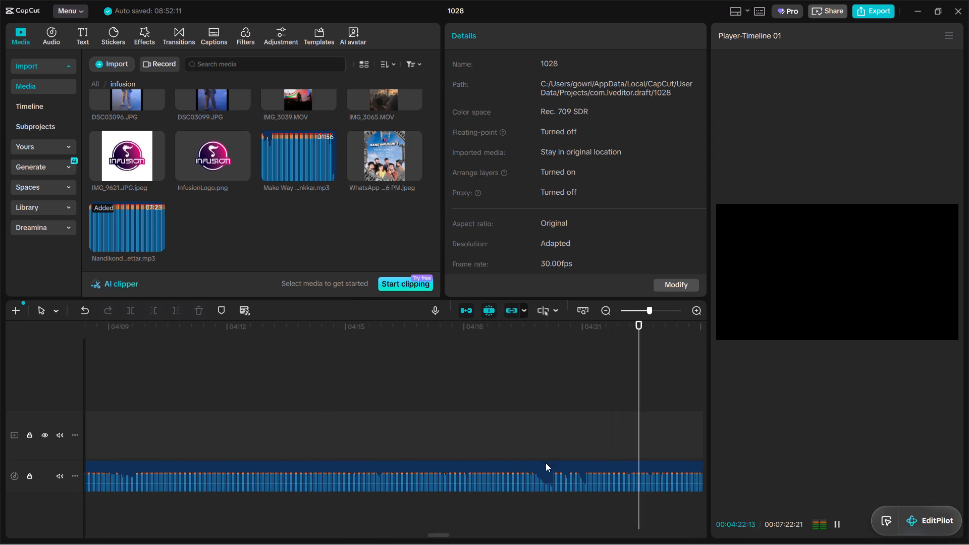
click(348, 393)
key(space)
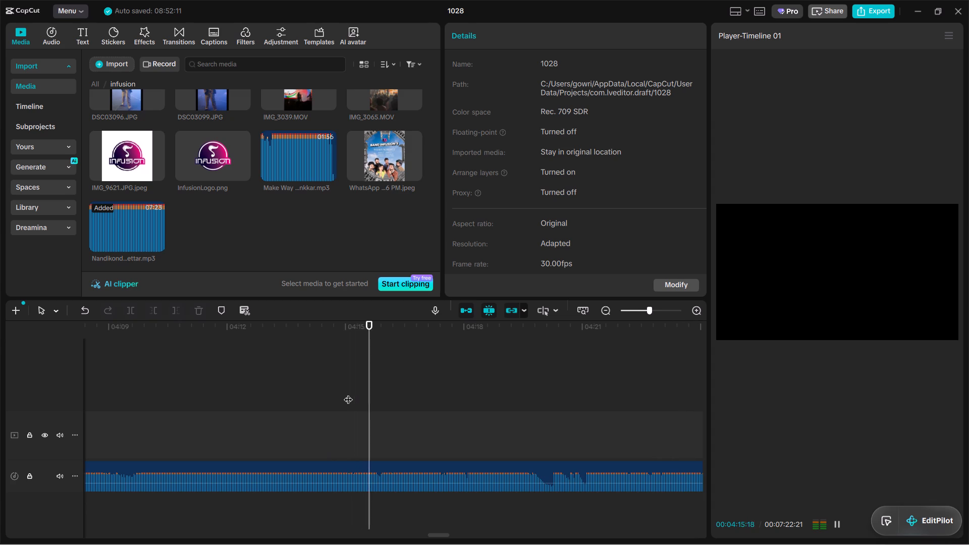
ctrl+scroll(348, 393, up, 6)
click(257, 384)
key(space)
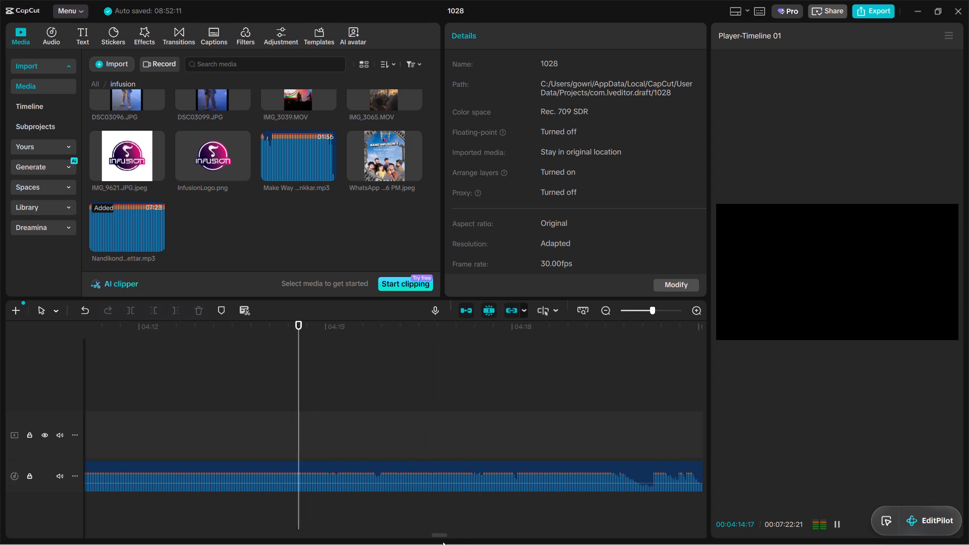
Audition the song between about 4:25 and 4:41, checking the waveform dips near 4:30 and 4:34.
ctrl+scroll(440, 540, down, 1)
drag(437, 534, 458, 538)
drag(458, 537, 442, 537)
ctrl+scroll(517, 431, down, 6)
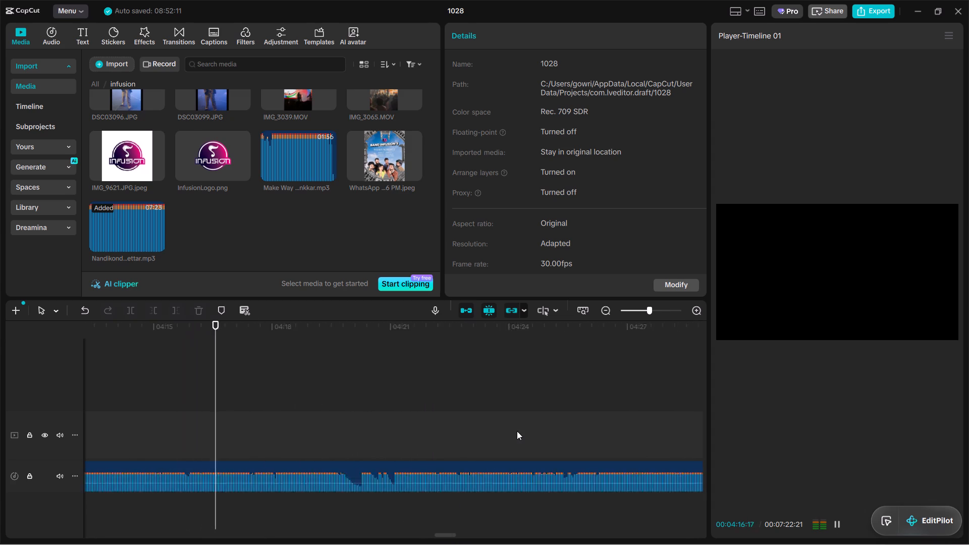
ctrl+scroll(517, 431, down, 2)
click(495, 440)
key(space)
drag(450, 538, 465, 539)
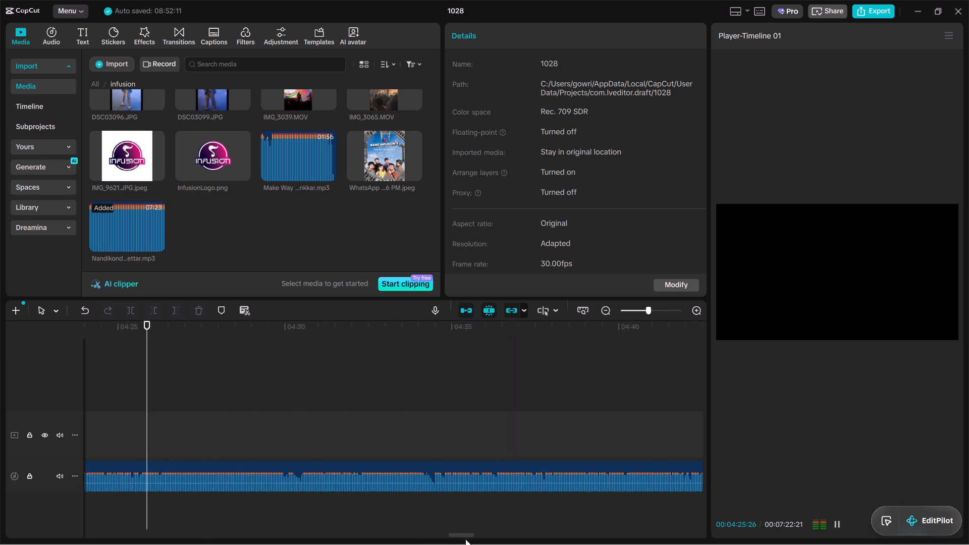
drag(465, 539, 466, 537)
click(272, 439)
key(space)
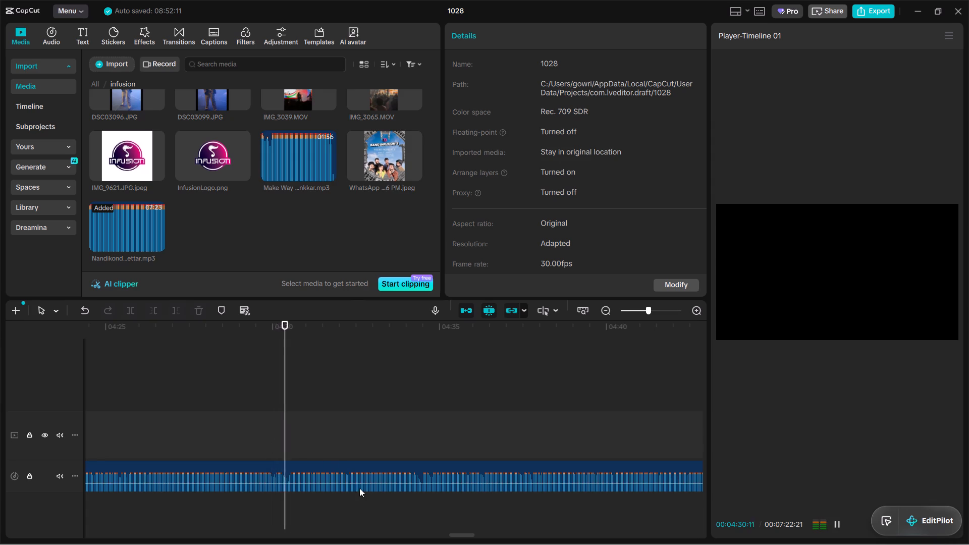
ctrl+scroll(369, 503, up, 2)
ctrl+scroll(442, 522, up, 2)
ctrl+scroll(276, 456, up, 1)
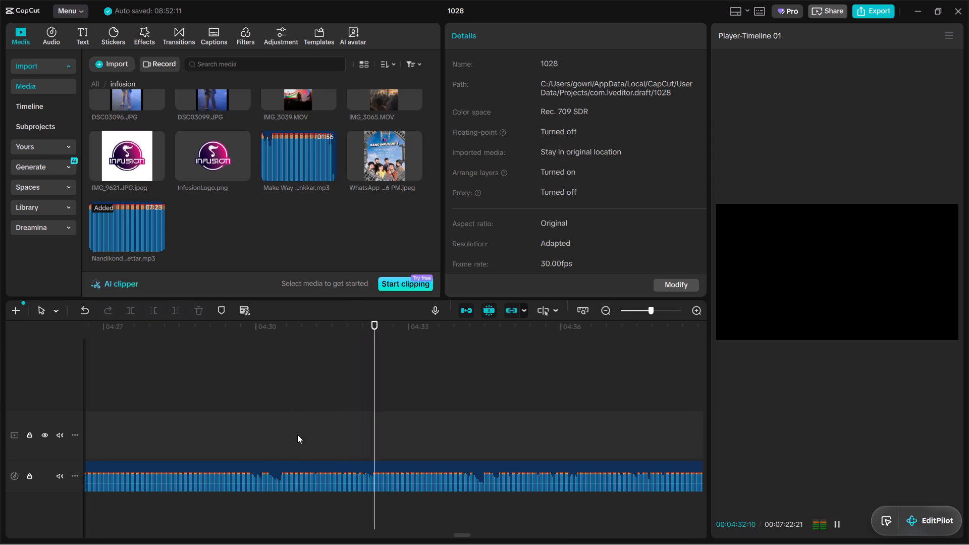
click(489, 444)
key(space)
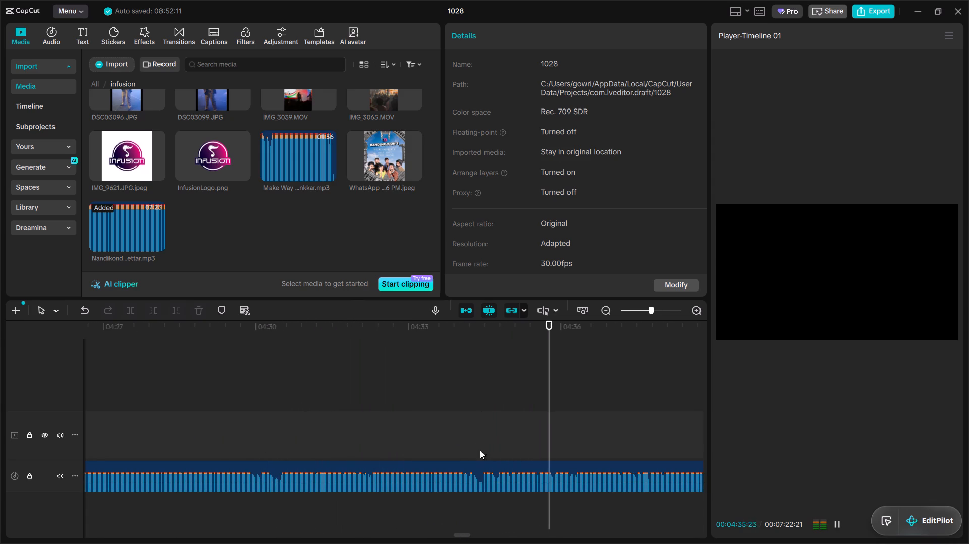
drag(463, 537, 478, 539)
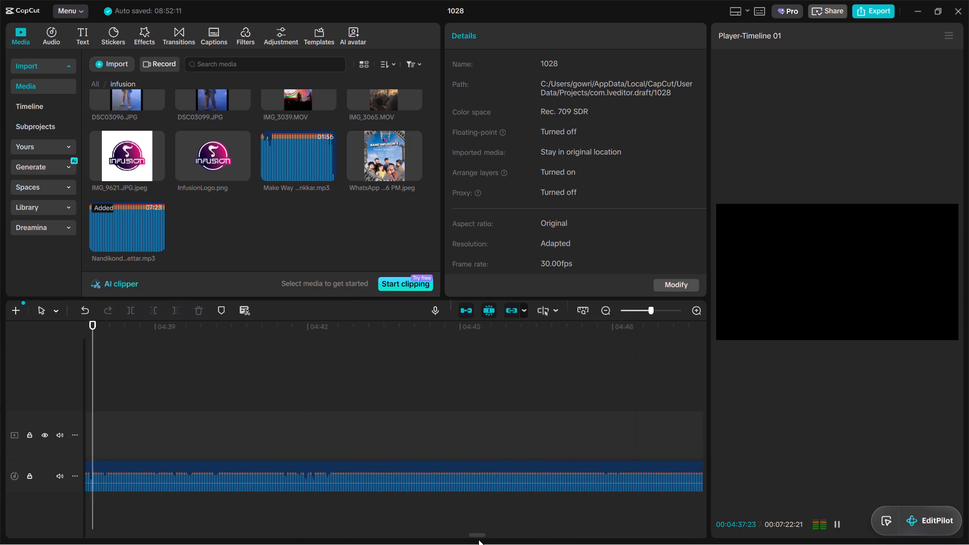
drag(478, 539, 469, 537)
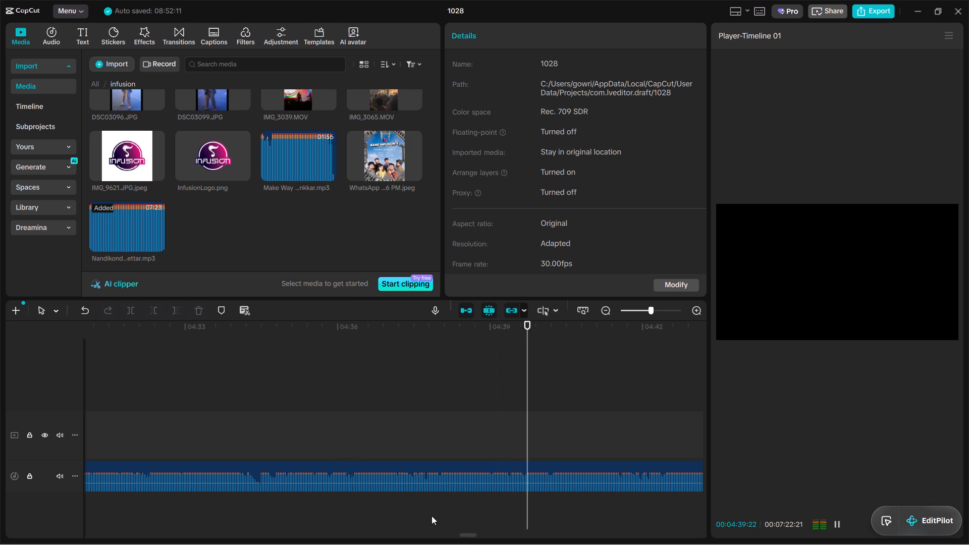
click(466, 533)
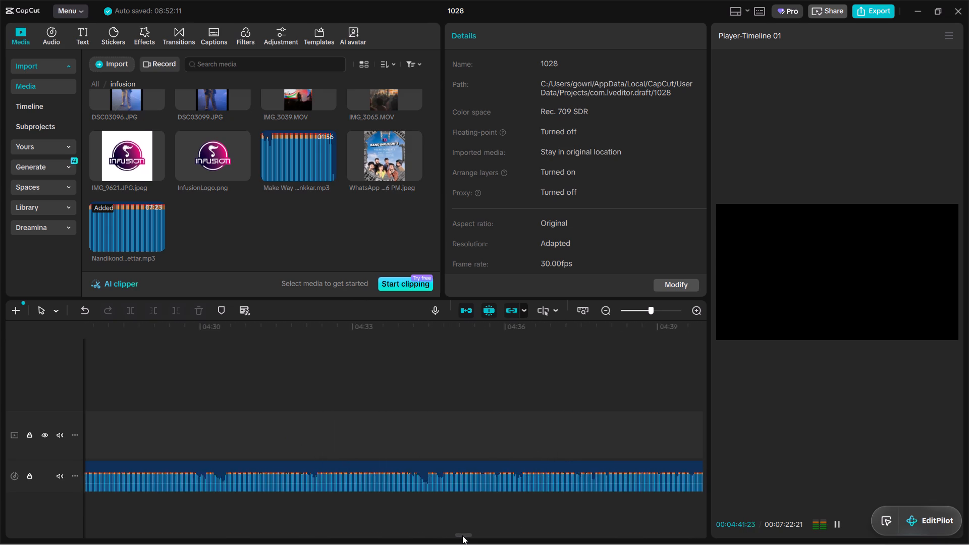
Audition the song from the waveform dip at about 5:24.
drag(650, 311, 641, 312)
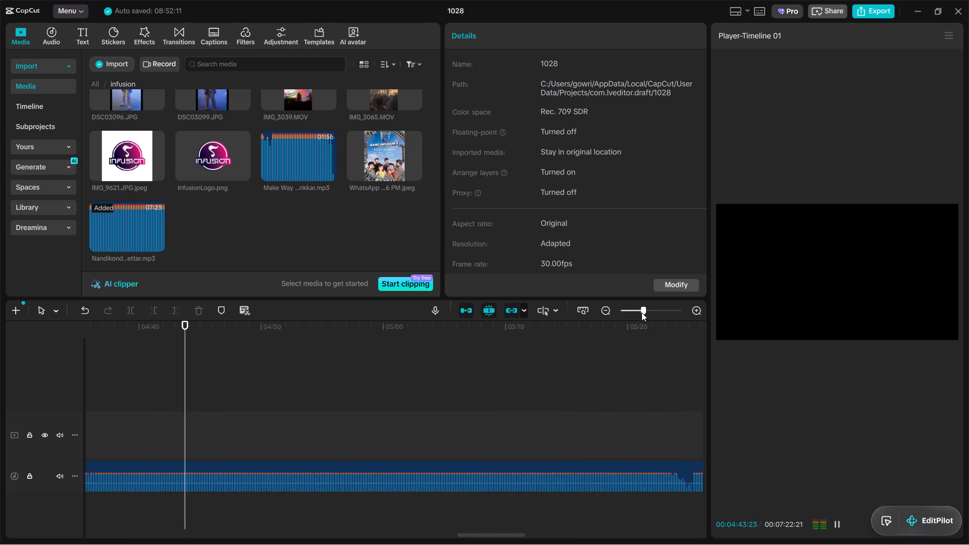
drag(641, 312, 634, 314)
ctrl+scroll(325, 492, up, 7)
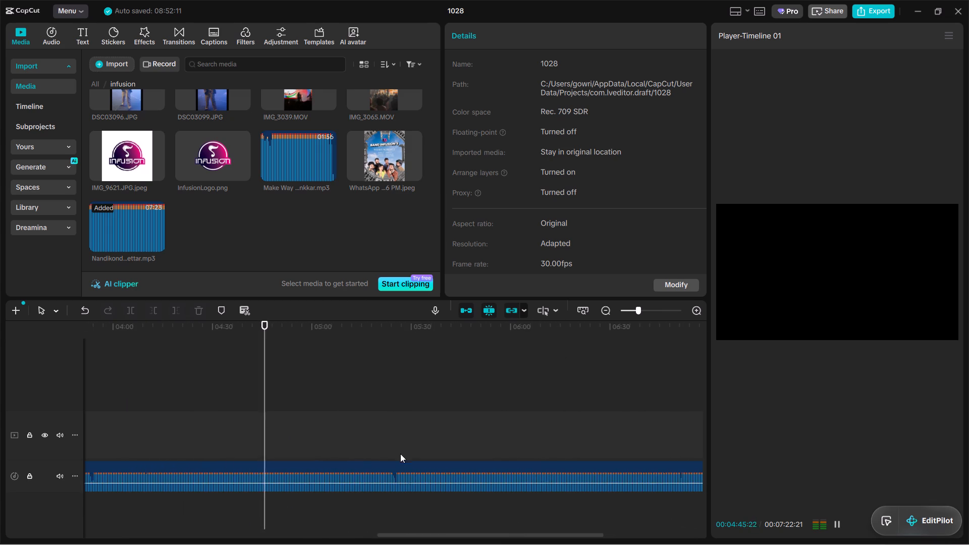
click(390, 446)
key(space)
ctrl+scroll(420, 516, up, 3)
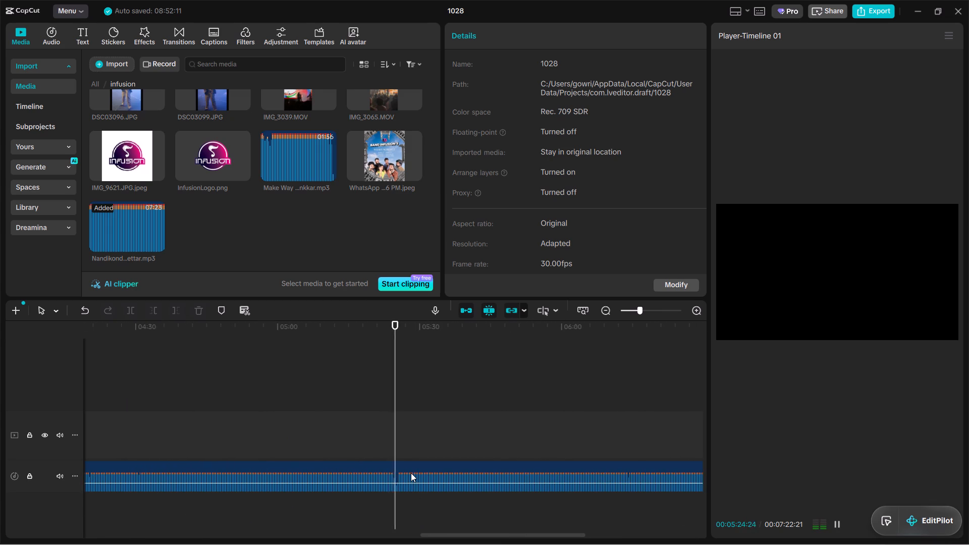
ctrl+scroll(444, 532, up, 3)
ctrl+scroll(449, 490, up, 2)
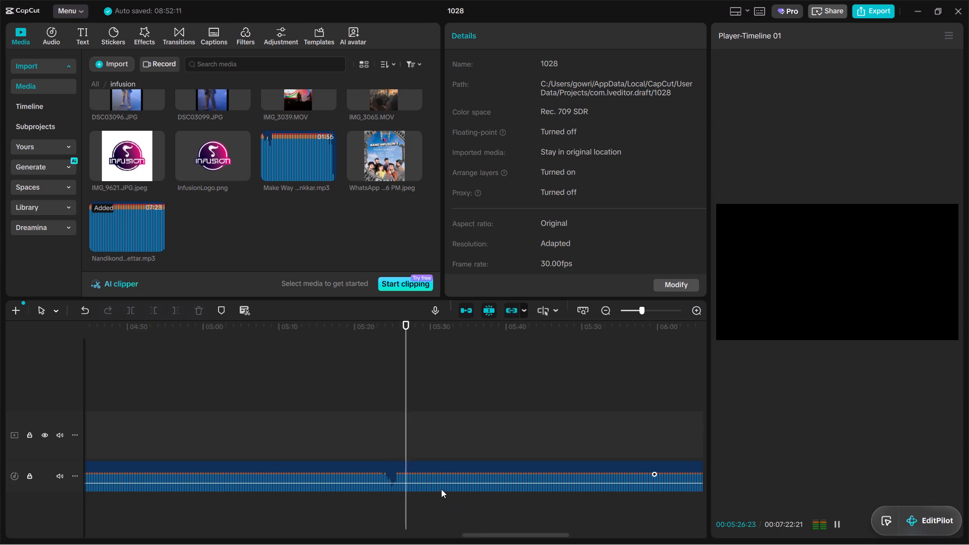
Audition the song at several points between about 5:55 and 6:16 to look for a suitable section.
scroll(436, 487, down, 1)
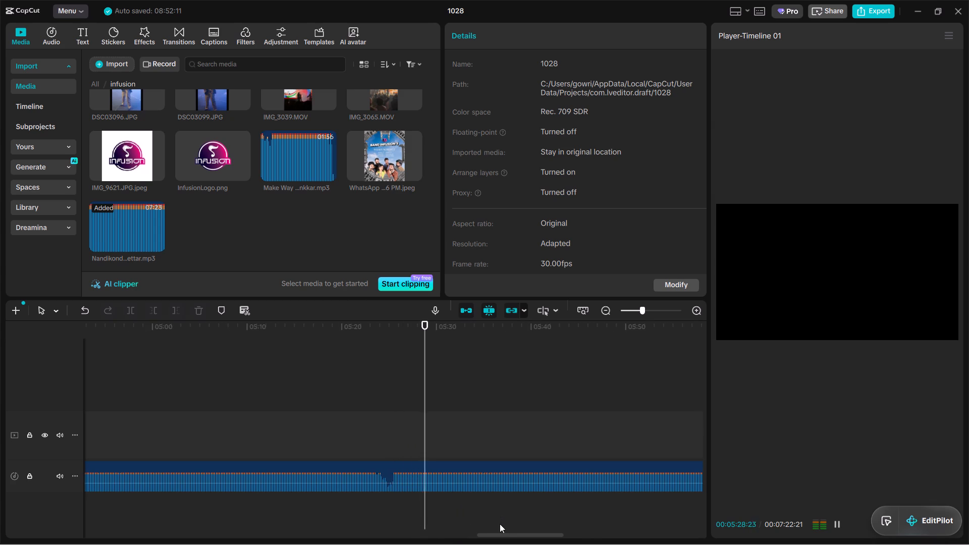
drag(506, 533, 511, 531)
ctrl+scroll(490, 498, down, 3)
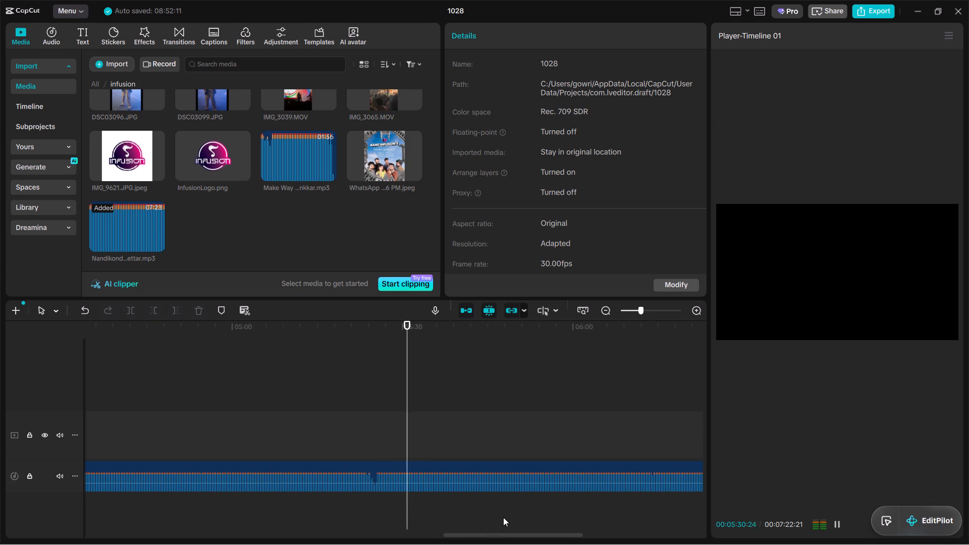
ctrl+drag(507, 534, 515, 536)
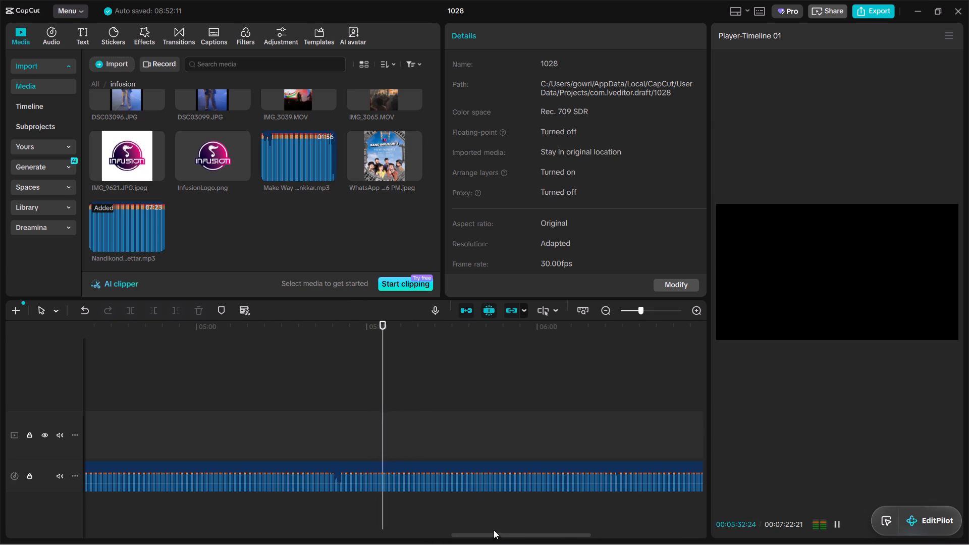
ctrl+scroll(469, 516, down, 6)
click(462, 447)
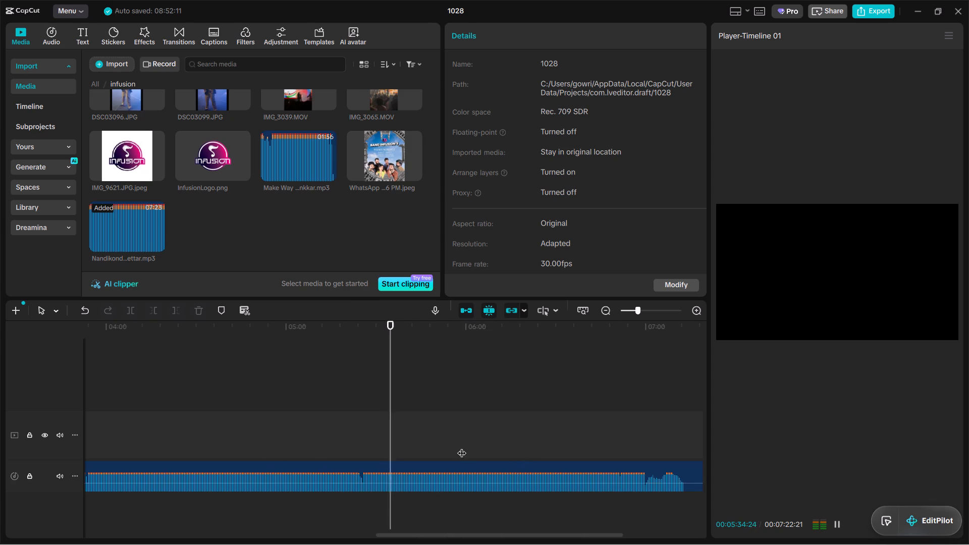
key(space)
click(512, 441)
key(space)
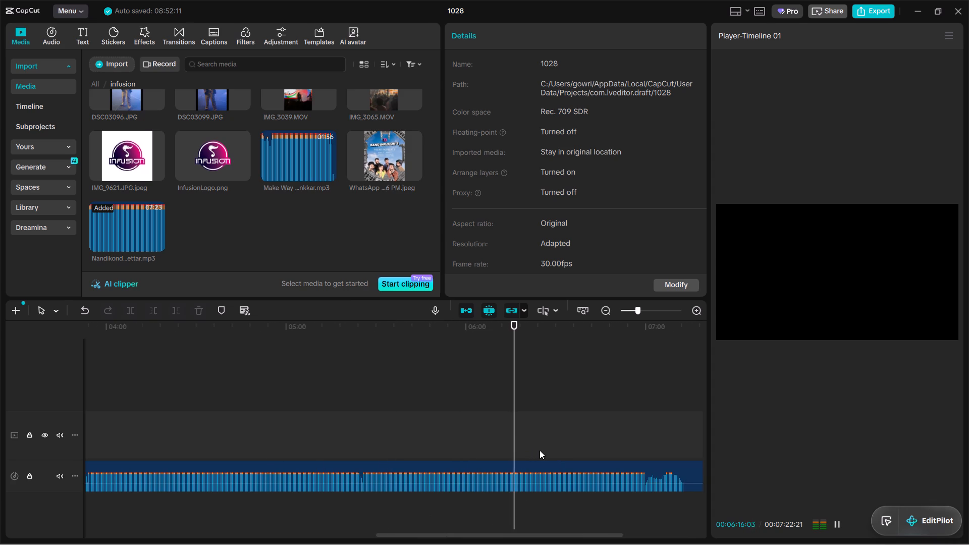
click(498, 443)
key(space)
ctrl+scroll(521, 484, up, 4)
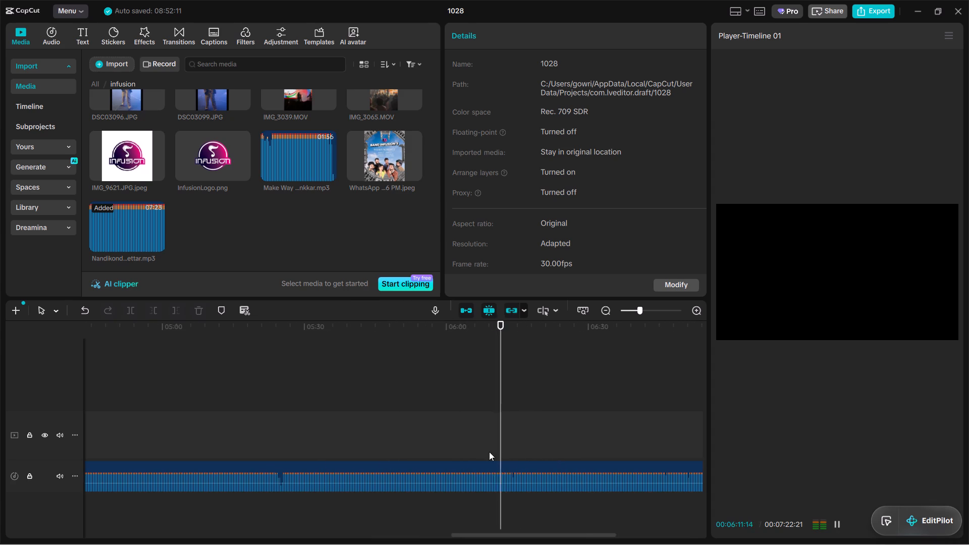
click(471, 437)
key(space)
ctrl+scroll(508, 478, up, 4)
Listen to the song from about 6:10 and sample further points up to about 6:39.
ctrl+click(512, 479)
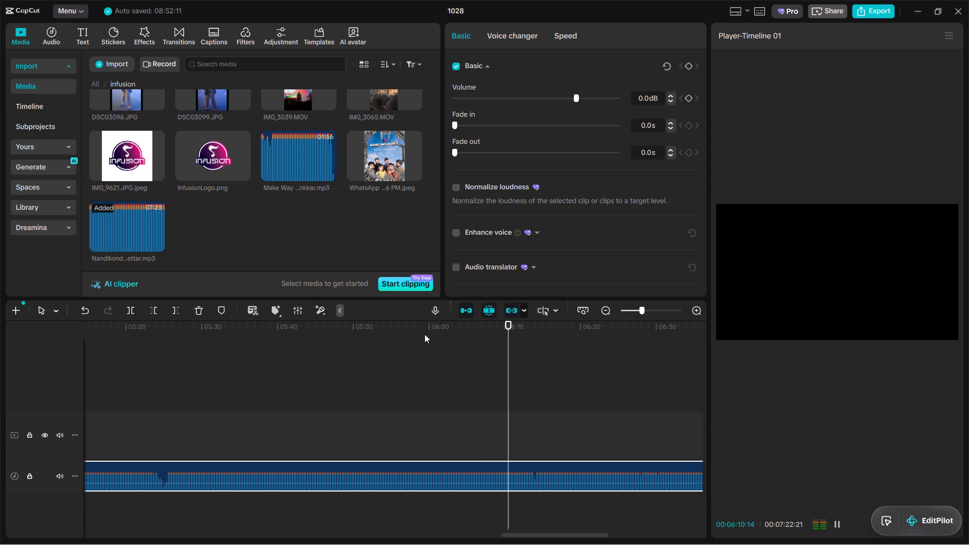
drag(549, 536, 562, 534)
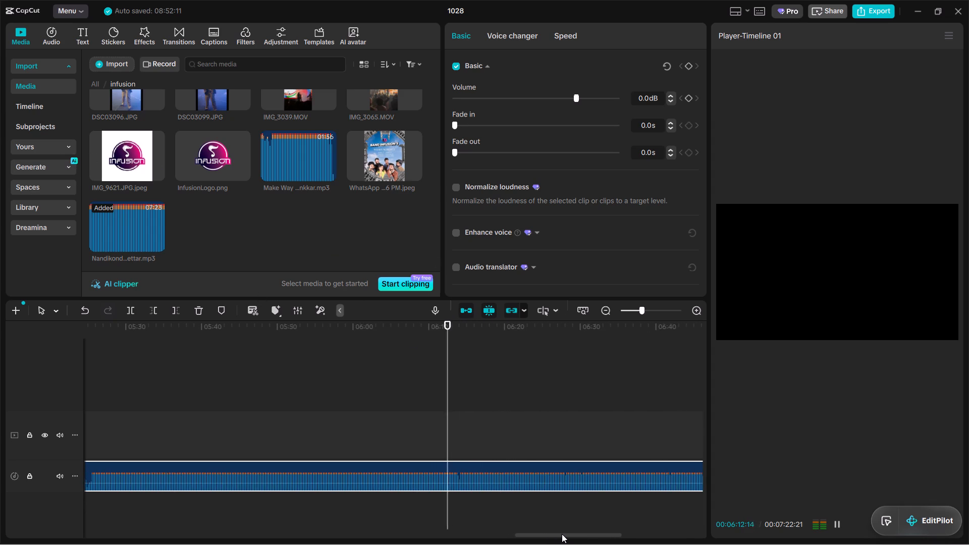
drag(562, 534, 563, 534)
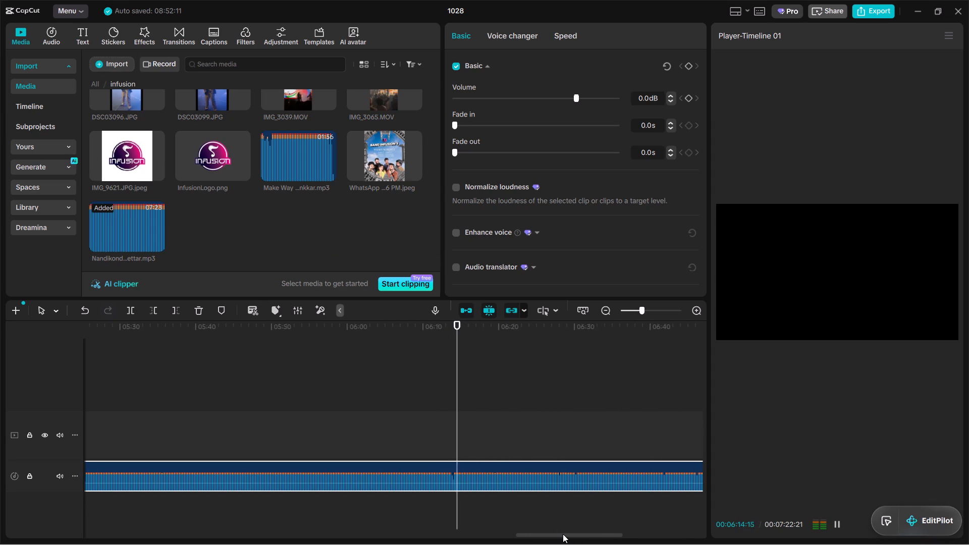
drag(563, 534, 572, 531)
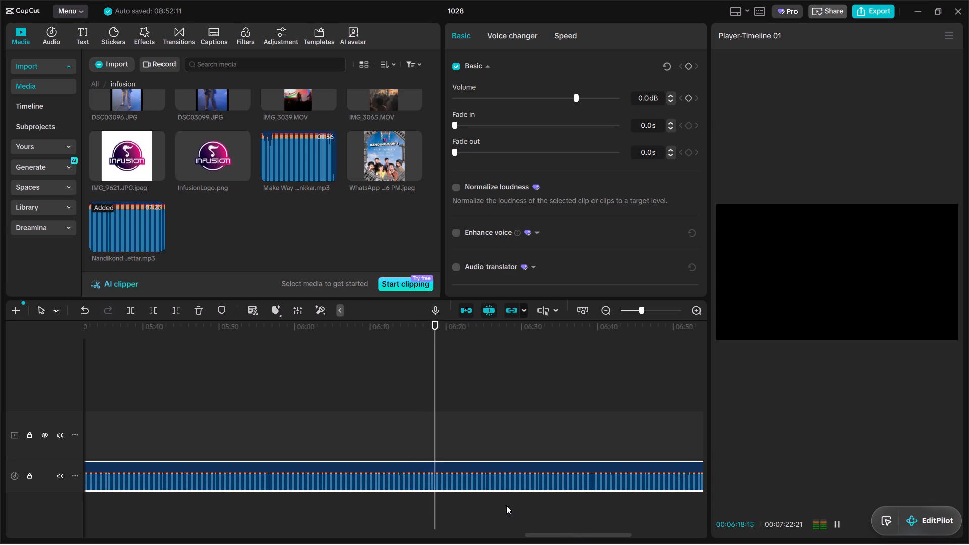
ctrl+scroll(506, 505, down, 1)
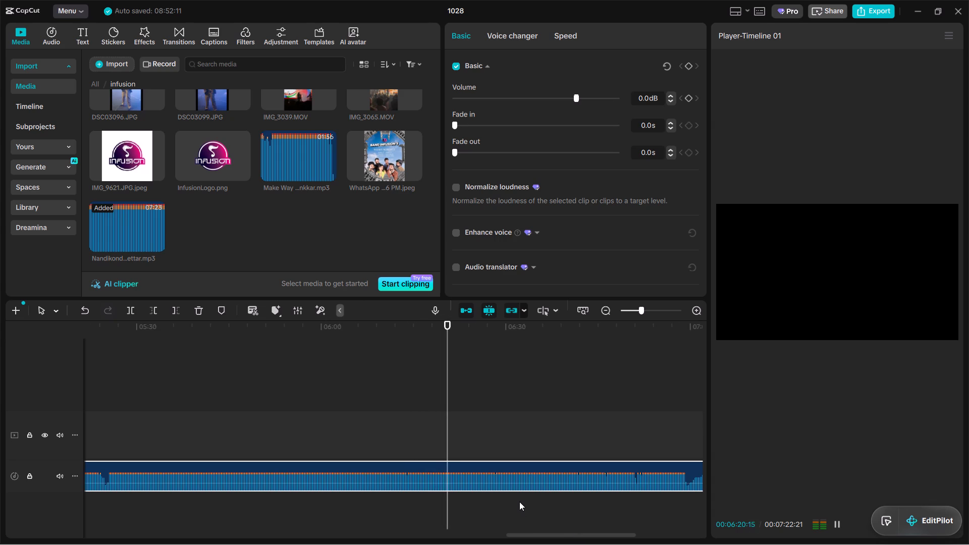
ctrl+scroll(583, 487, up, 2)
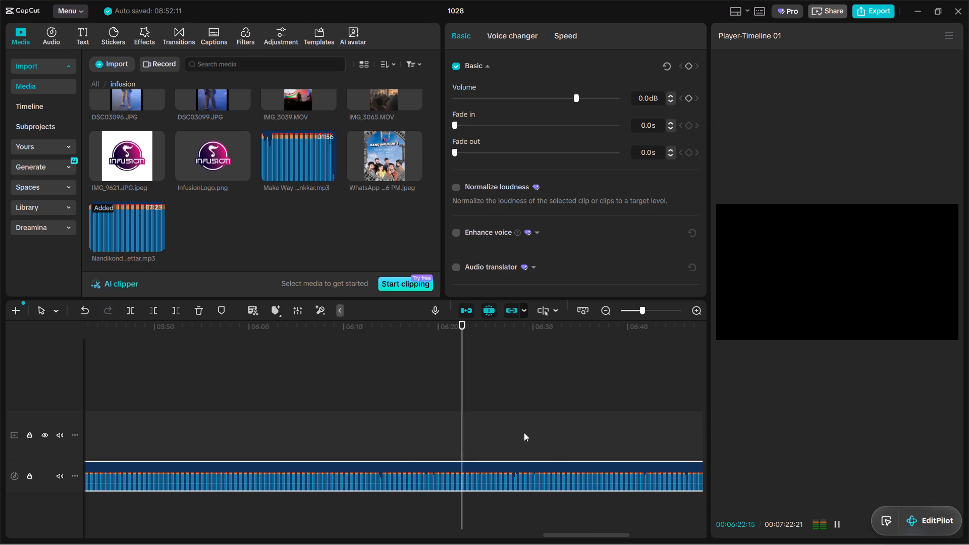
click(512, 434)
key(space)
drag(575, 535, 599, 533)
ctrl+scroll(492, 442, up, 2)
click(492, 442)
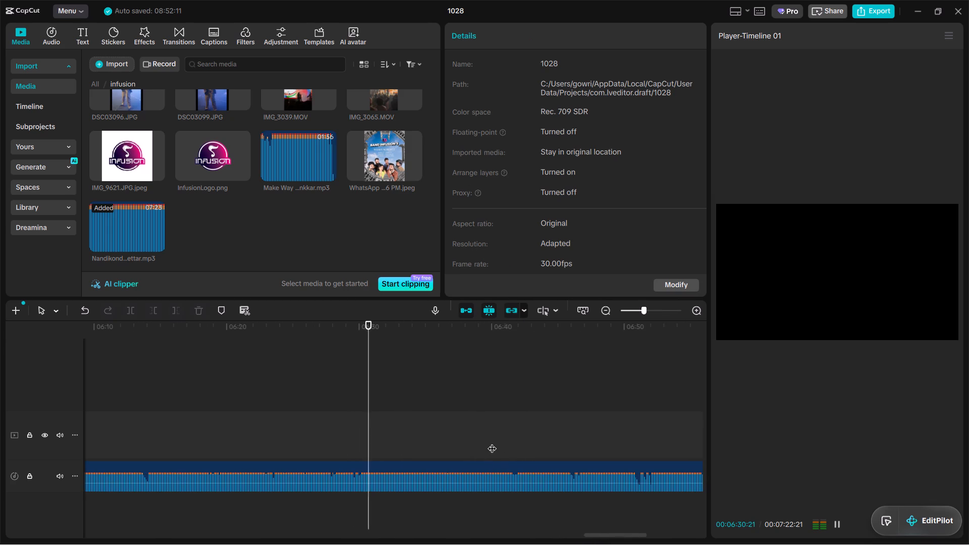
key(space)
Replay the song from about 6:23, then audition it from the waveform dip at about 6:41.
click(278, 427)
drag(278, 427, 273, 427)
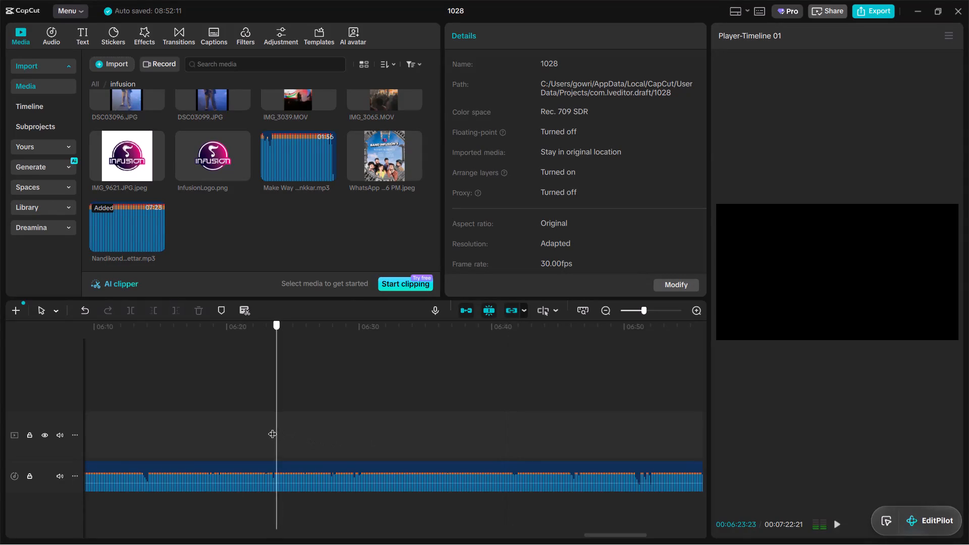
drag(273, 427, 270, 427)
key(space)
ctrl+scroll(308, 471, up, 10)
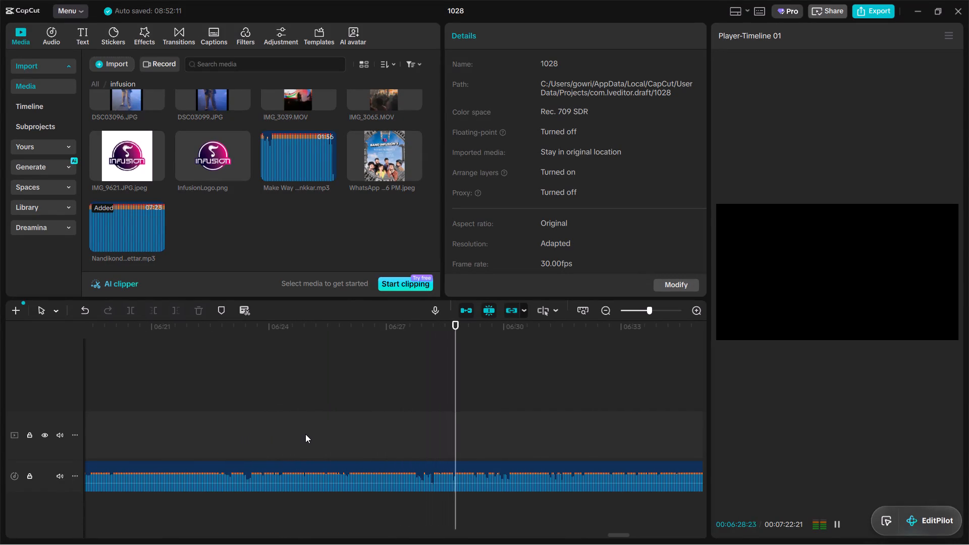
drag(623, 532, 613, 534)
ctrl+scroll(619, 533, down, 4)
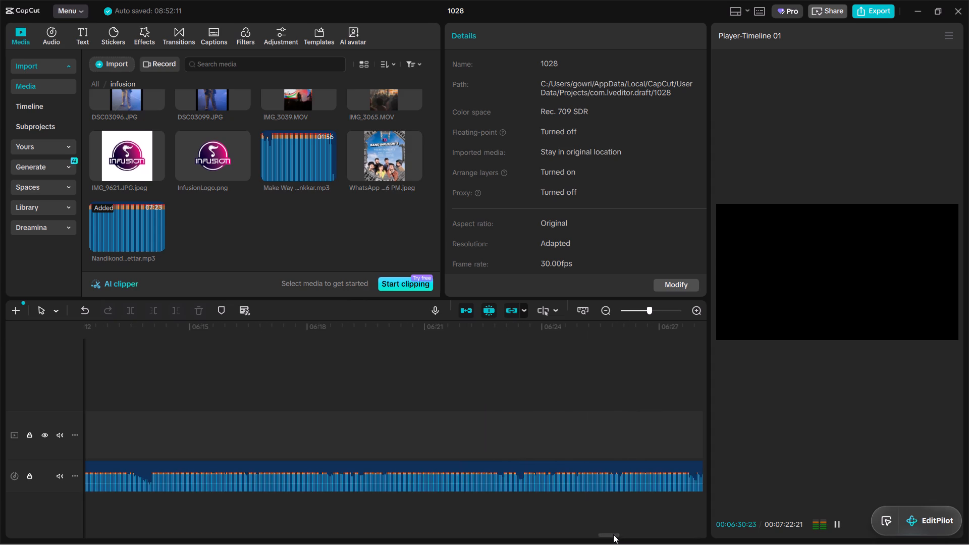
drag(613, 534, 636, 533)
click(560, 437)
key(space)
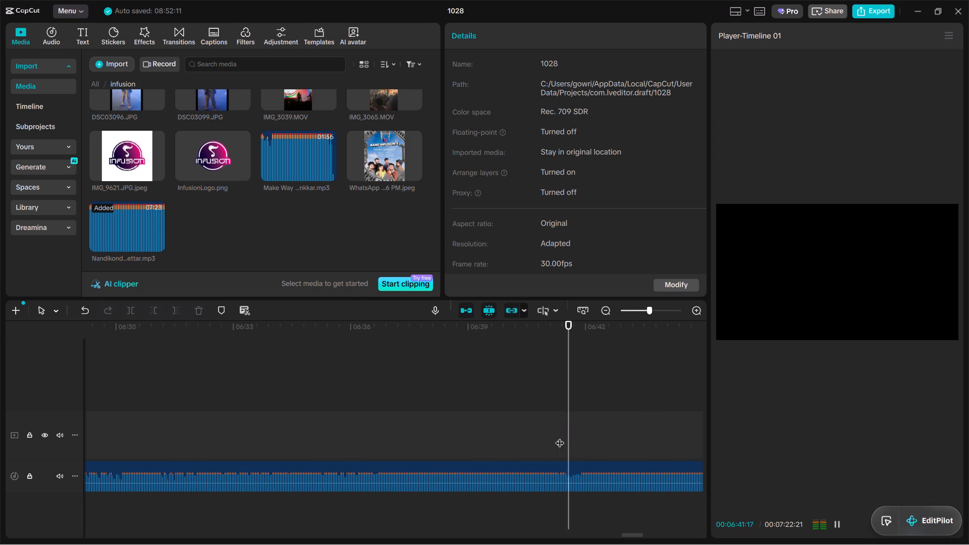
Audition the song from about 6:45 and look over the waveform around it.
drag(625, 535, 633, 537)
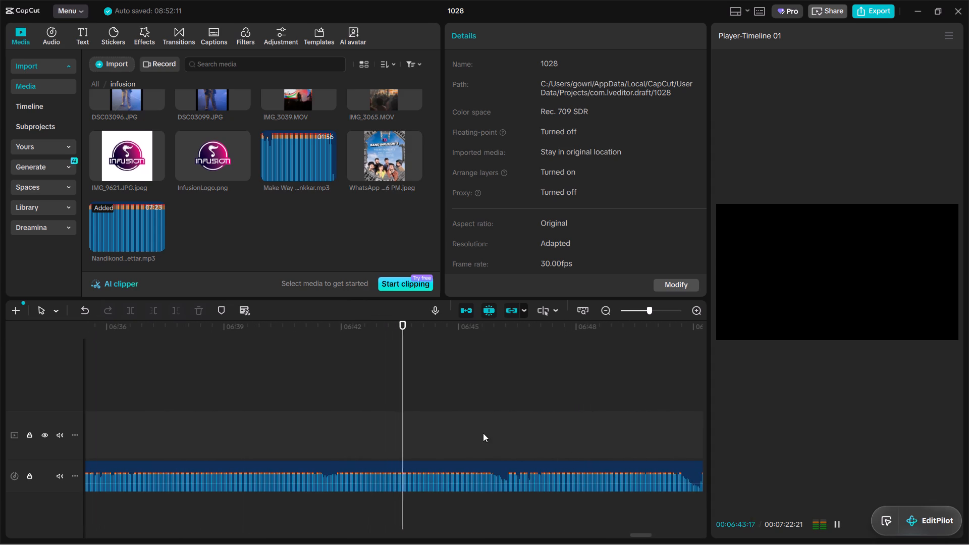
click(483, 433)
key(space)
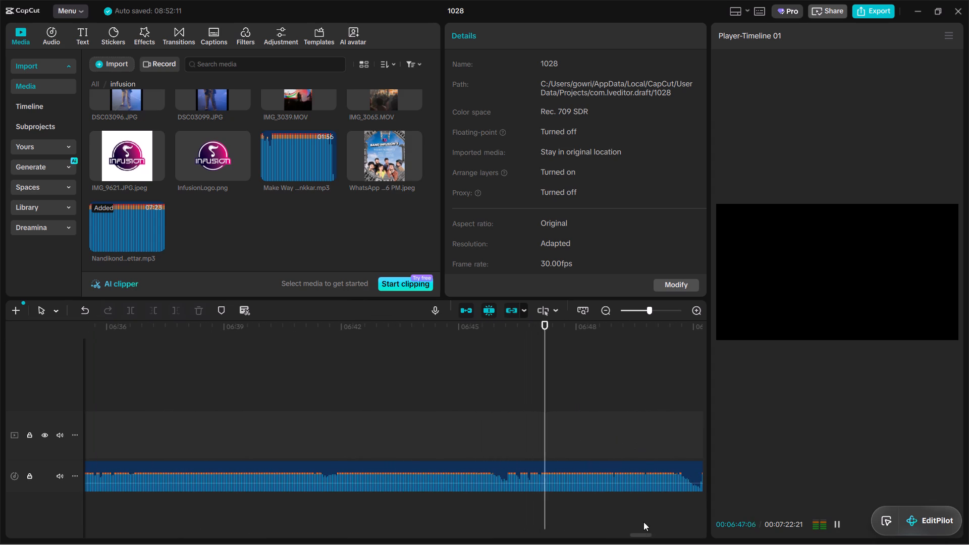
ctrl+scroll(638, 536, down, 6)
drag(638, 536, 626, 536)
drag(626, 532, 649, 533)
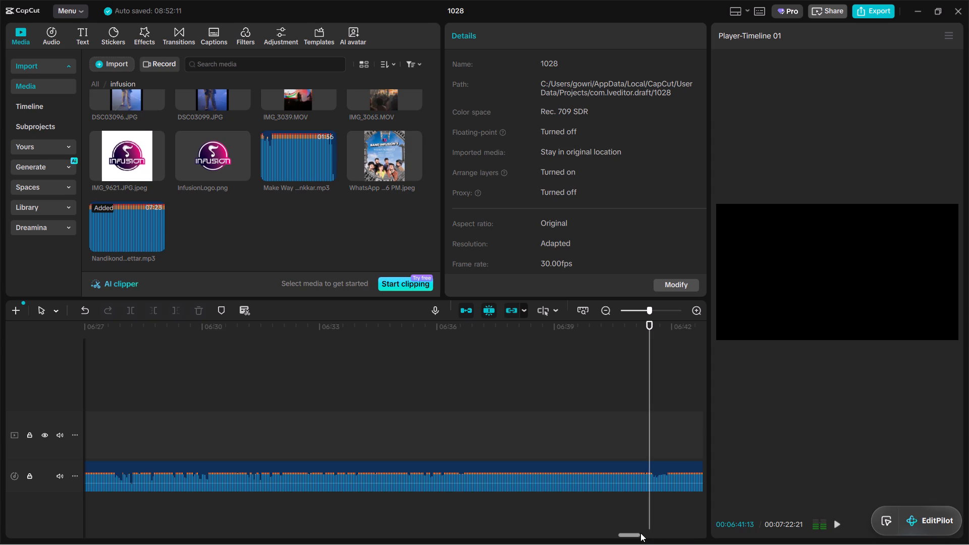
drag(632, 534, 658, 541)
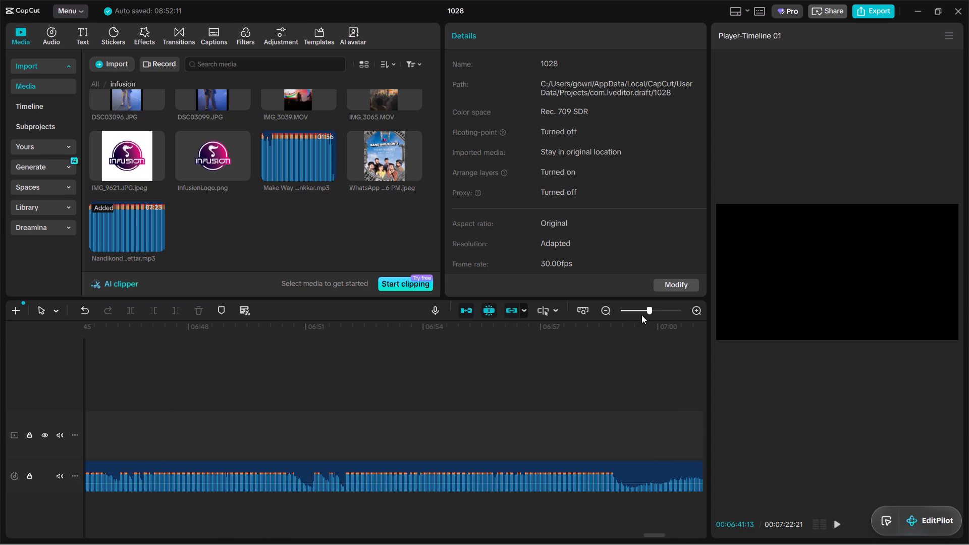
Audition the song from about 2:22, then around the waveform dip between about 2:53 and 2:57.
drag(646, 314, 633, 317)
click(145, 421)
key(space)
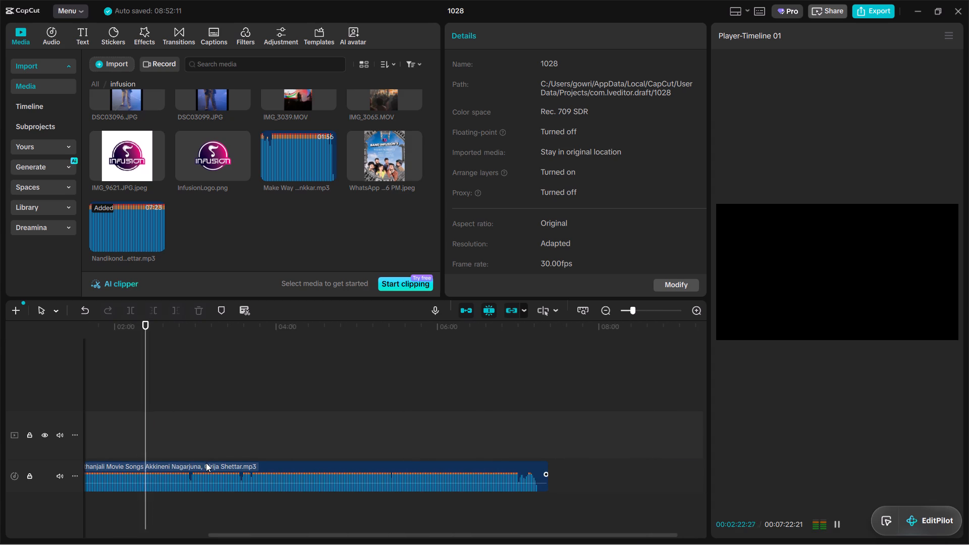
ctrl+scroll(206, 463, up, 10)
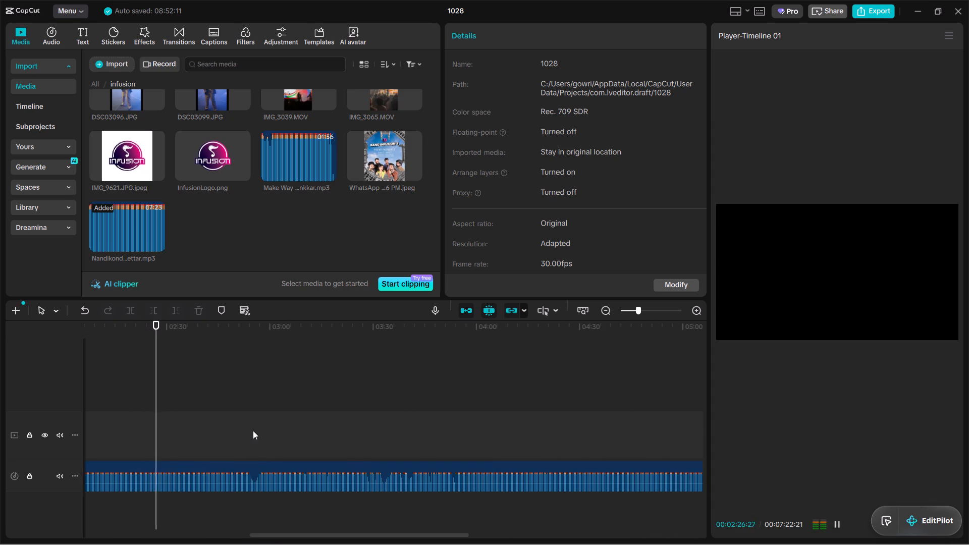
ctrl+scroll(259, 512, up, 2)
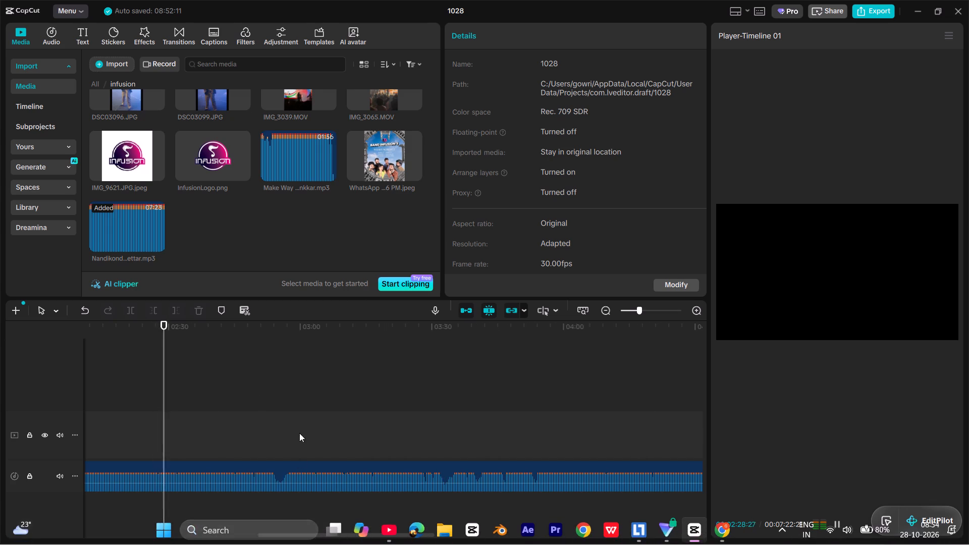
drag(301, 535, 294, 536)
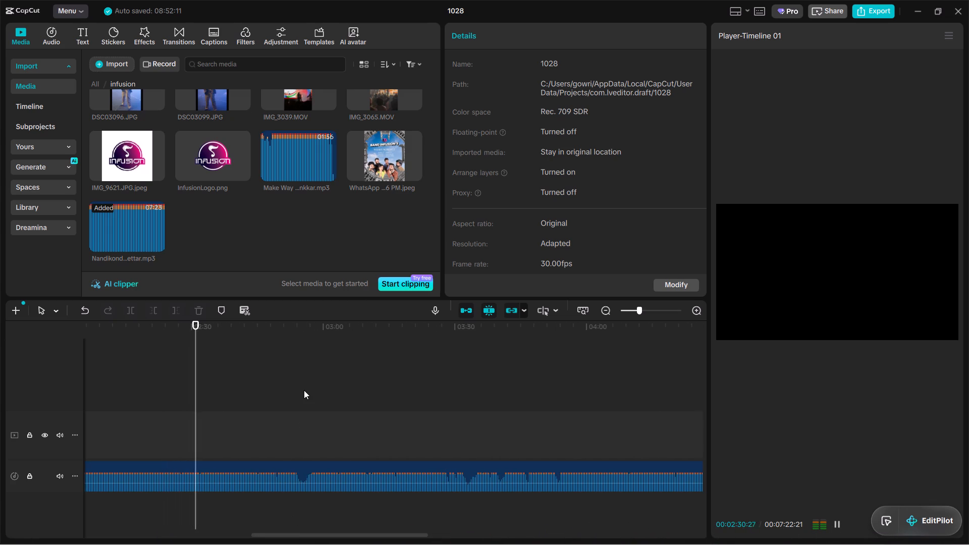
ctrl+scroll(305, 386, up, 1)
click(305, 386)
key(space)
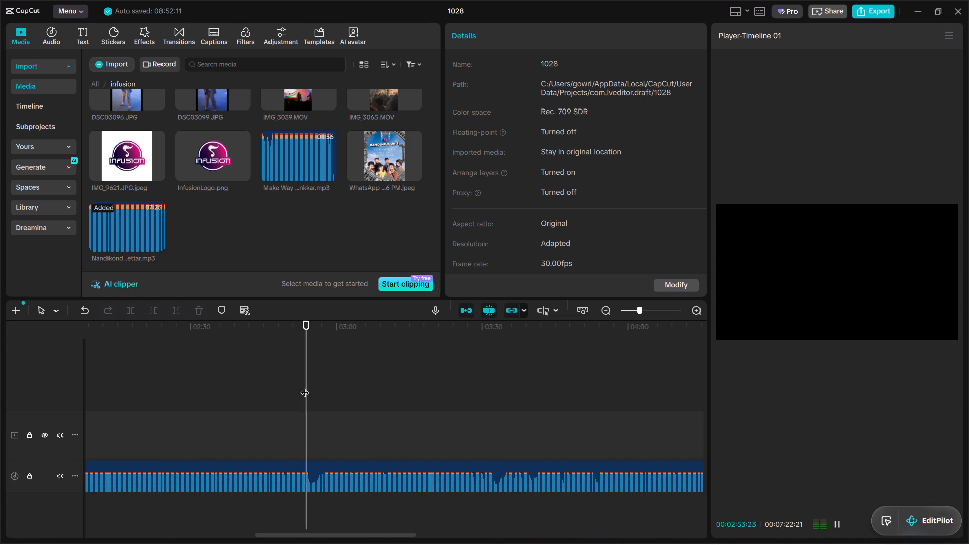
ctrl+scroll(318, 426, up, 3)
click(330, 412)
key(space)
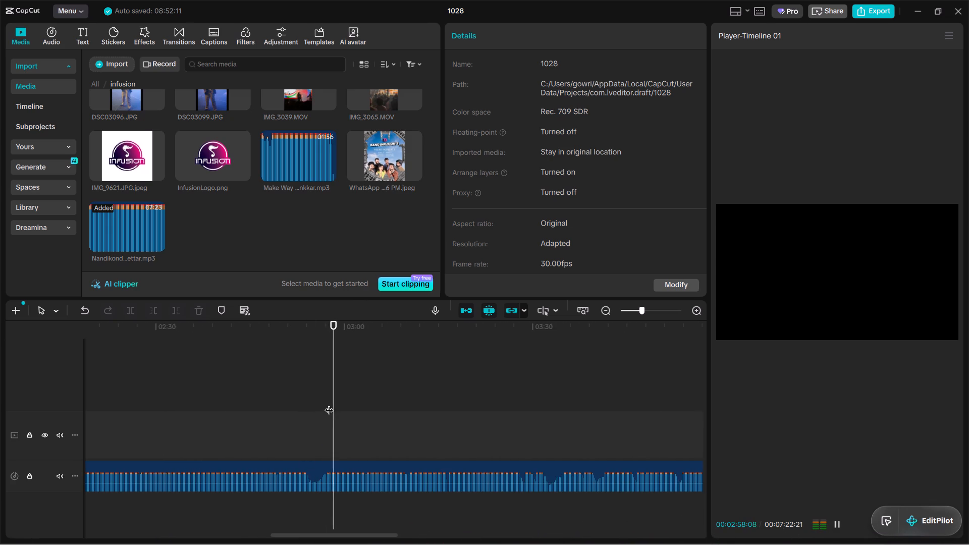
Sample the song from about 3:16, 3:42 and 3:53 to look for a suitable section.
ctrl+scroll(338, 415, up, 2)
click(508, 386)
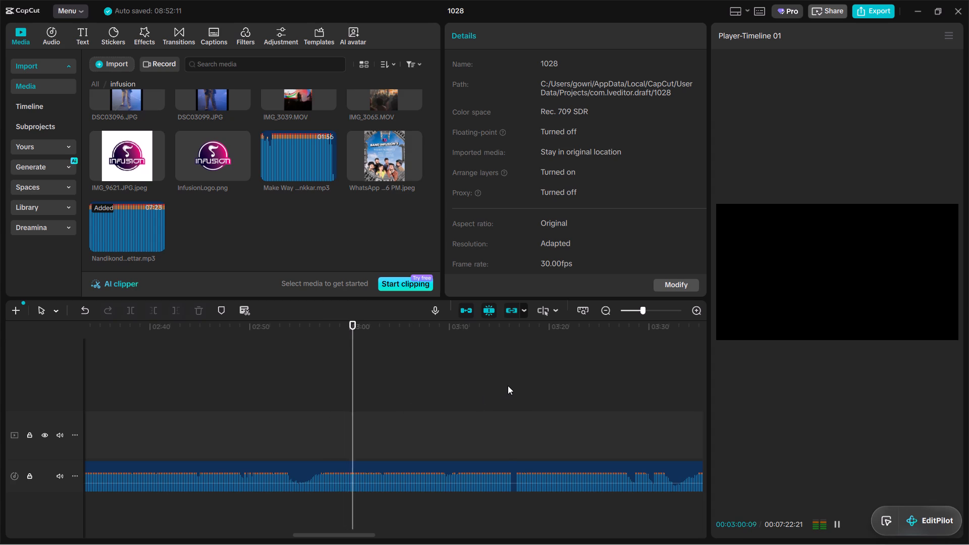
key(space)
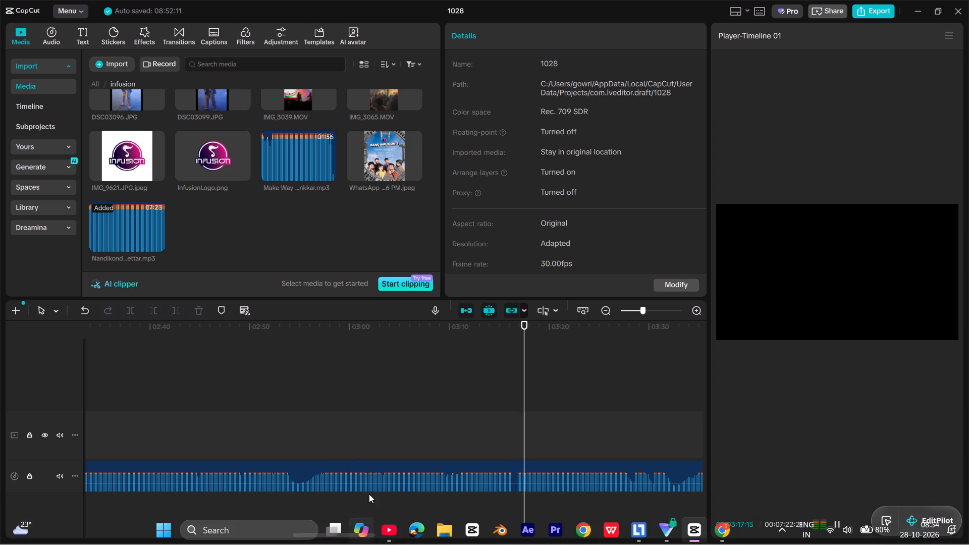
drag(341, 534, 387, 536)
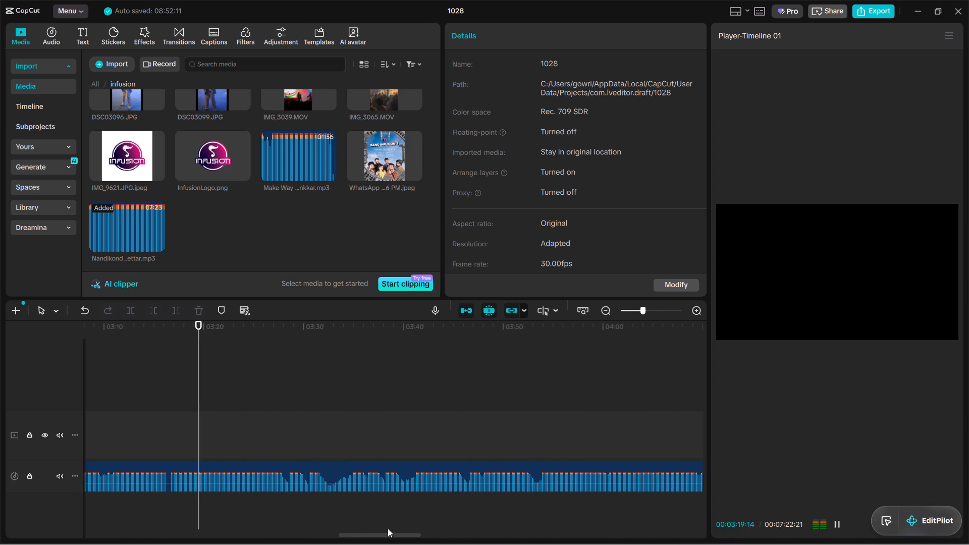
click(418, 436)
key(space)
click(528, 445)
key(space)
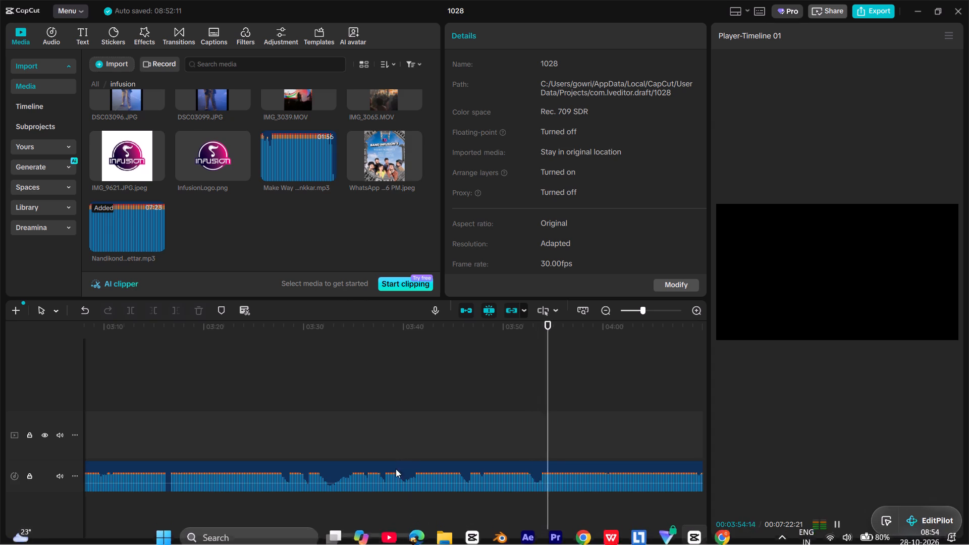
Audition the song from about 4:19 and again from about 4:30.
drag(394, 538, 434, 538)
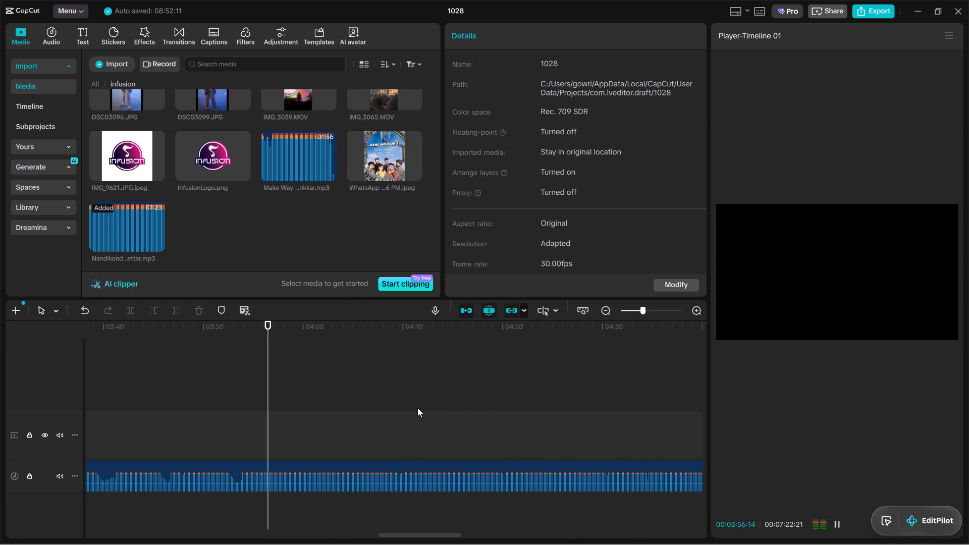
click(487, 423)
drag(487, 423, 498, 431)
key(space)
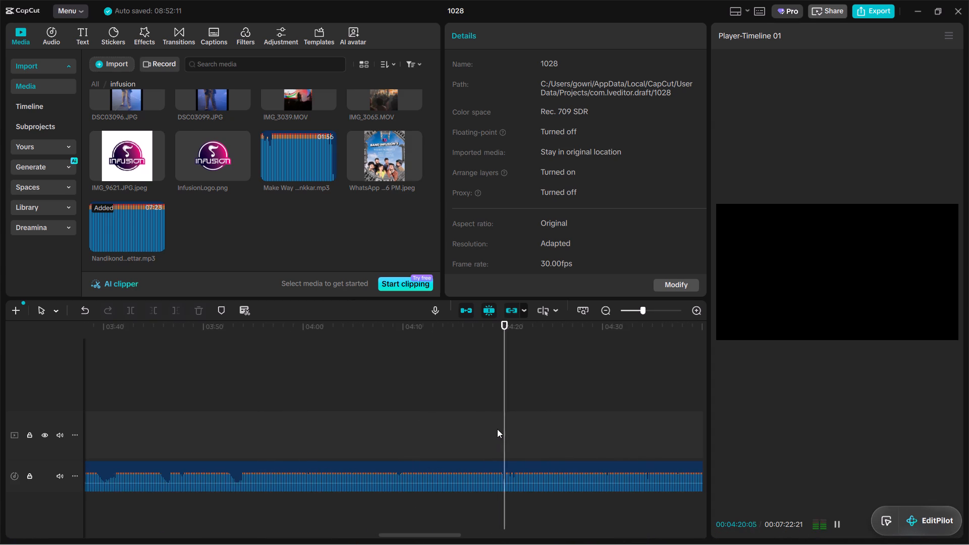
ctrl+scroll(497, 429, up, 4)
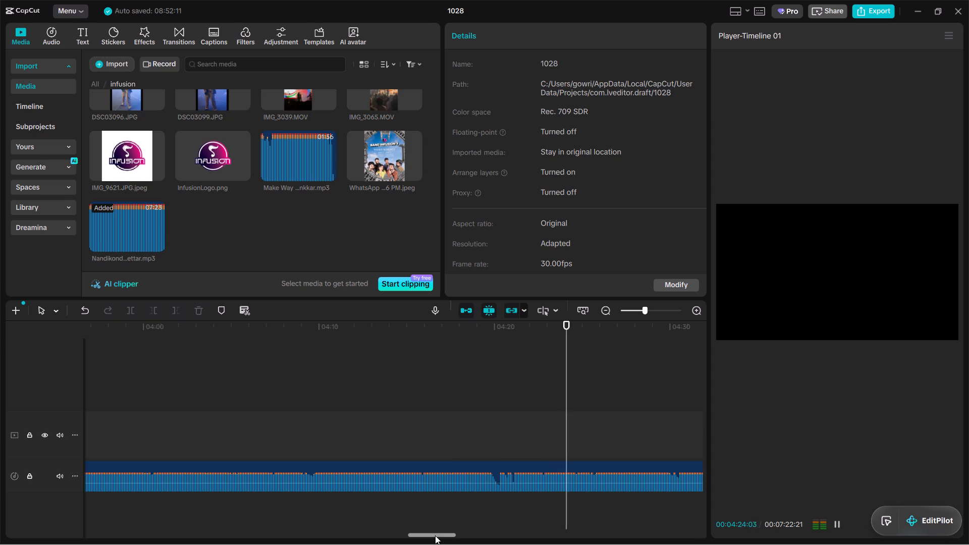
drag(436, 536, 461, 537)
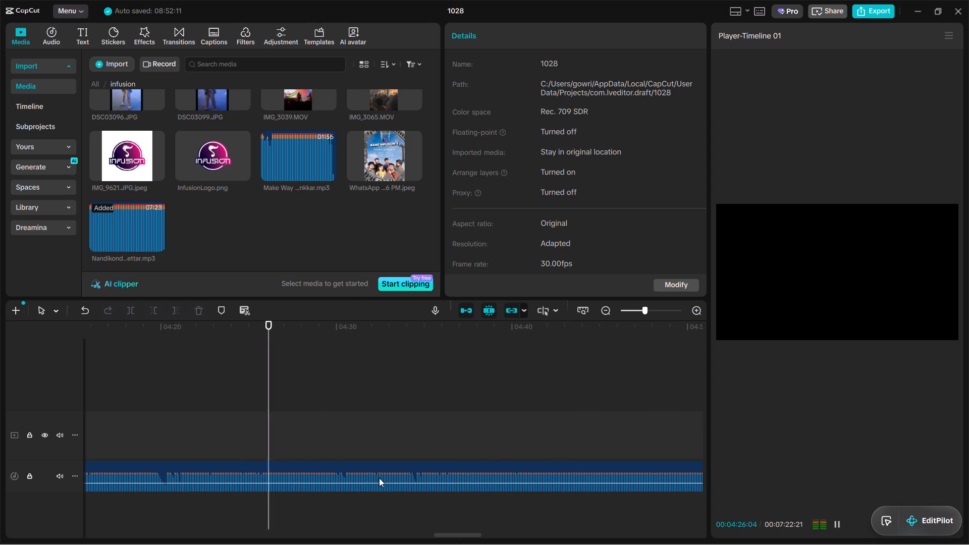
click(319, 475)
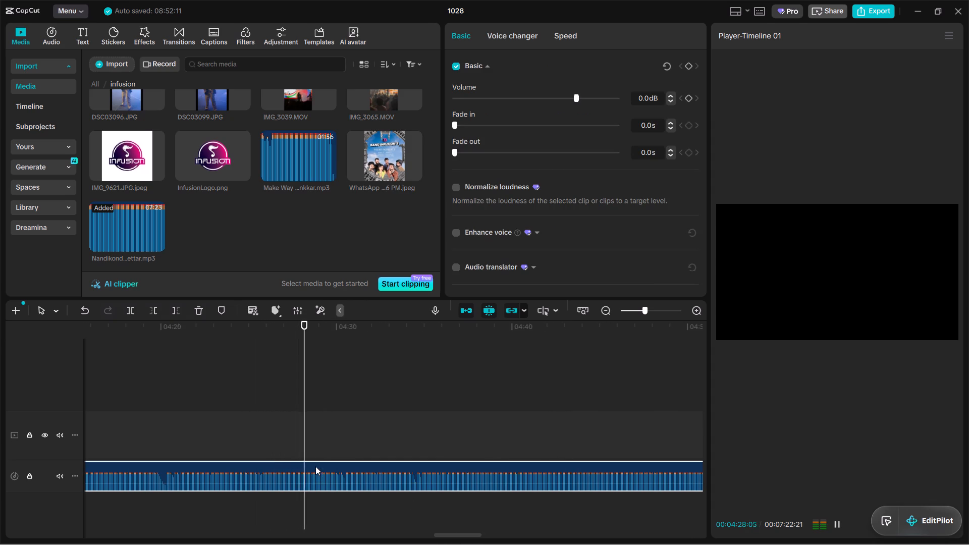
click(343, 438)
key(space)
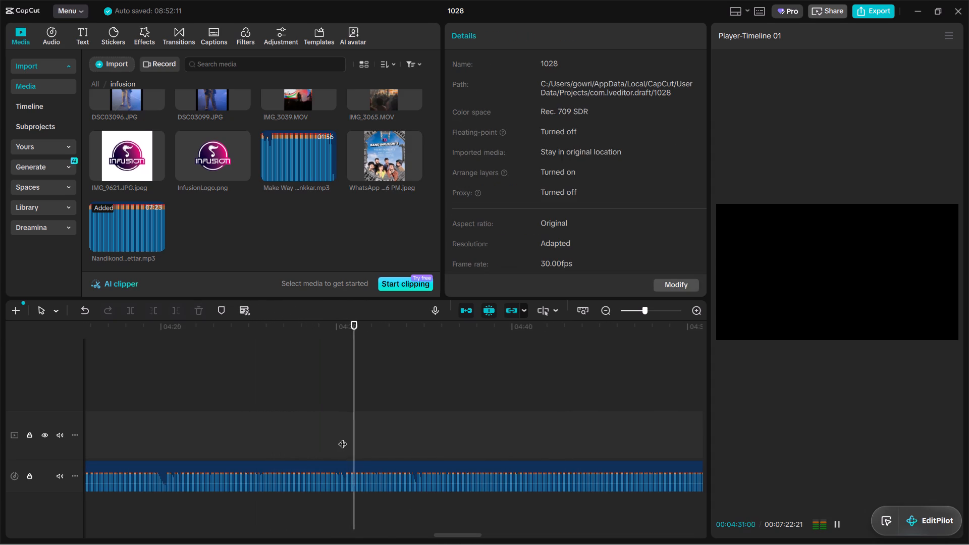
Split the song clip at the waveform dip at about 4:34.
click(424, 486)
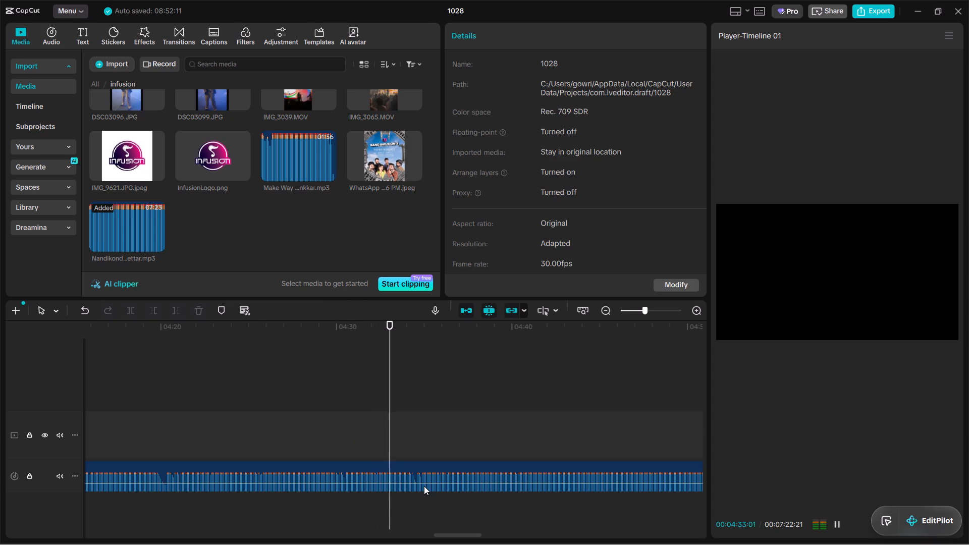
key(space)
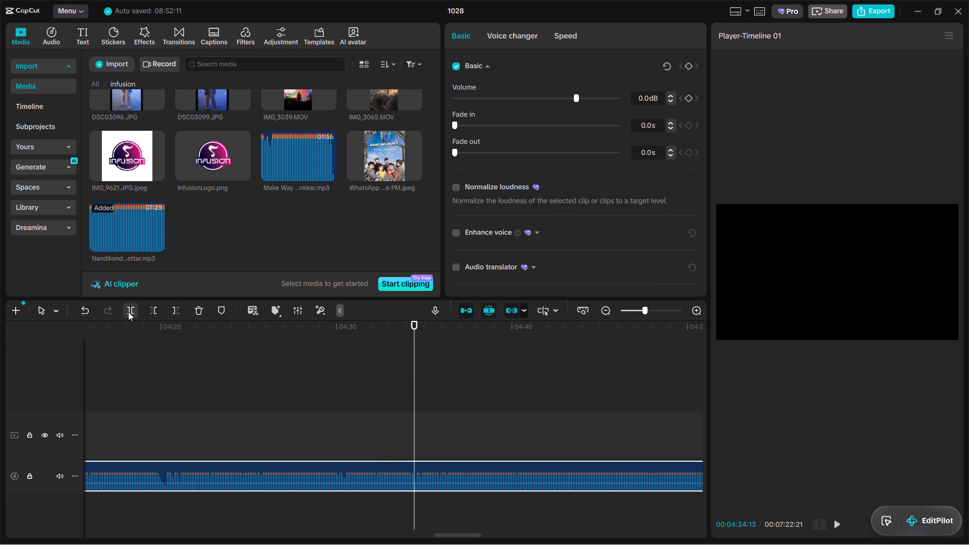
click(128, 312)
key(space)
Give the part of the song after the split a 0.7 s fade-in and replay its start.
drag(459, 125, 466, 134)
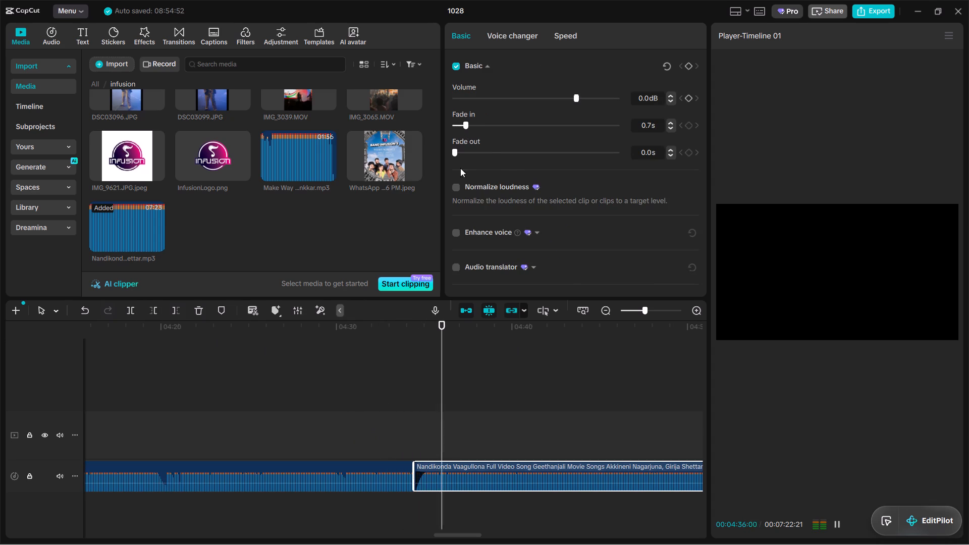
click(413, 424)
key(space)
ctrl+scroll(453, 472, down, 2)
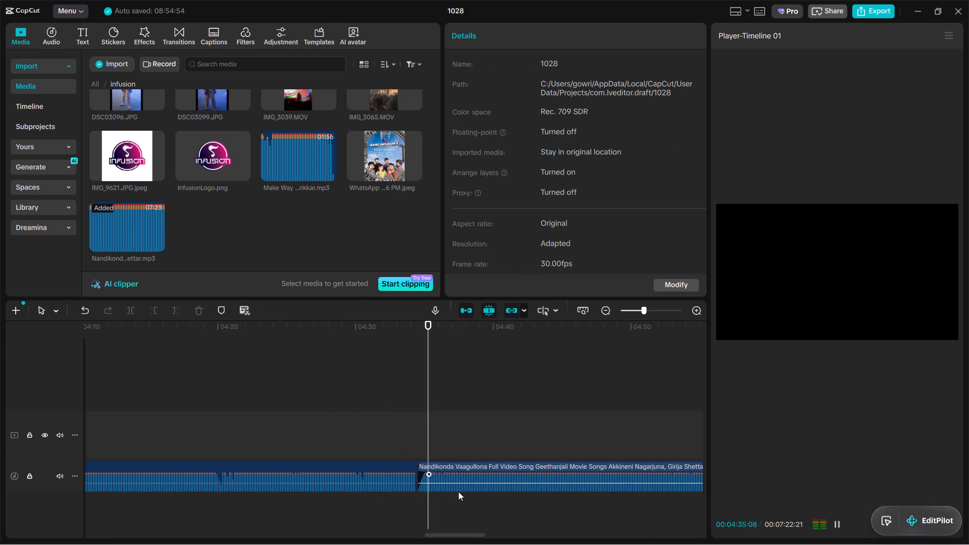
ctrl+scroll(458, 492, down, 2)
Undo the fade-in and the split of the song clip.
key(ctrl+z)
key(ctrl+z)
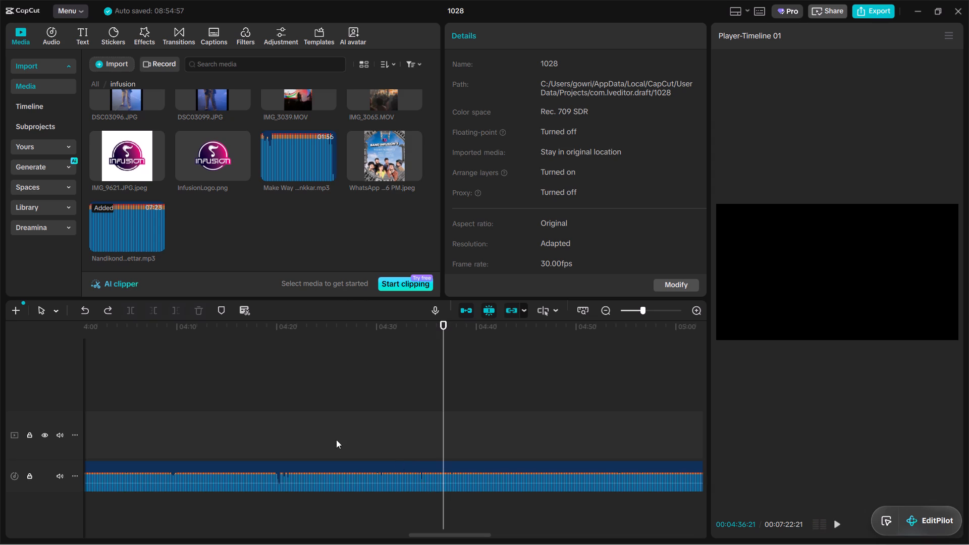
Listen to the song from about 4:09 and trim away everything before about 4:13.
click(214, 423)
drag(213, 423, 171, 433)
key(space)
ctrl+scroll(172, 433, up, 6)
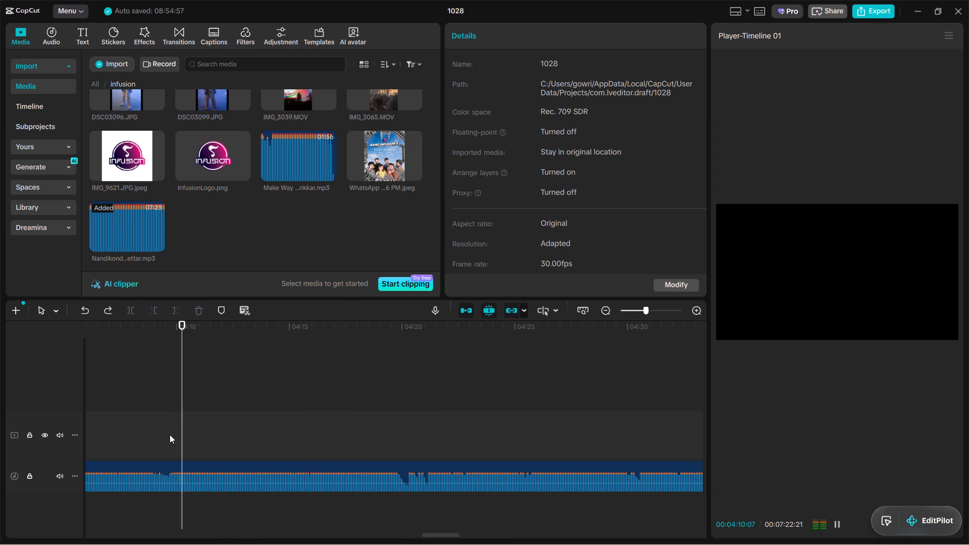
click(294, 475)
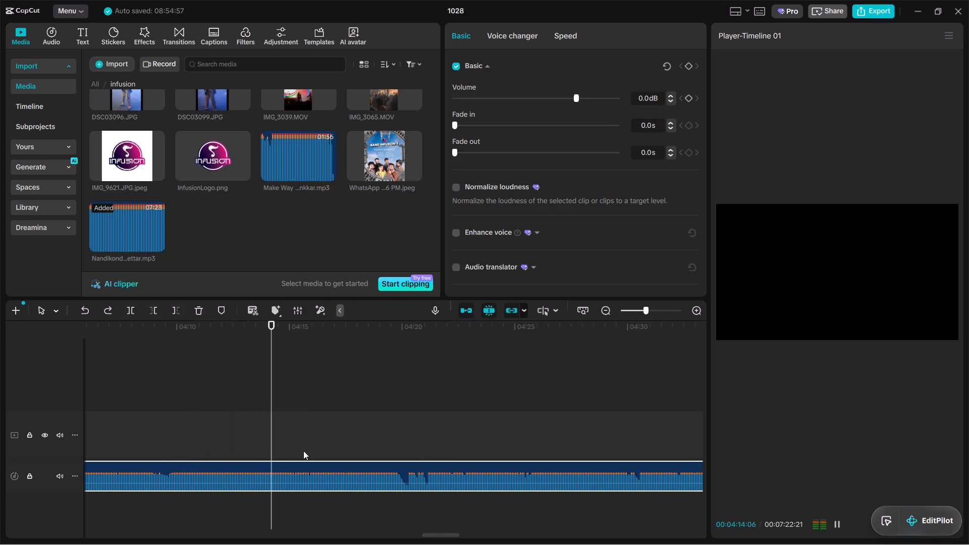
key(space)
drag(288, 441, 248, 432)
click(148, 309)
key(space)
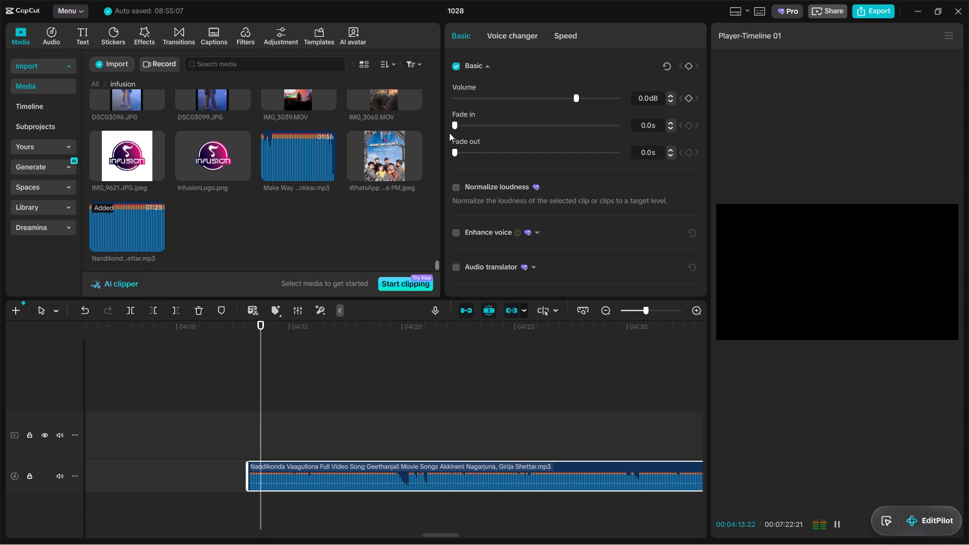
Set a 1.3 s fade-in on the trimmed song and replay it from its start.
drag(463, 124, 475, 132)
click(246, 431)
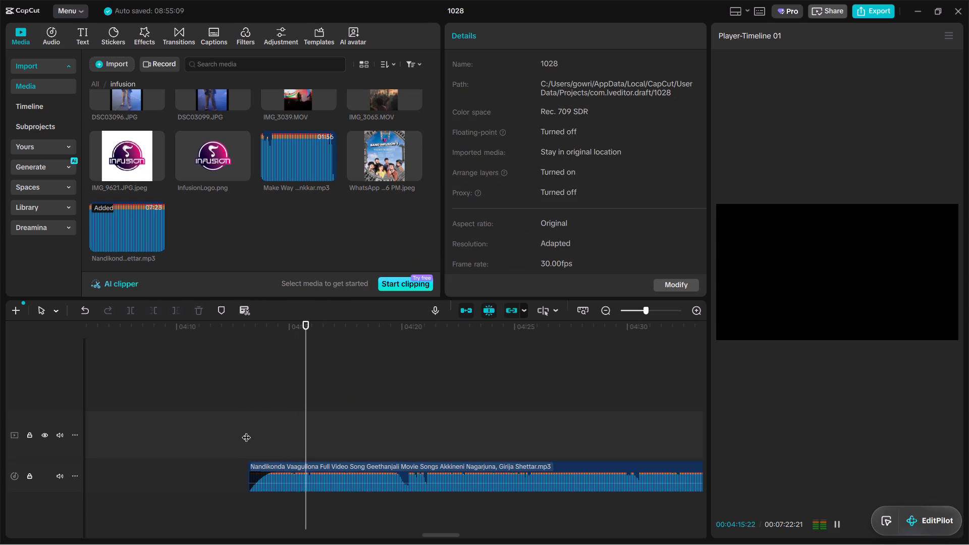
key(space)
Listen to the trimmed, faded-in song from about 4:15 to 4:27 and examine its waveform.
ctrl+scroll(246, 429, down, 1)
ctrl+scroll(311, 467, down, 1)
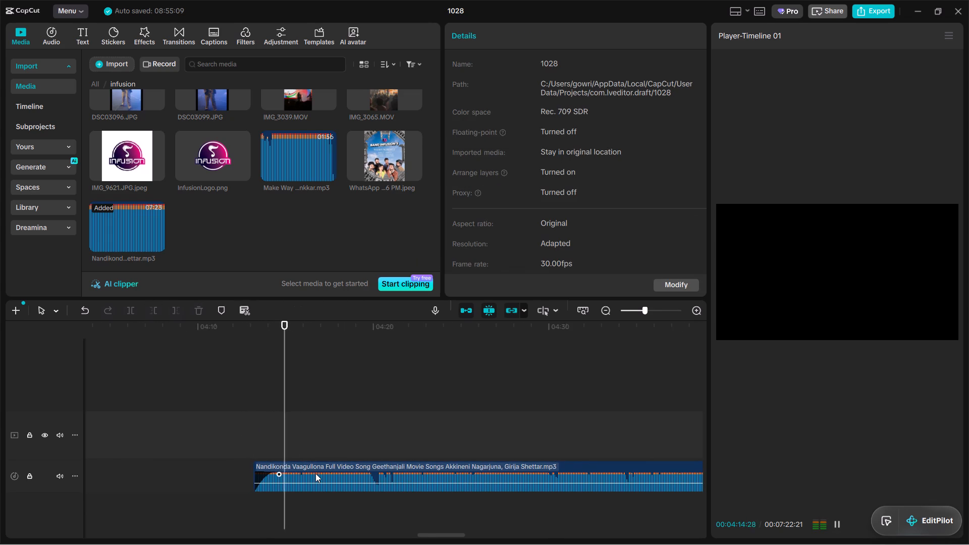
ctrl+scroll(315, 473, up, 5)
ctrl+click(315, 473)
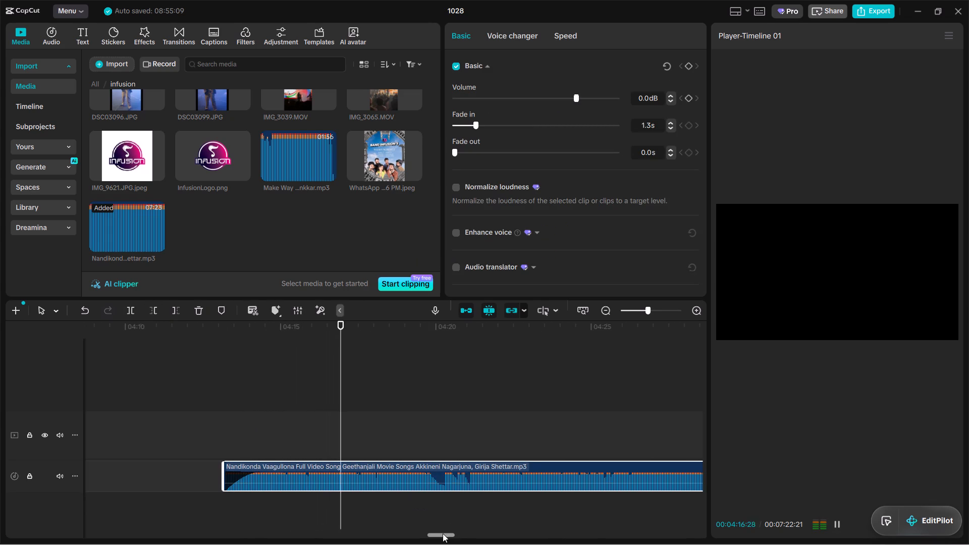
ctrl+click(442, 534)
ctrl+scroll(428, 524, down, 9)
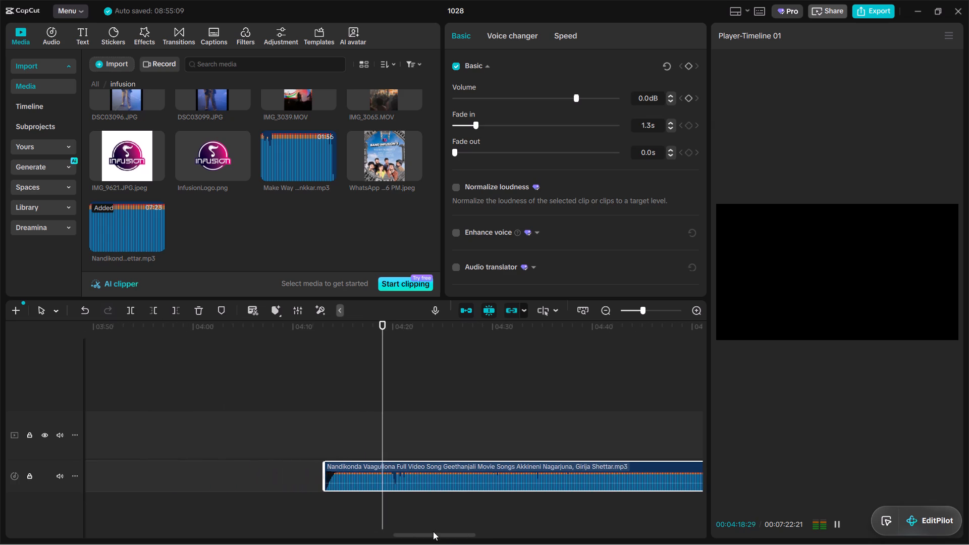
drag(433, 534, 449, 533)
ctrl+scroll(324, 489, up, 5)
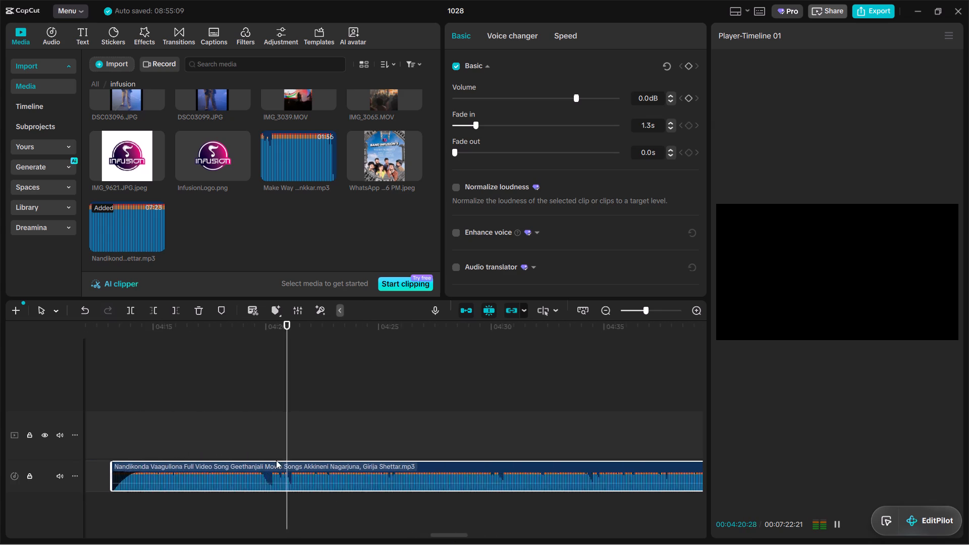
ctrl+scroll(276, 460, up, 3)
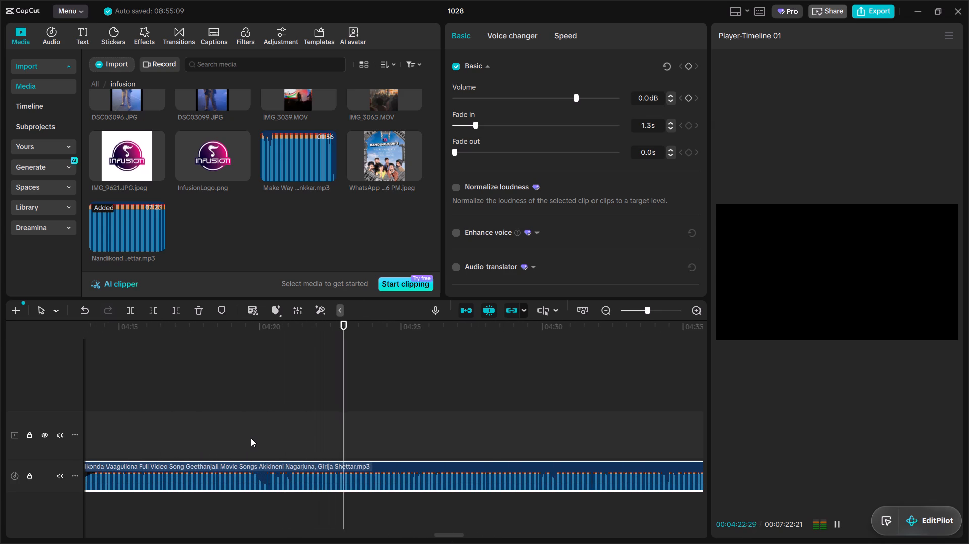
ctrl+scroll(286, 435, down, 1)
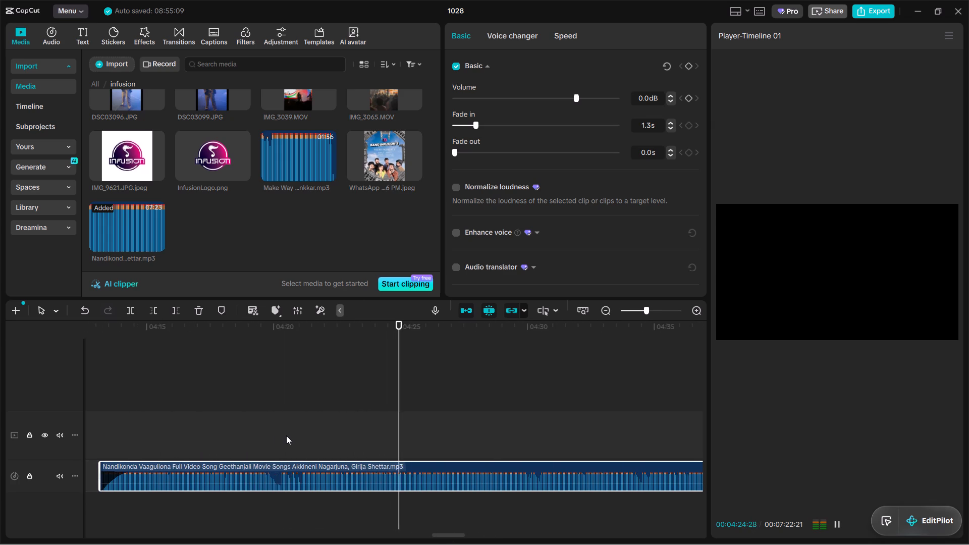
ctrl+scroll(286, 435, down, 1)
ctrl+scroll(286, 435, up, 4)
ctrl+scroll(286, 435, down, 4)
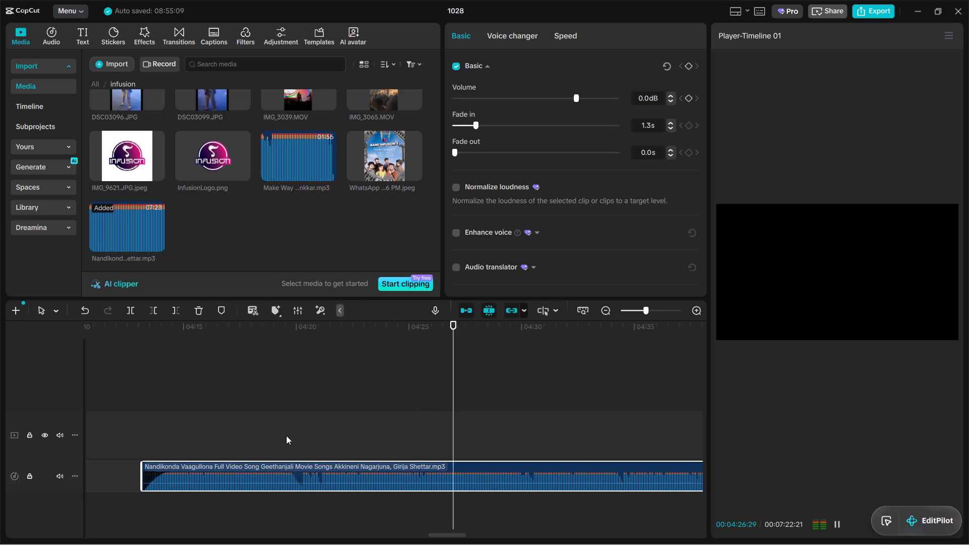
Move the trimmed song clip to the very start of the timeline.
ctrl+scroll(286, 435, down, 2)
drag(320, 469, 0, 476)
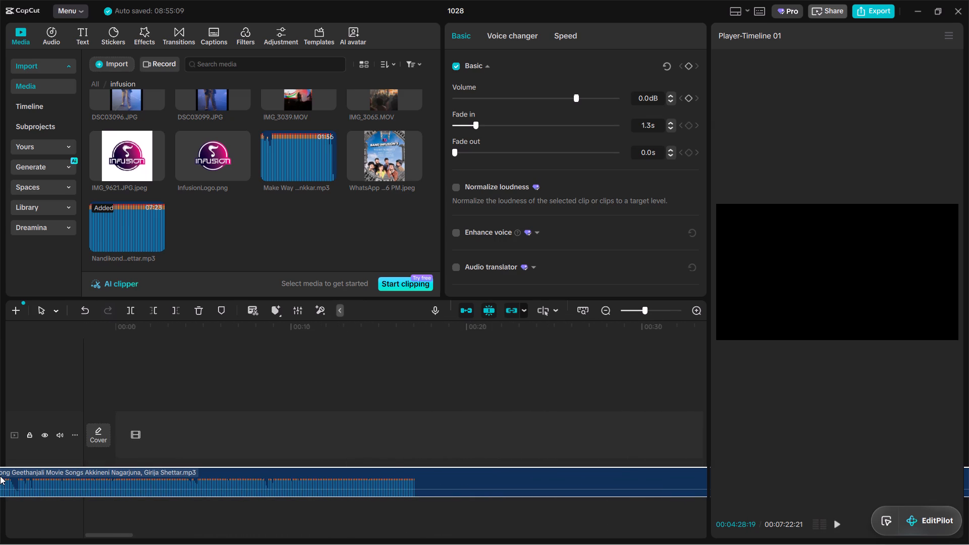
drag(0, 476, 0, 476)
Play the repositioned song through to about 0:20 and examine the waveform for possible cut points.
click(239, 425)
key(space)
ctrl+scroll(241, 428, up, 4)
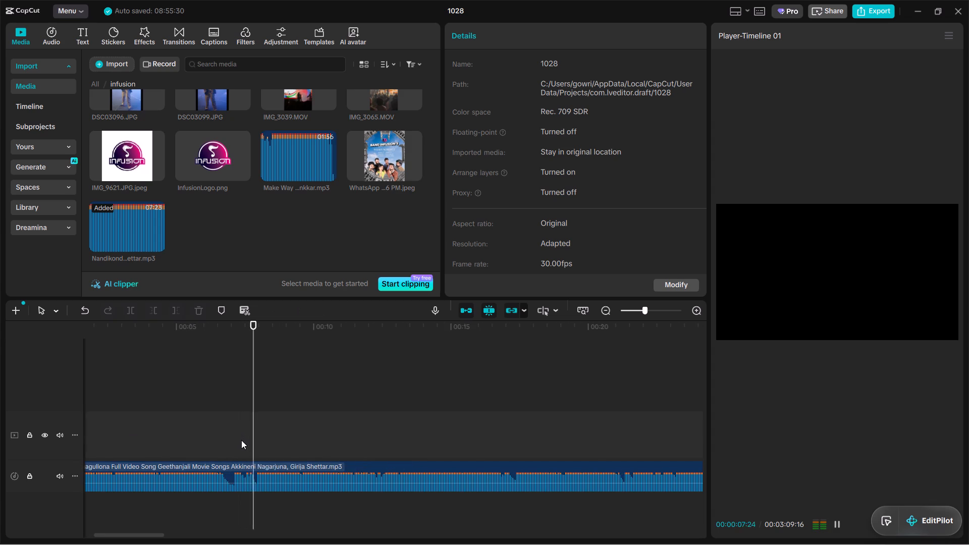
ctrl+drag(158, 536, 169, 538)
ctrl+scroll(203, 517, down, 3)
ctrl+scroll(176, 446, up, 1)
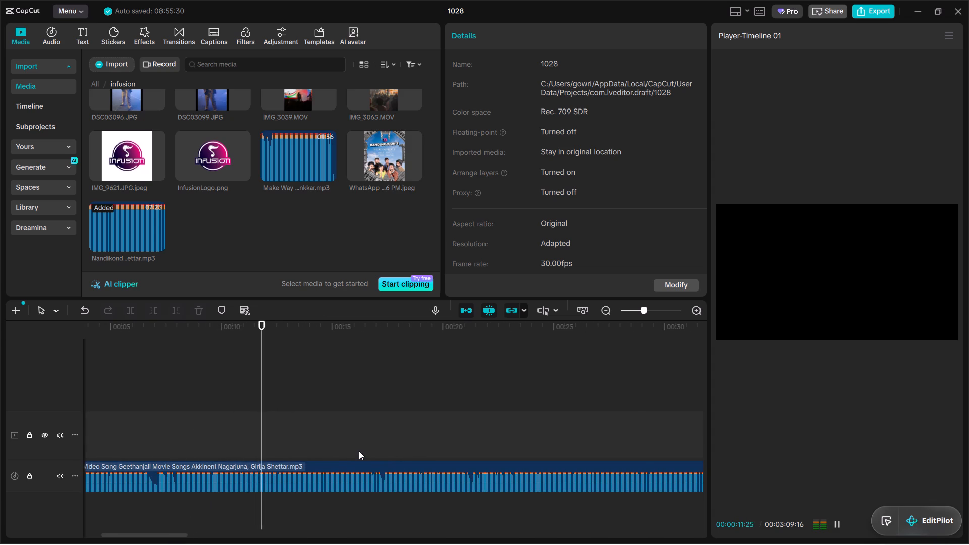
ctrl+scroll(359, 451, down, 4)
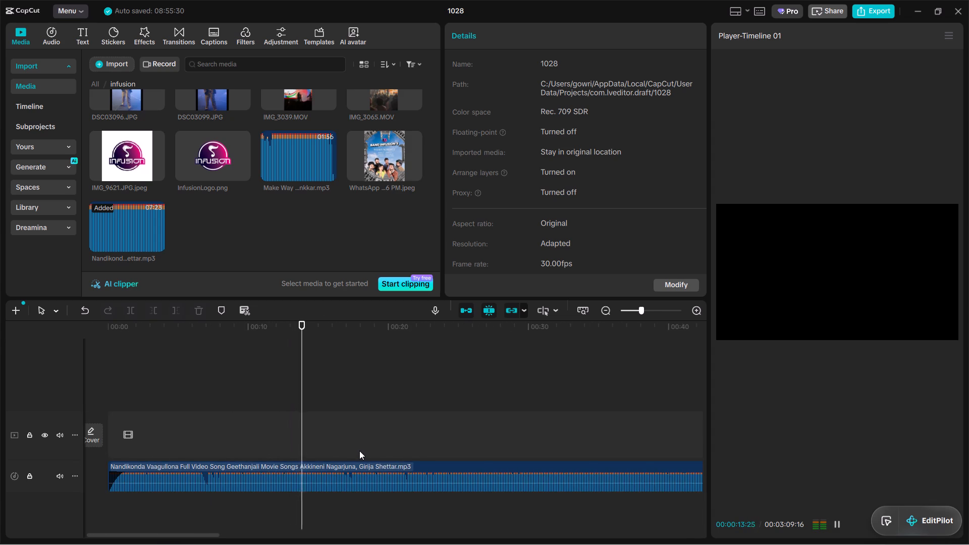
ctrl+scroll(206, 492, up, 2)
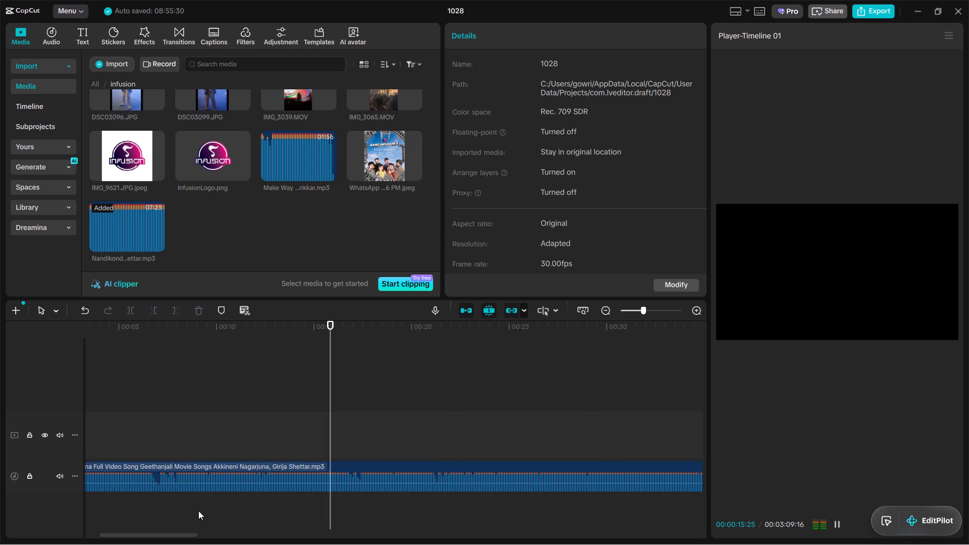
ctrl+scroll(198, 511, up, 3)
ctrl+drag(175, 535, 164, 535)
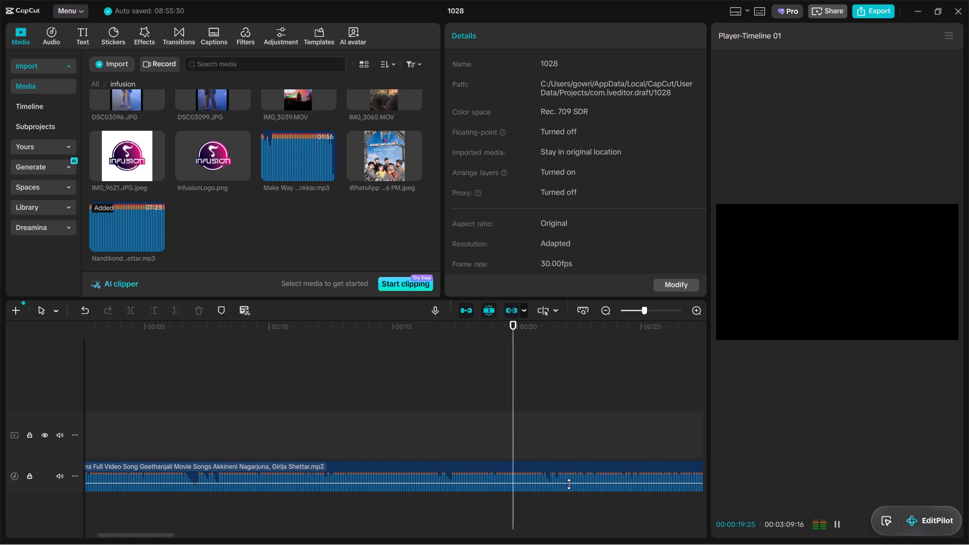
ctrl+click(568, 484)
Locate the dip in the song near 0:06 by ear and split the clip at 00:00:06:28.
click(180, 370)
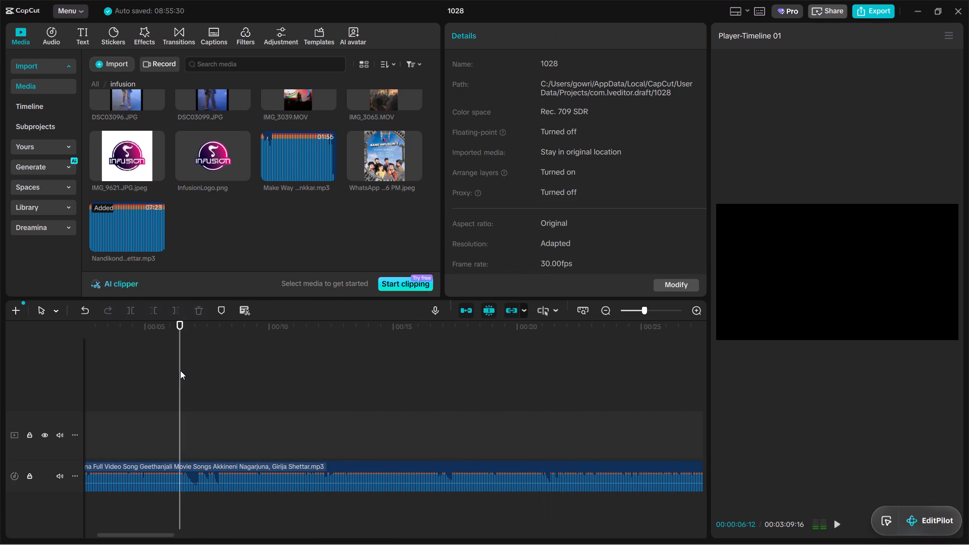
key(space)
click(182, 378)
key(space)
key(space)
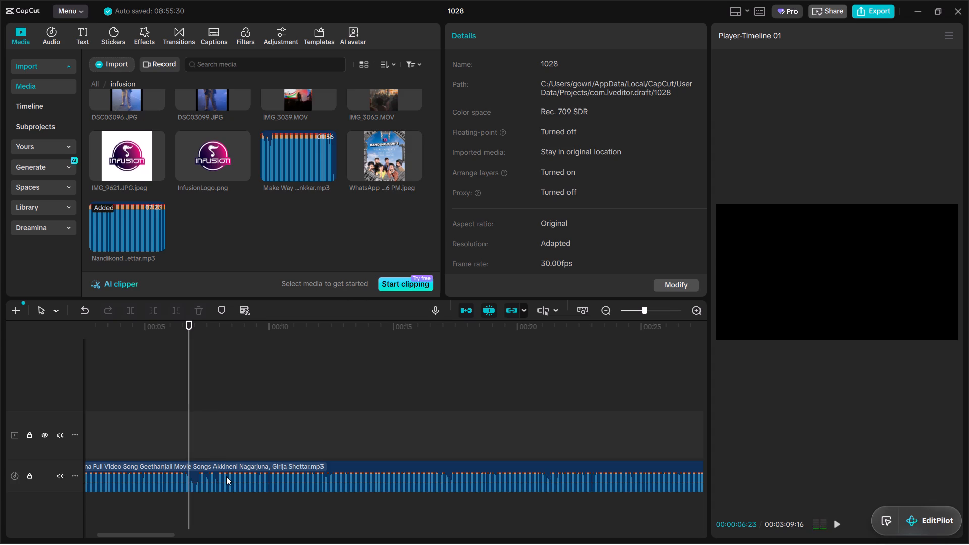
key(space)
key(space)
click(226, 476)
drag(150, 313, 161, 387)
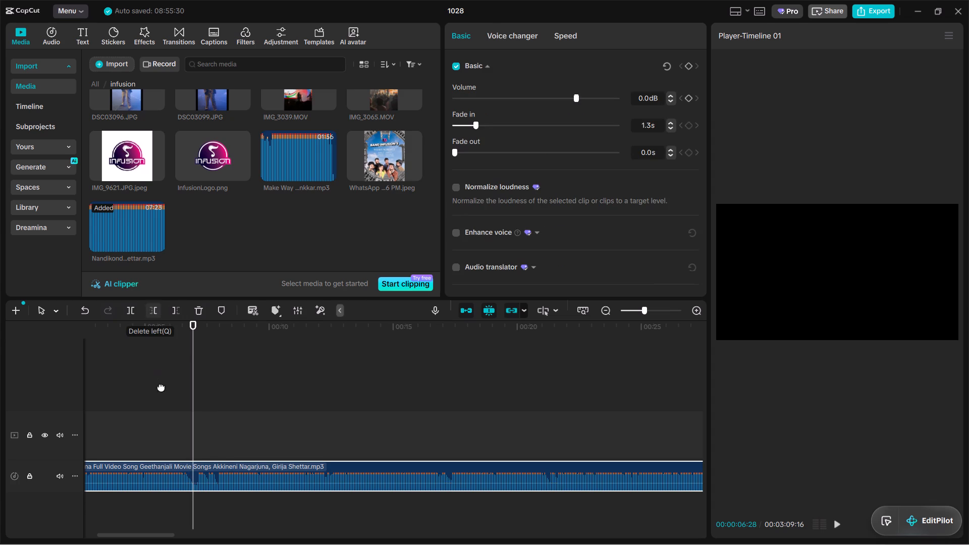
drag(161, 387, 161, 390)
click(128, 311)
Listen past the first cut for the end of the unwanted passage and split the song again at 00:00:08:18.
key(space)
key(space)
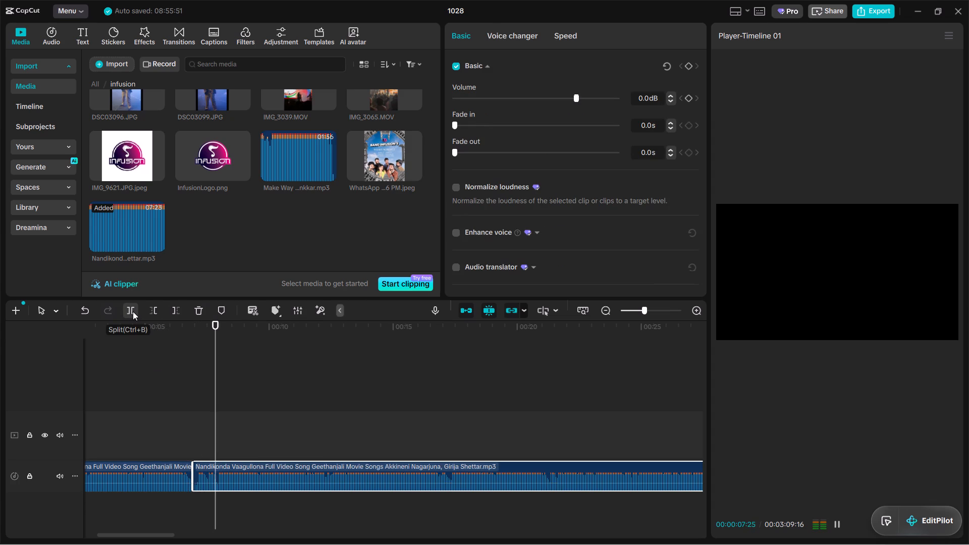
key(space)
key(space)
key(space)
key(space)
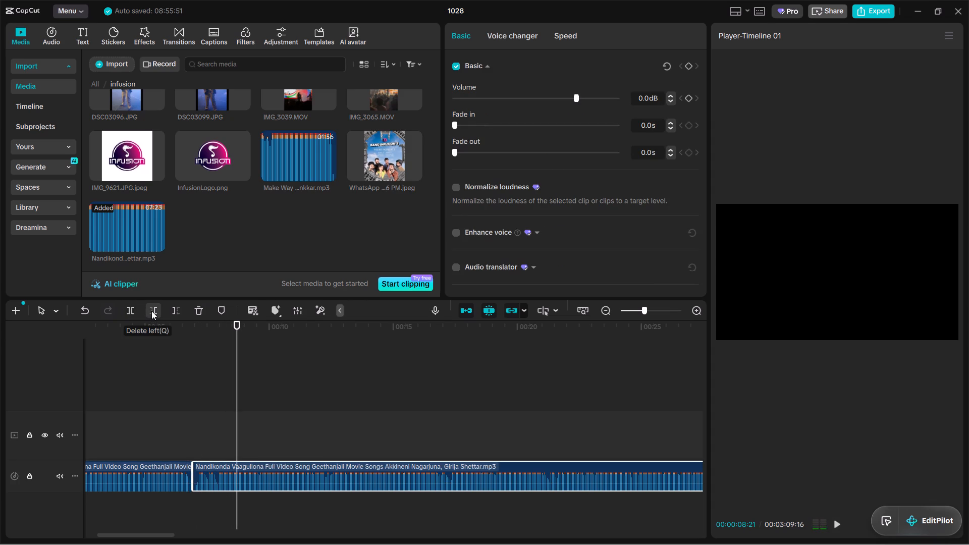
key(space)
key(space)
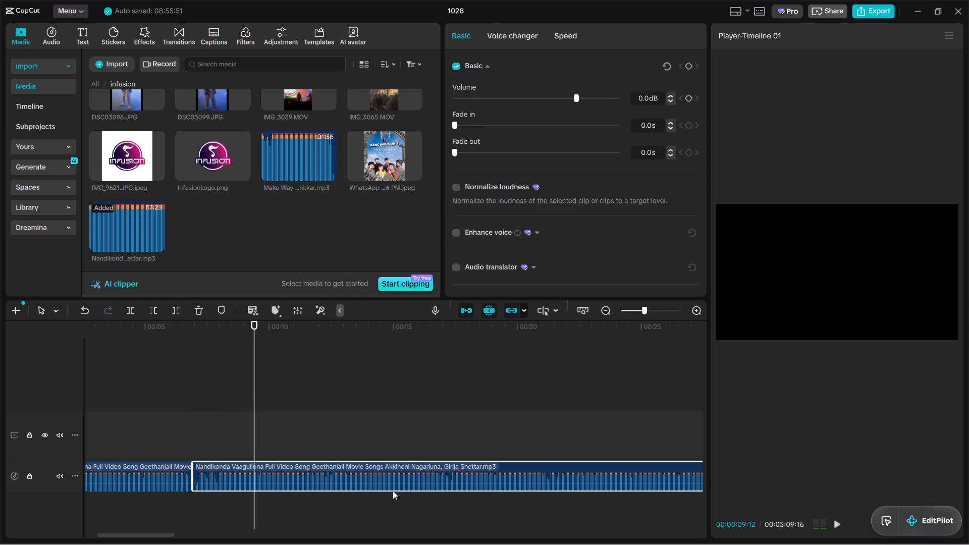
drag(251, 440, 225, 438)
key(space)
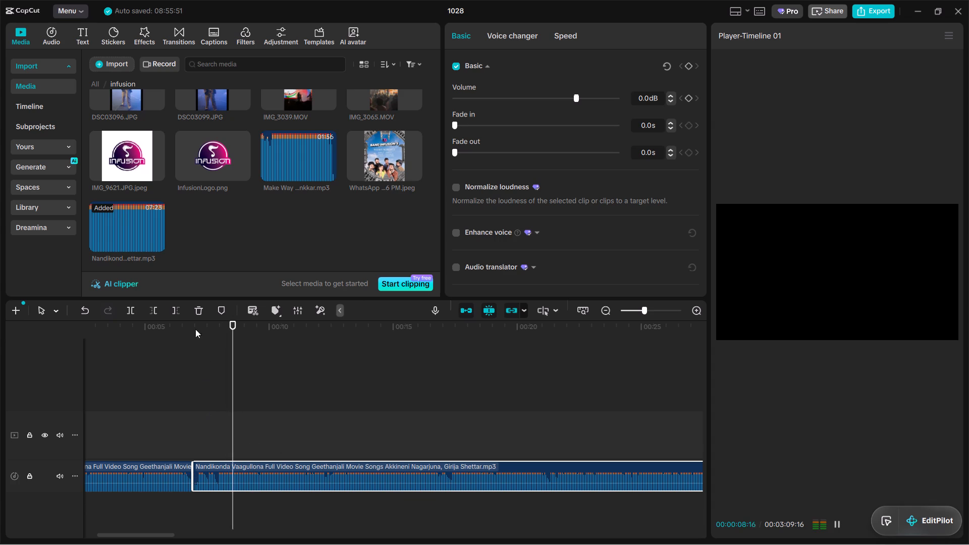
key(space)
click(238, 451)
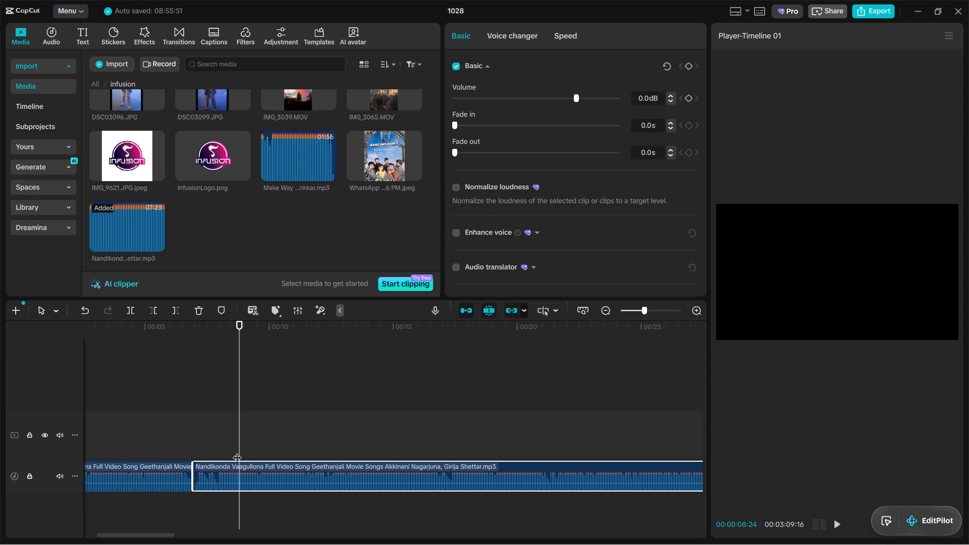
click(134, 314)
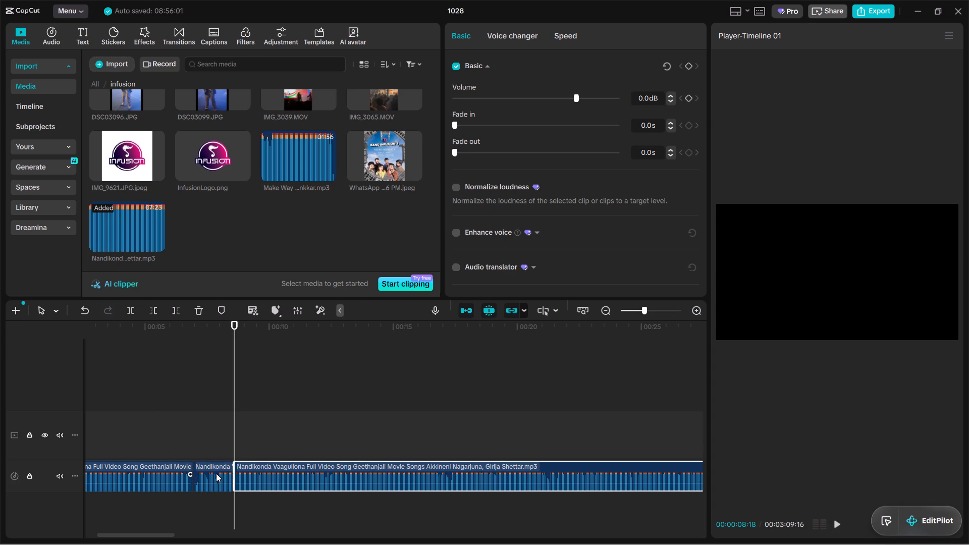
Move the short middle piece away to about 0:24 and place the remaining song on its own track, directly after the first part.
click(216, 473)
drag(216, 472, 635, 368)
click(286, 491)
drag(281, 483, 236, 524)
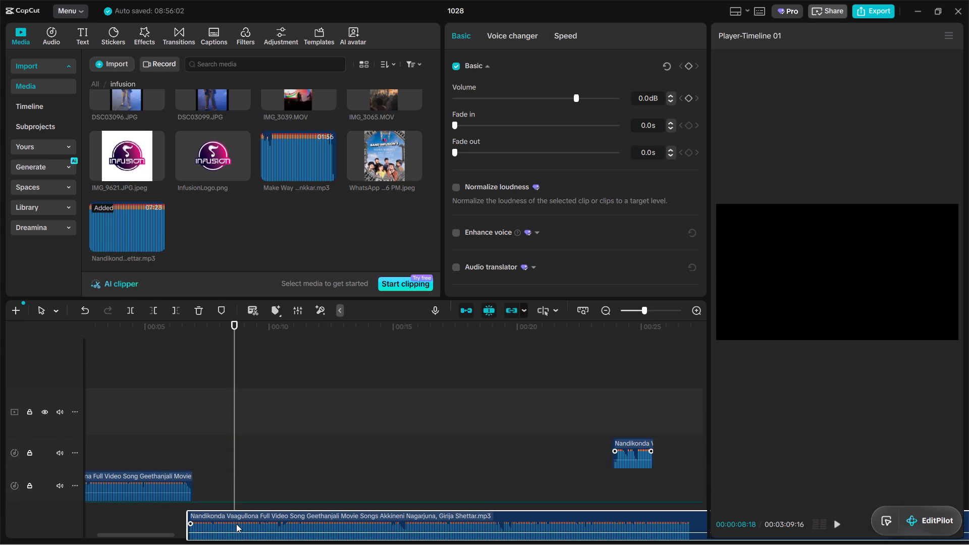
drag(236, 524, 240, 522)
Replay the join between the first and the remaining song parts to check how it sounds.
click(179, 419)
key(space)
ctrl+scroll(179, 419, up, 3)
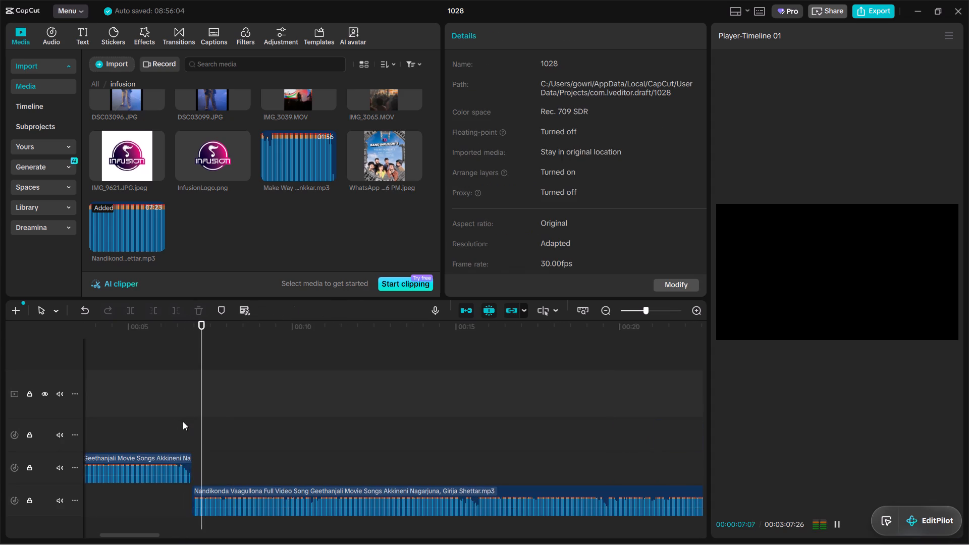
click(208, 498)
click(165, 391)
drag(164, 391, 139, 398)
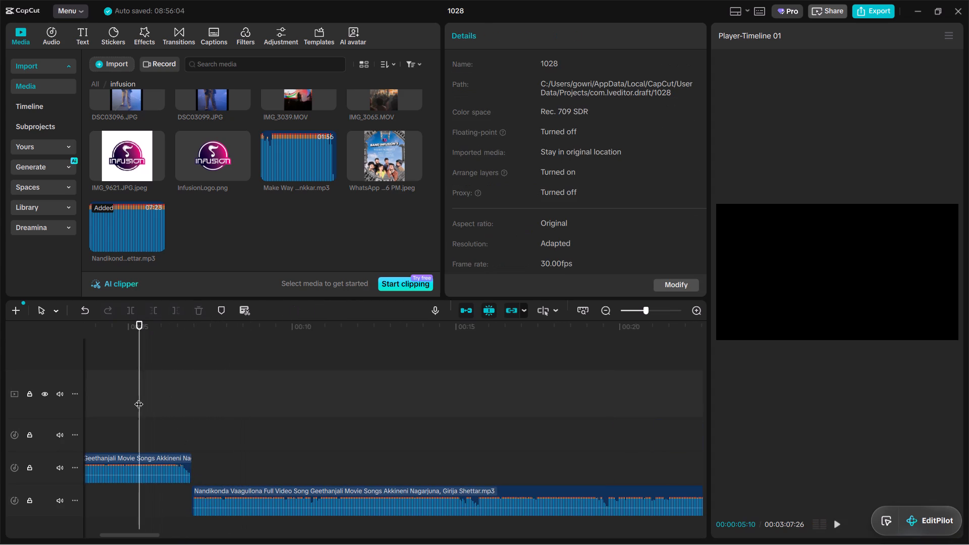
key(space)
key(space)
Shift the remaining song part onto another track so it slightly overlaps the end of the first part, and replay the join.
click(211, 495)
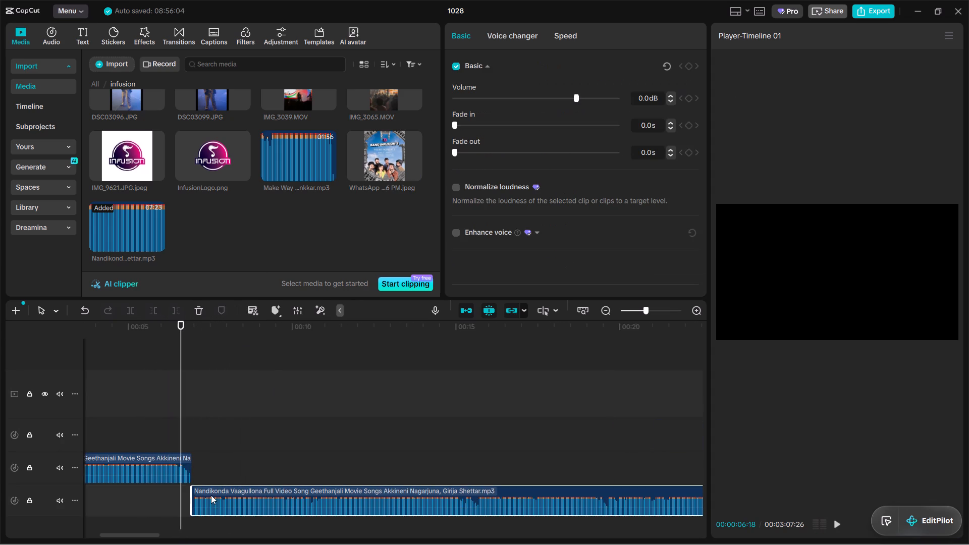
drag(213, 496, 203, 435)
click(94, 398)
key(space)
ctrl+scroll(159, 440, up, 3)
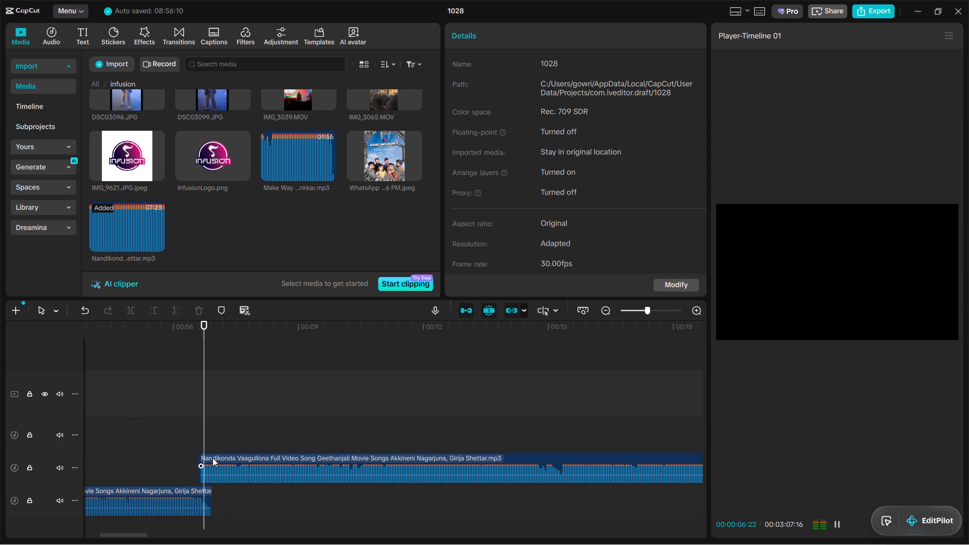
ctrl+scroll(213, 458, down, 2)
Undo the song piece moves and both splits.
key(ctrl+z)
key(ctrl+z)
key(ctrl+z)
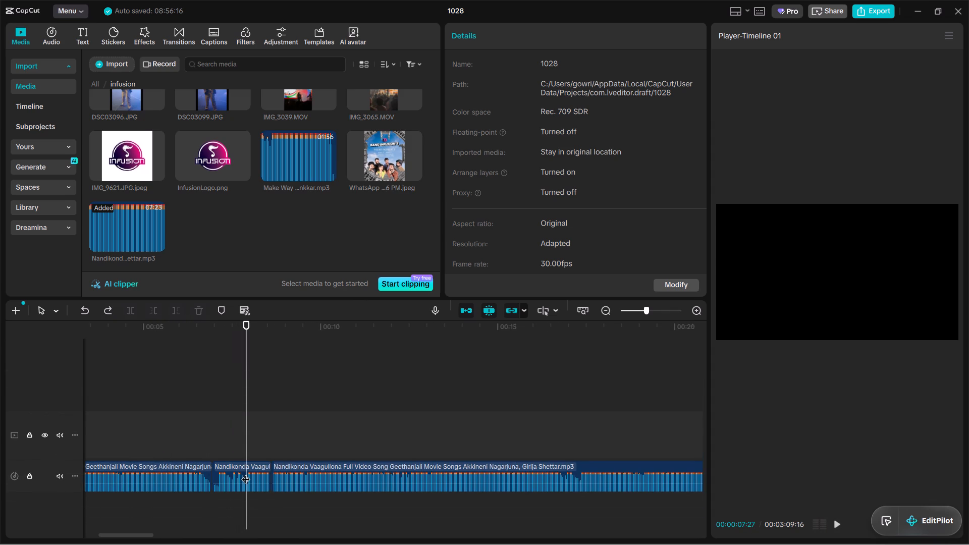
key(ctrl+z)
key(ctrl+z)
Replay the song from the start of the timeline.
click(205, 447)
drag(205, 447, 0, 440)
key(space)
ctrl+scroll(315, 478, down, 7)
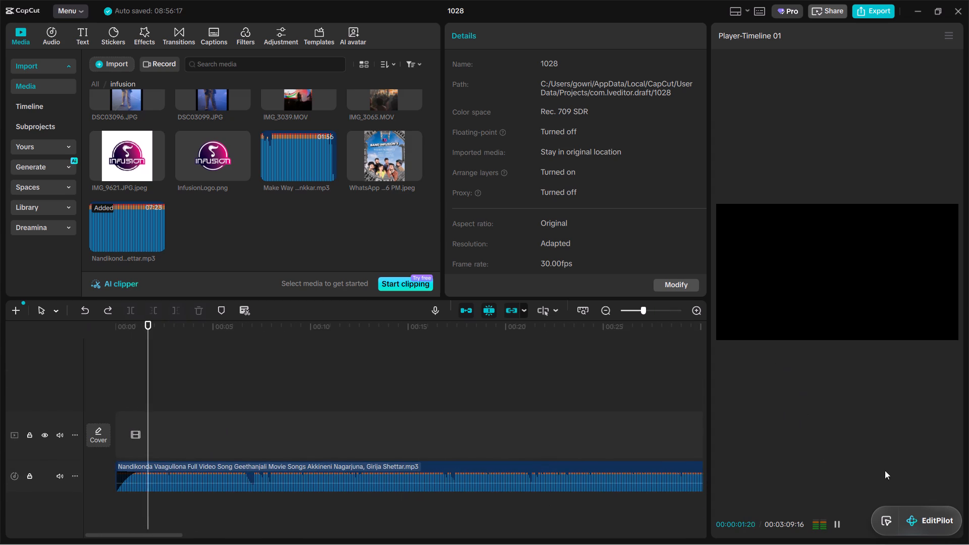
Move the EditPilot widget off the player controls and set the project's aspect ratio to 9:16.
drag(939, 525, 647, 32)
click(930, 526)
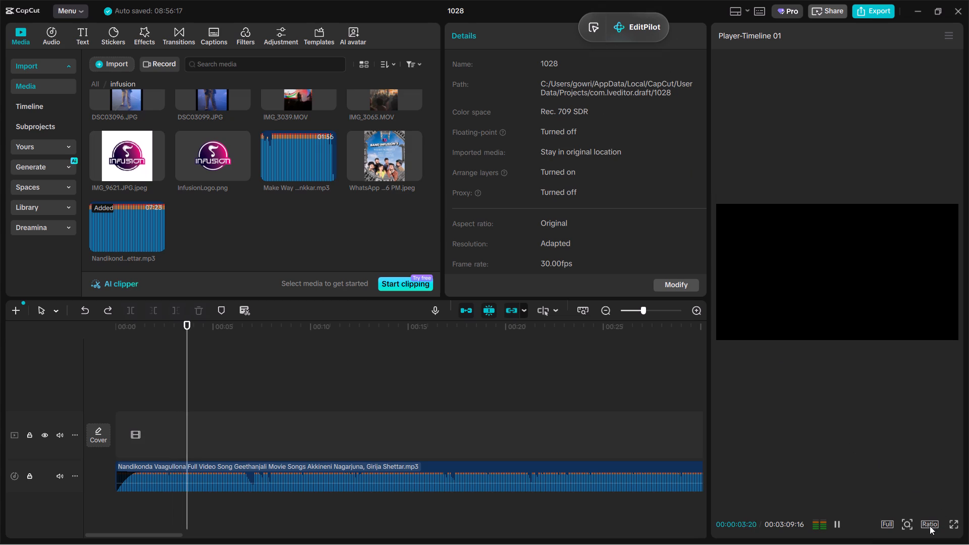
click(919, 488)
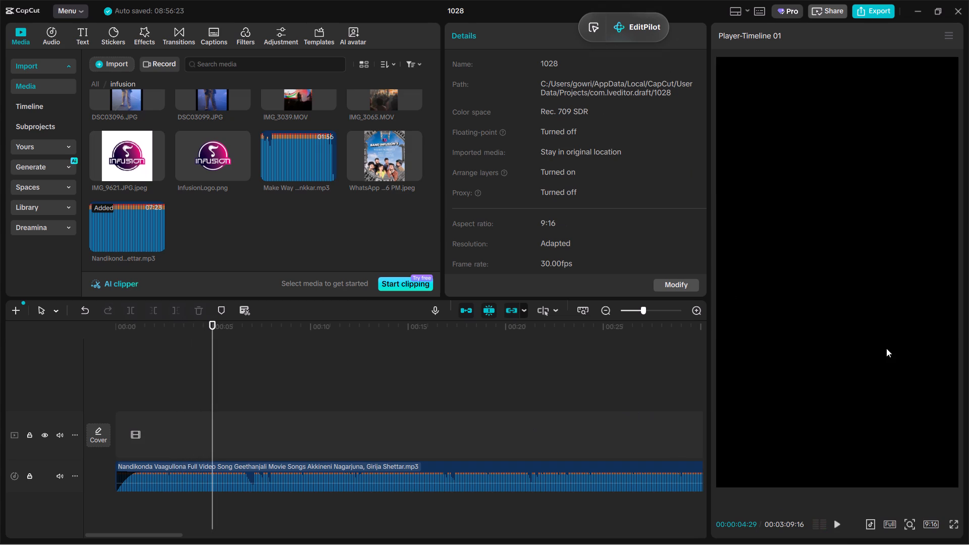
ctrl+scroll(886, 348, down, 7)
Place IMG_3065.MOV at the start of the main video track and enlarge it to about 124%.
key(space)
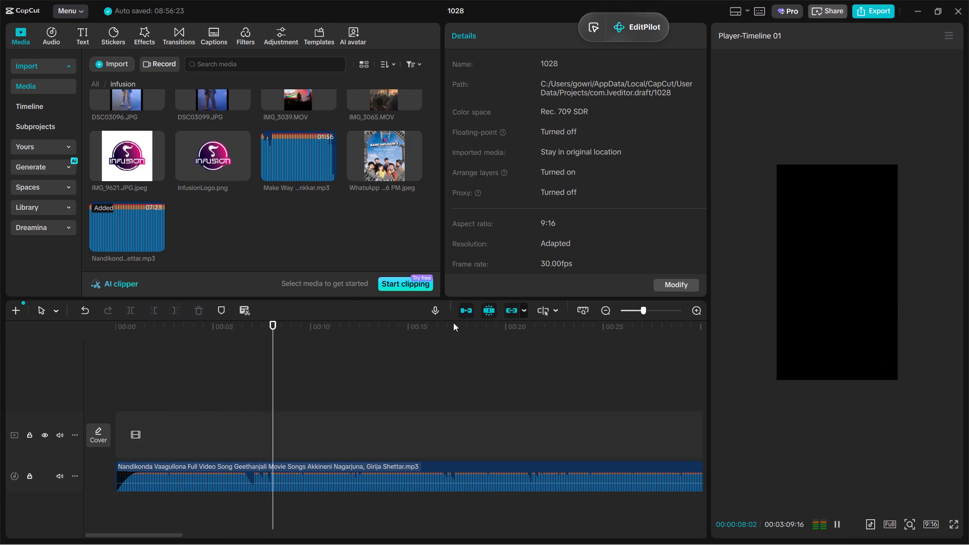
scroll(272, 208, up, 2)
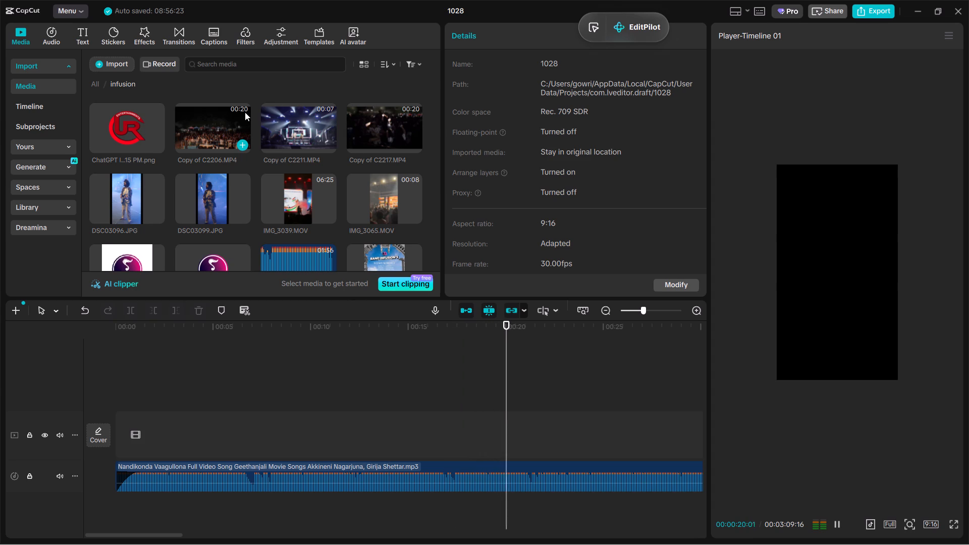
scroll(329, 324, down, 1)
drag(386, 191, 195, 416)
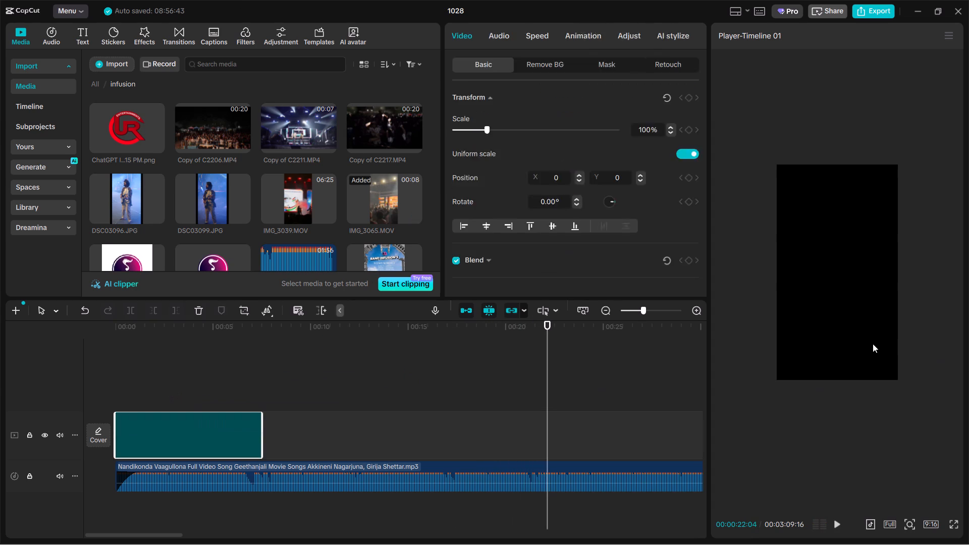
click(496, 313)
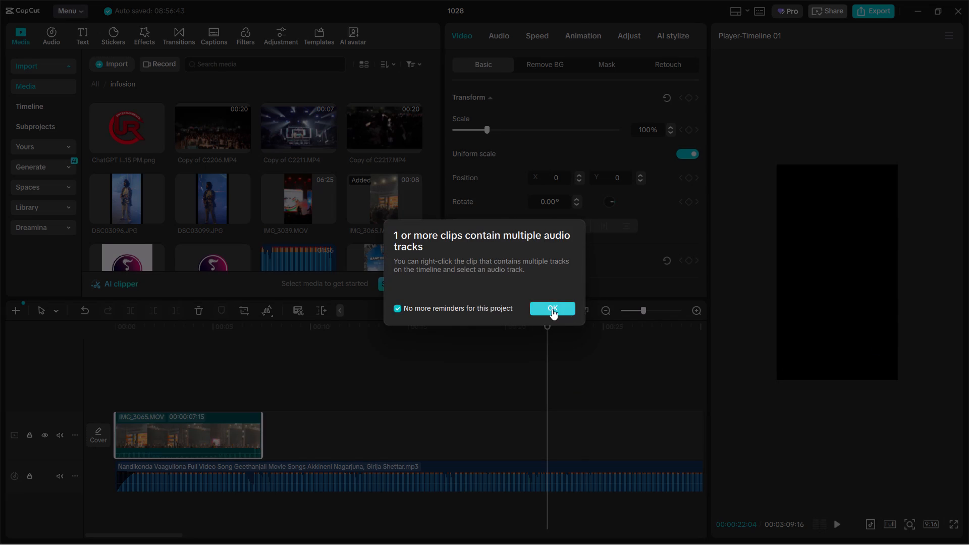
click(553, 309)
click(175, 386)
click(172, 430)
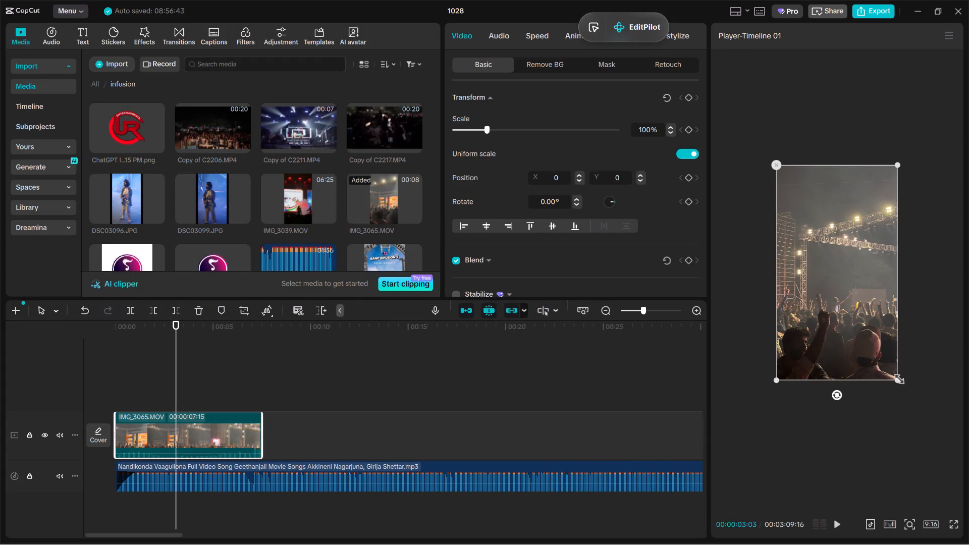
drag(894, 377, 911, 417)
Slow the IMG_3065.MOV clip to 0.40x and apply Smooth slow-mo using Optical flow.
click(547, 36)
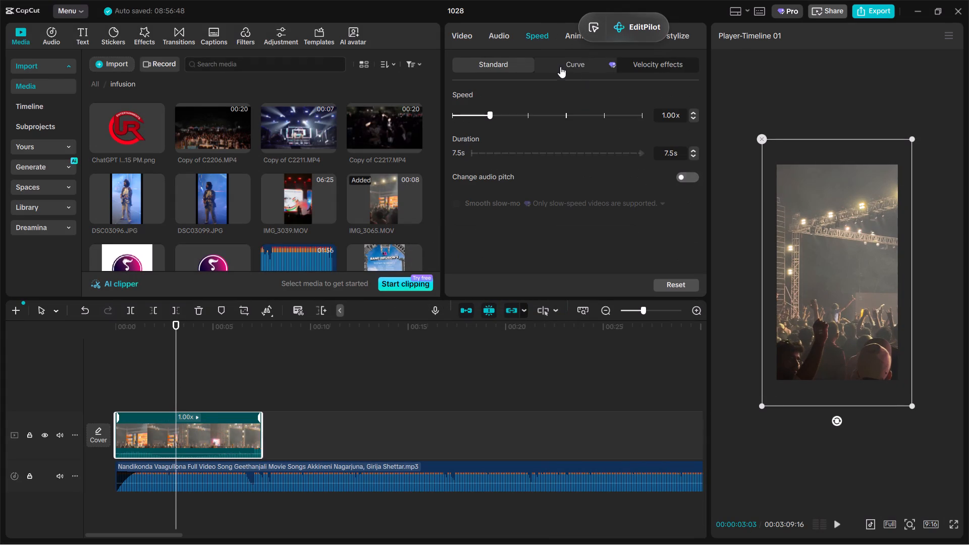
click(472, 120)
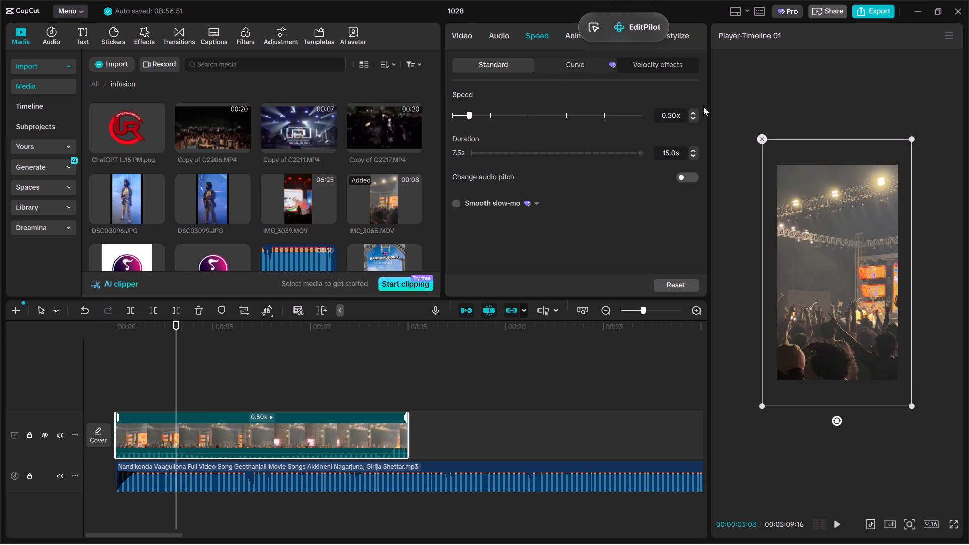
click(695, 121)
click(694, 119)
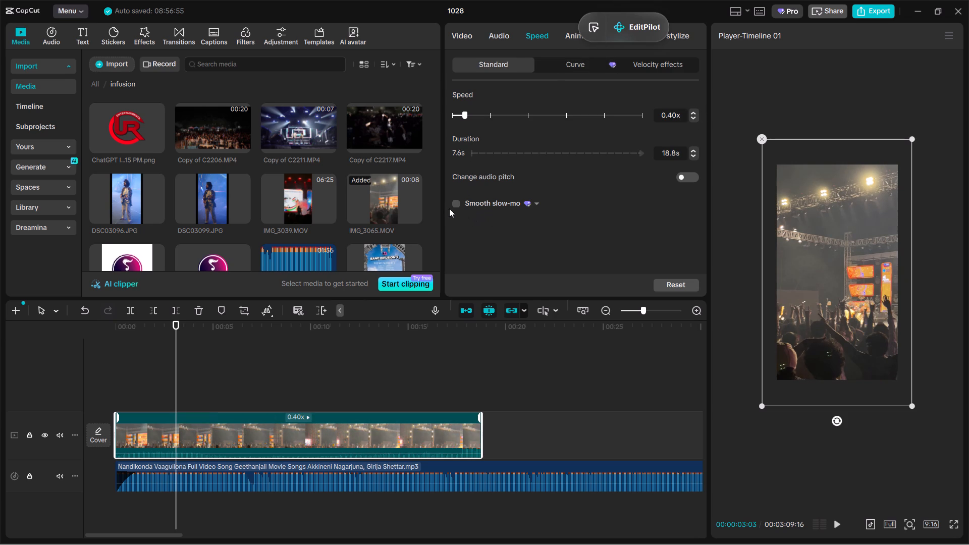
click(459, 204)
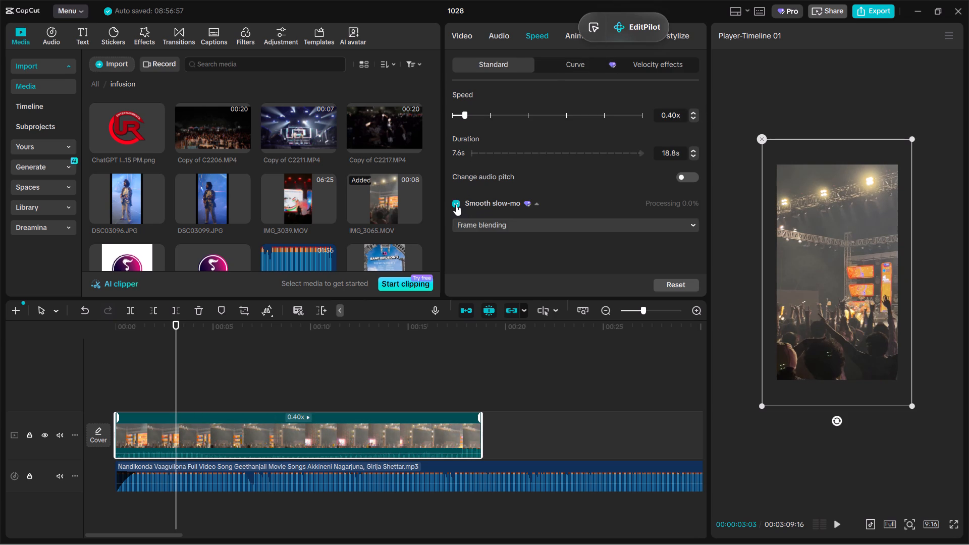
click(456, 204)
click(456, 204)
click(456, 206)
click(499, 229)
click(515, 270)
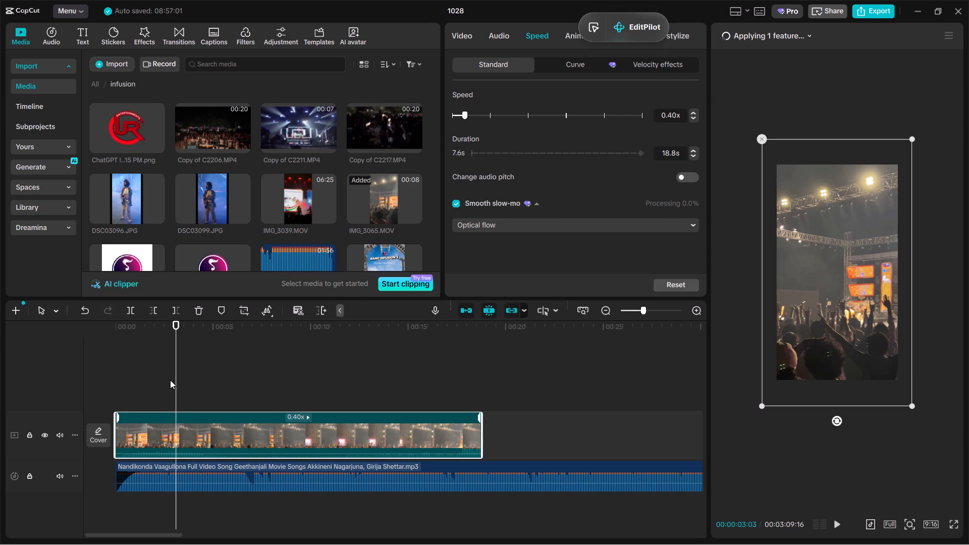
Play the opening clip with the song and trim off everything after about 00:00:01:02.
click(140, 386)
drag(140, 386, 94, 386)
key(space)
click(140, 431)
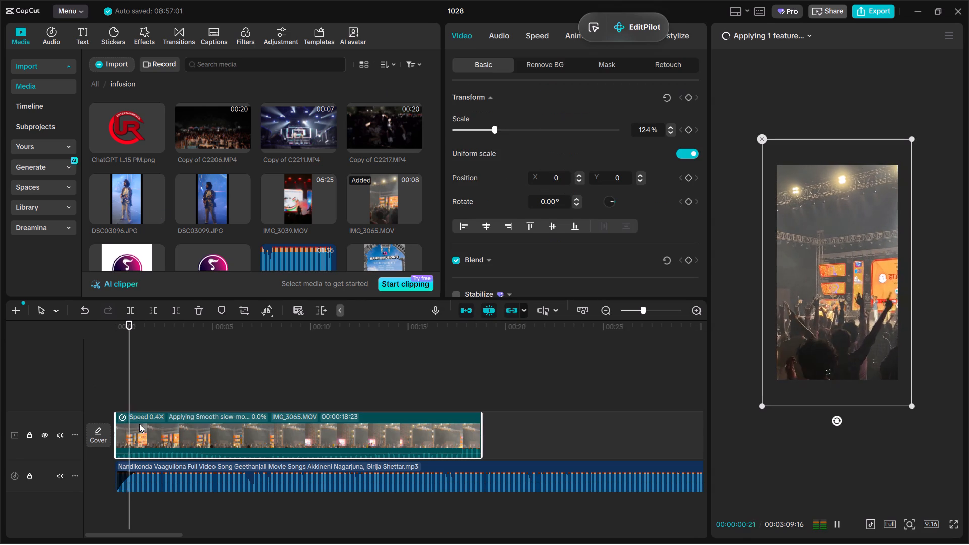
key(space)
click(170, 312)
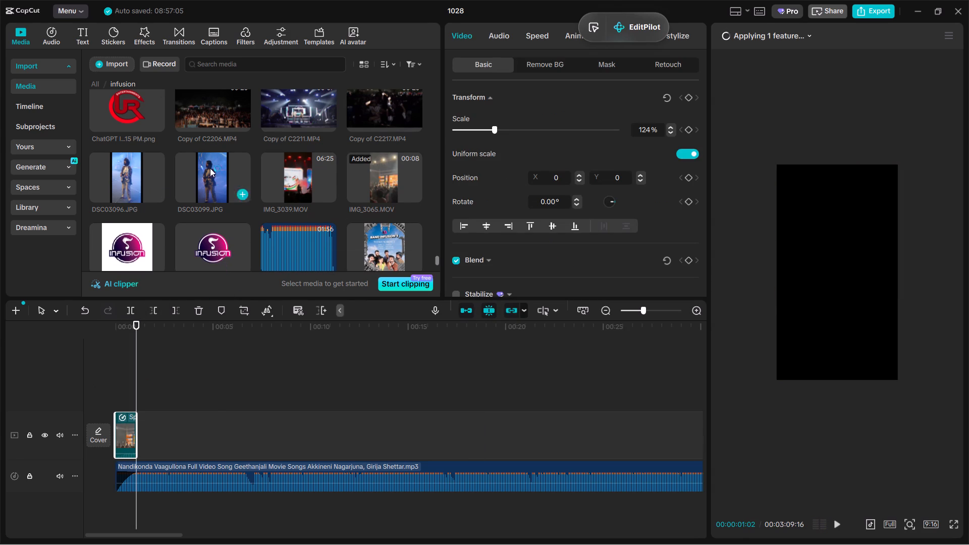
Add Copy of C2206.MP4 directly after the opening clip and scale it to 327% to fill the vertical frame.
drag(202, 109, 140, 434)
scroll(203, 314, up, 1)
key(space)
key(space)
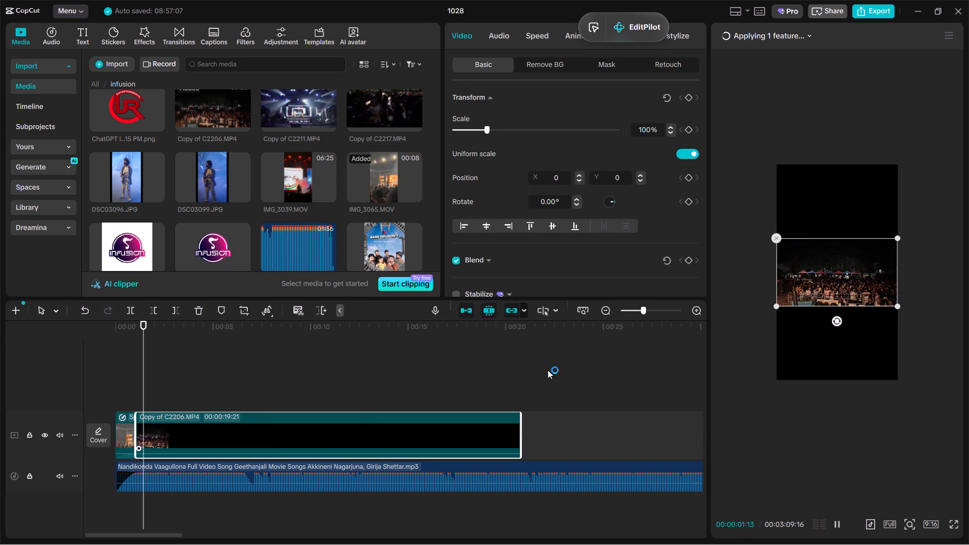
drag(496, 127, 561, 174)
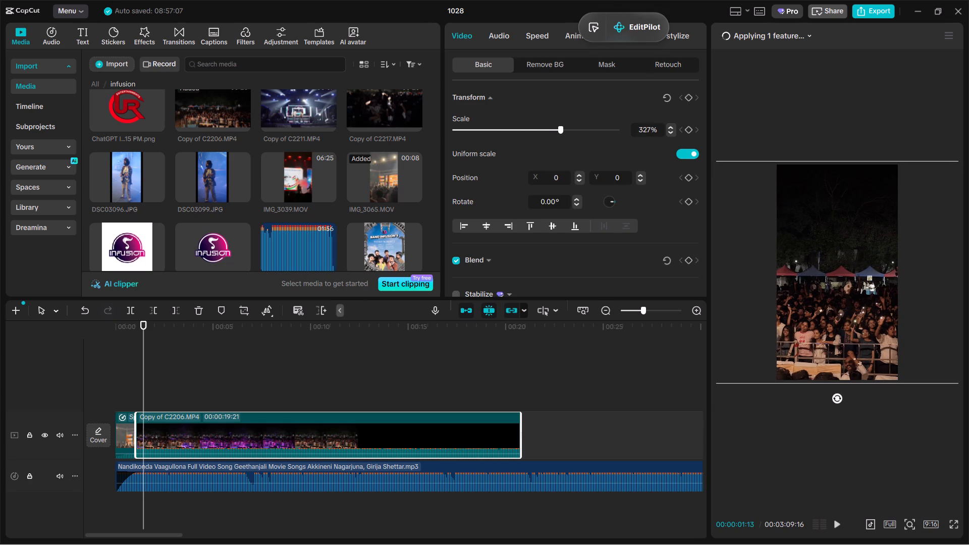
Slow the Copy of C2206.MP4 clip to 0.50x and apply Smooth slow-mo using Optical flow.
click(541, 25)
drag(478, 120, 468, 120)
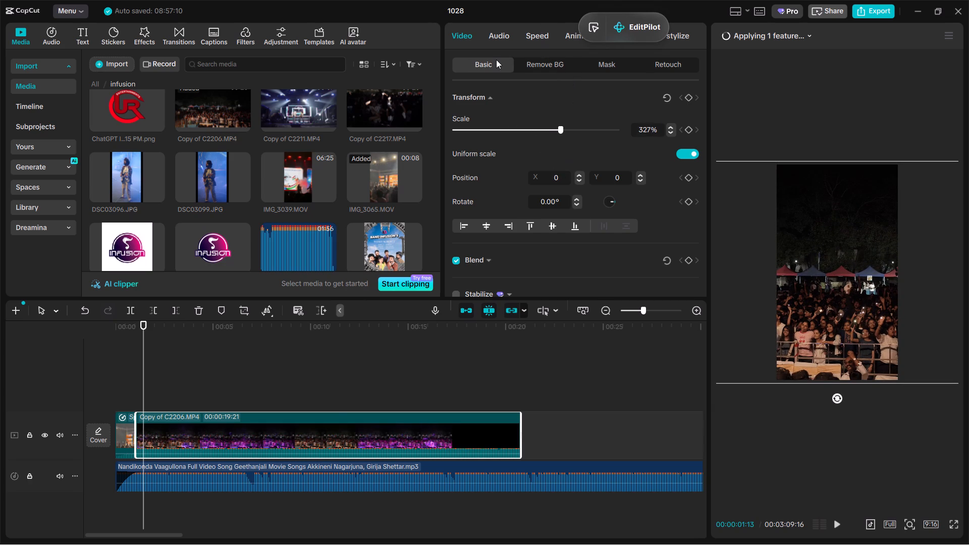
click(469, 115)
click(469, 115)
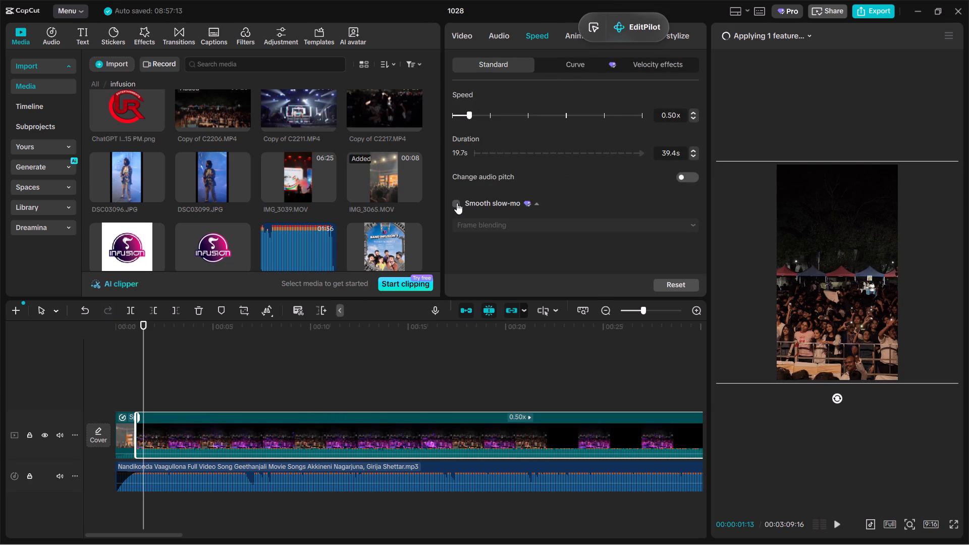
click(457, 203)
click(465, 222)
click(496, 276)
Trim the end of the Copy of C2206.MP4 clip at about 00:00:02:01.
drag(142, 394, 155, 399)
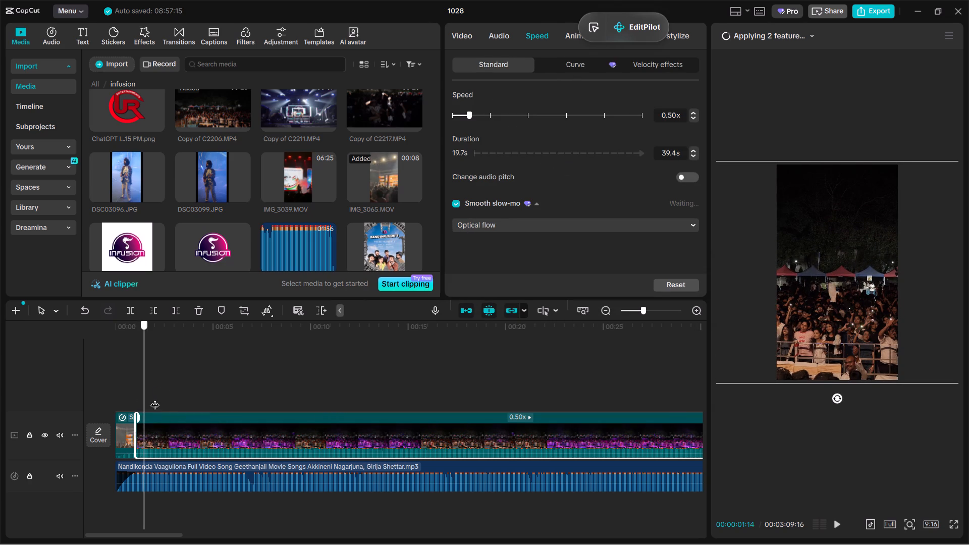
drag(155, 399, 166, 400)
drag(164, 393, 155, 392)
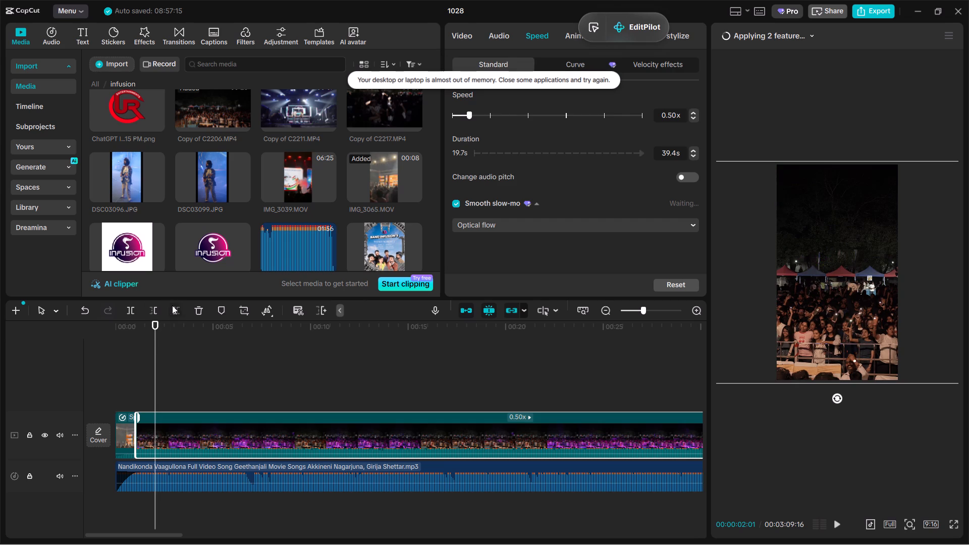
click(172, 305)
Replay the two opening clips against the song and zoom in on the timeline to check the cut timing.
click(120, 374)
drag(121, 374, 67, 370)
key(space)
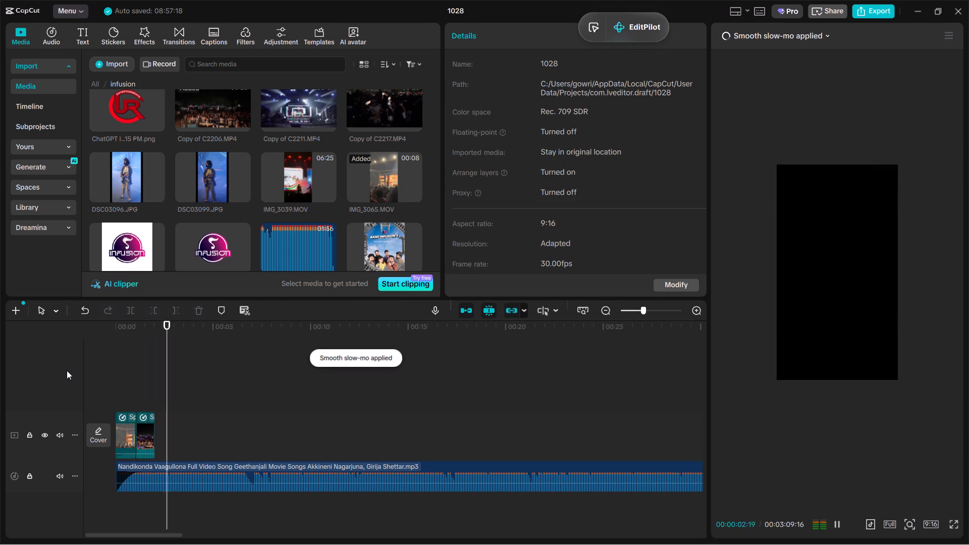
click(160, 370)
drag(160, 370, 118, 365)
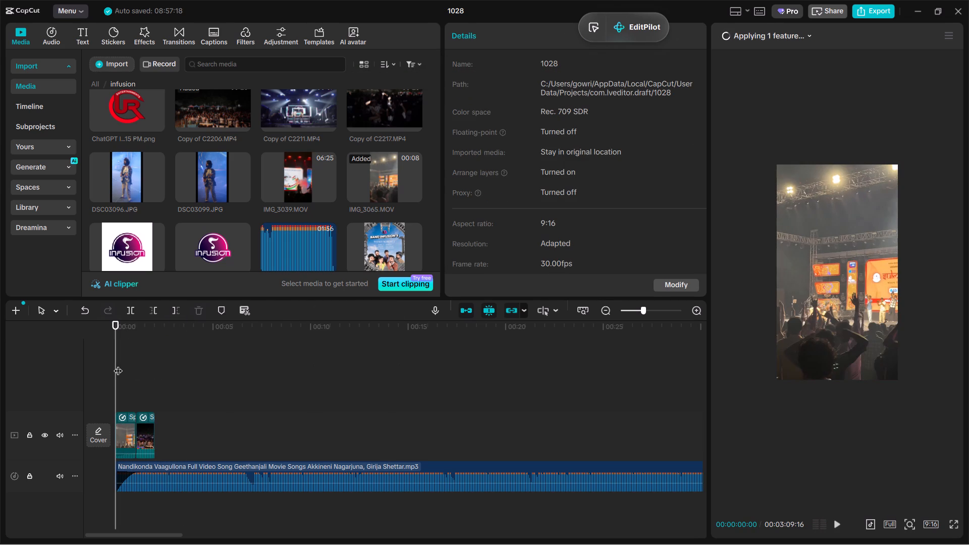
key(space)
scroll(118, 364, up, 2)
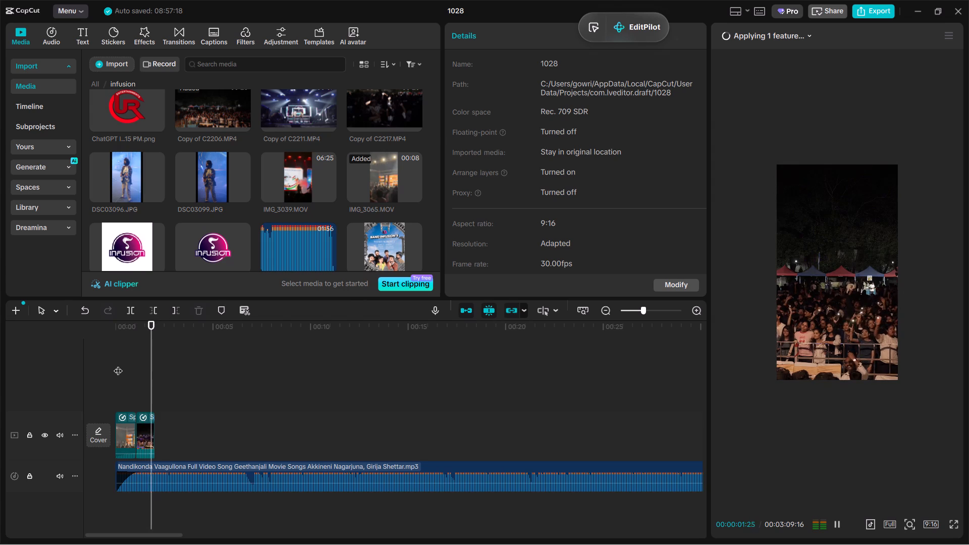
ctrl+scroll(118, 364, up, 6)
scroll(118, 364, down, 1)
key(space)
click(138, 383)
key(space)
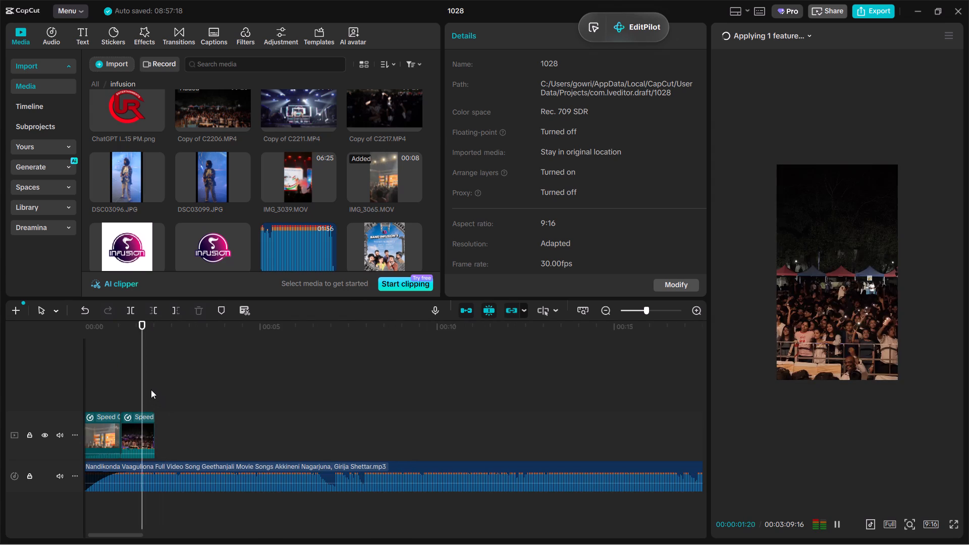
key(space)
Extend the end of the Copy of C2206.MP4 clip slightly, to about 00:00:02:03.
click(152, 427)
click(155, 435)
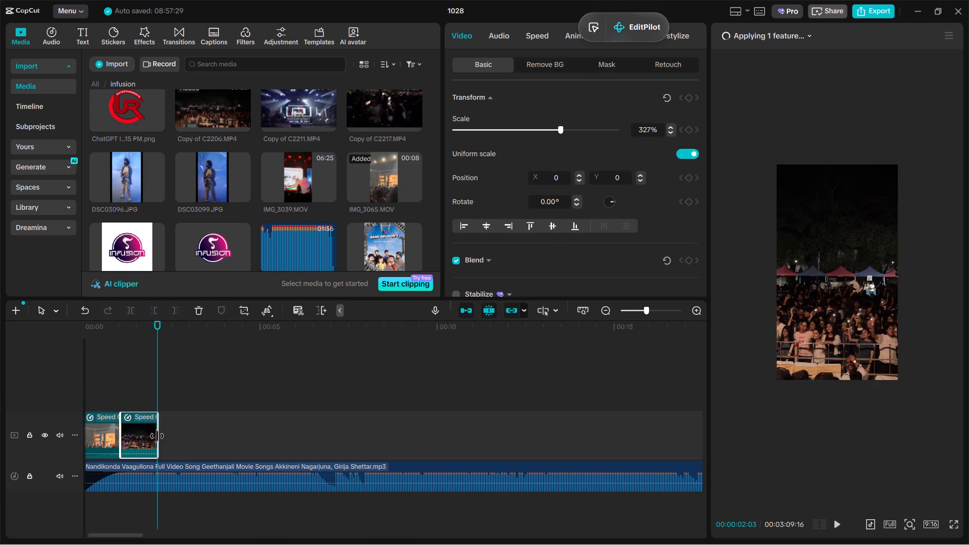
key(space)
key(space)
click(161, 399)
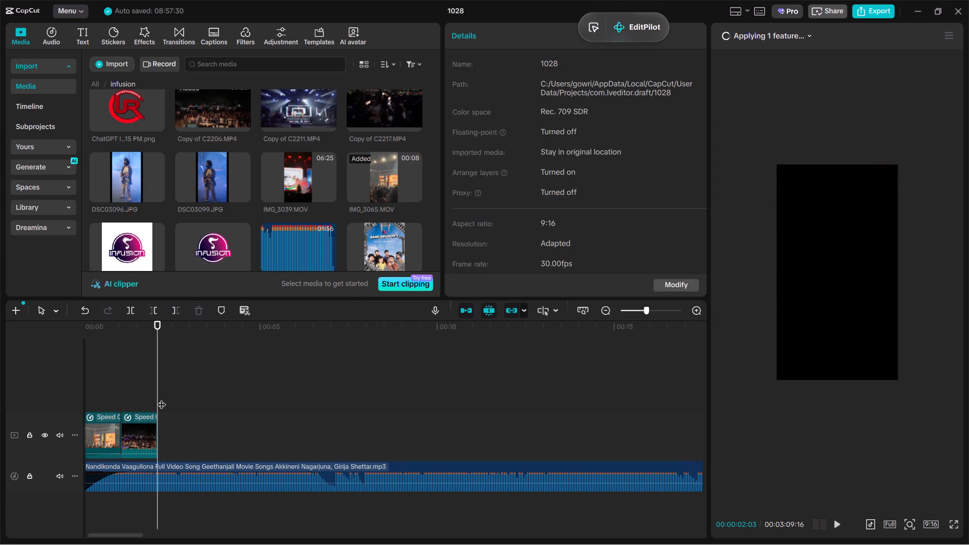
Add C2065 (1).MP4 after the crowd clip and scale it to 339% to fill the vertical frame.
scroll(198, 169, down, 1)
scroll(198, 169, up, 20)
scroll(198, 169, up, 2)
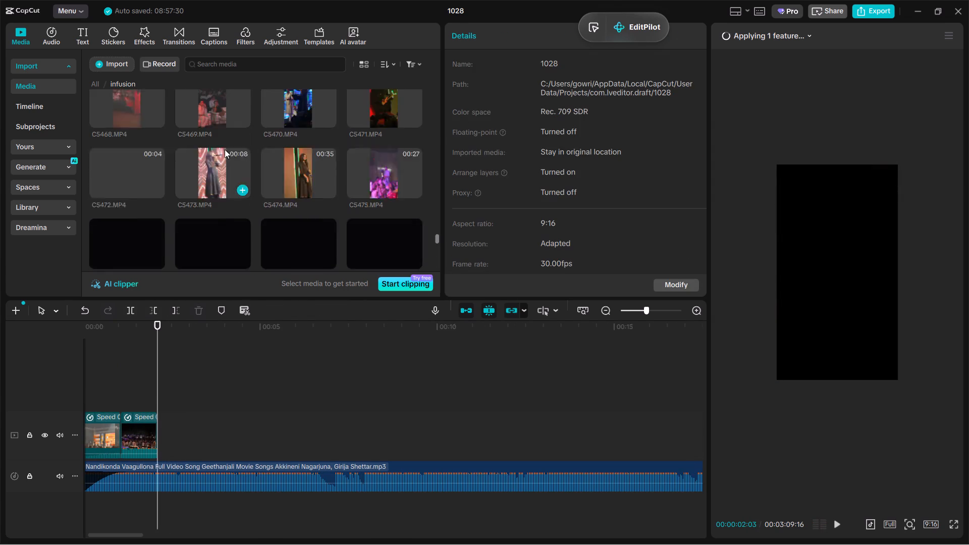
scroll(225, 149, up, 12)
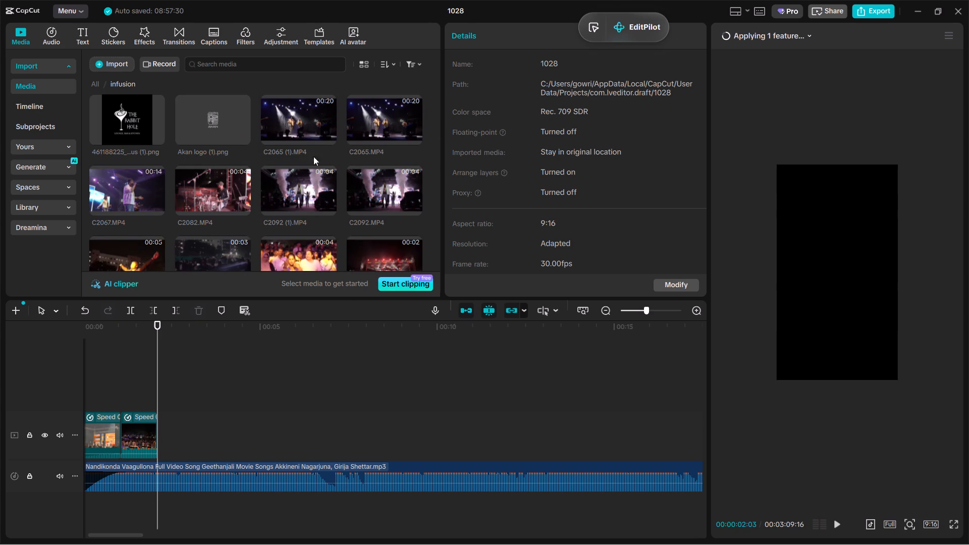
drag(309, 115, 194, 440)
drag(295, 124, 197, 421)
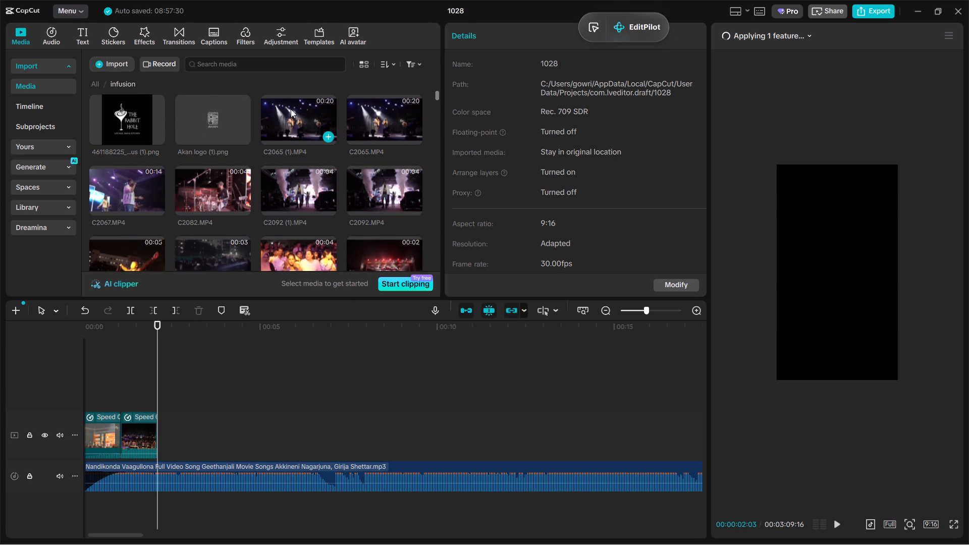
click(291, 109)
drag(288, 117, 199, 411)
drag(275, 399, 272, 443)
click(552, 124)
drag(552, 124, 557, 131)
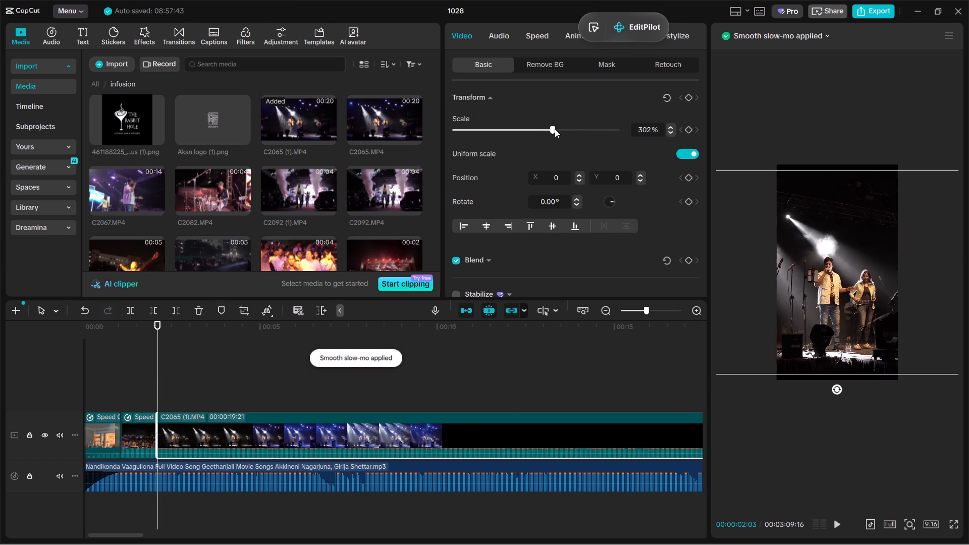
drag(557, 131, 565, 144)
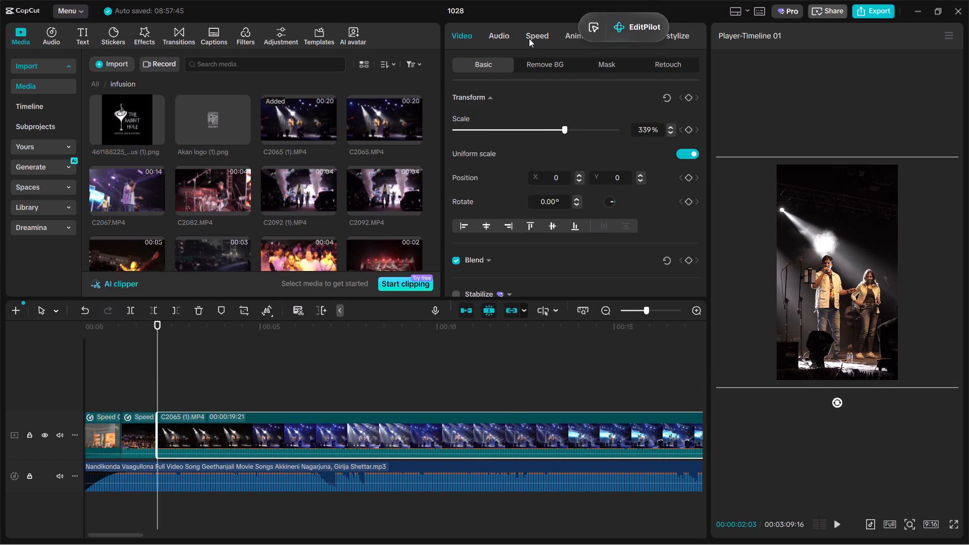
Slow the C2065 (1).MP4 clip to 0.43x, apply Smooth slow-mo using Optical flow, and start playback.
click(529, 38)
drag(479, 123, 469, 117)
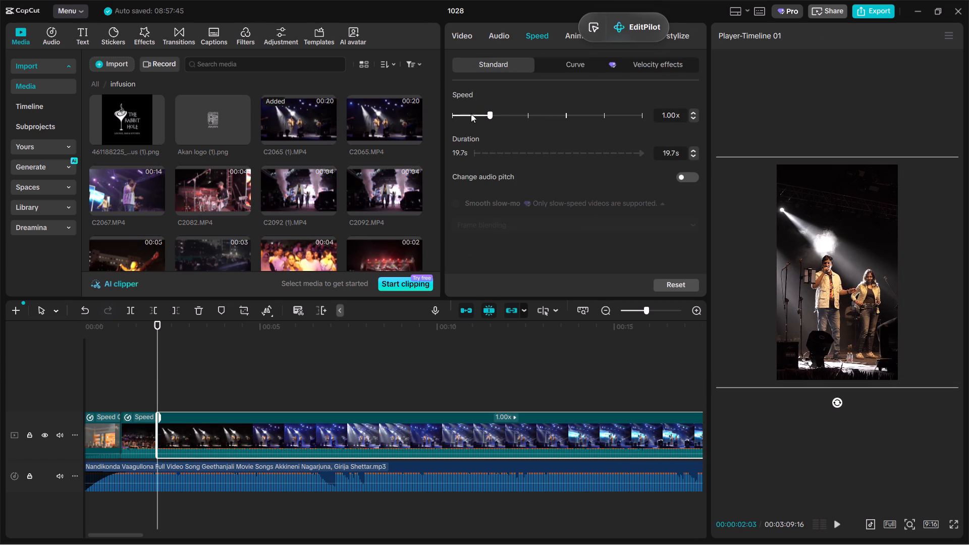
click(471, 114)
click(470, 114)
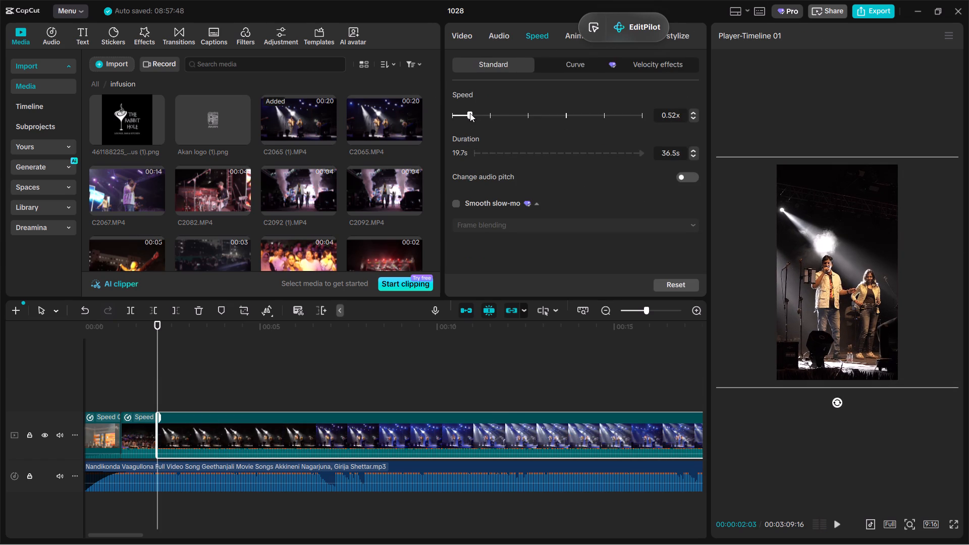
click(470, 113)
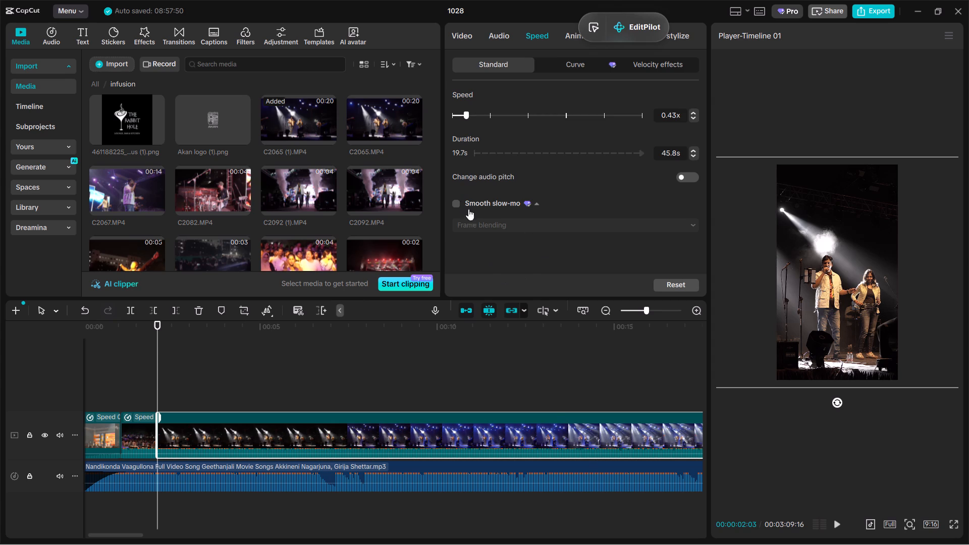
click(457, 206)
click(475, 231)
click(507, 291)
key(space)
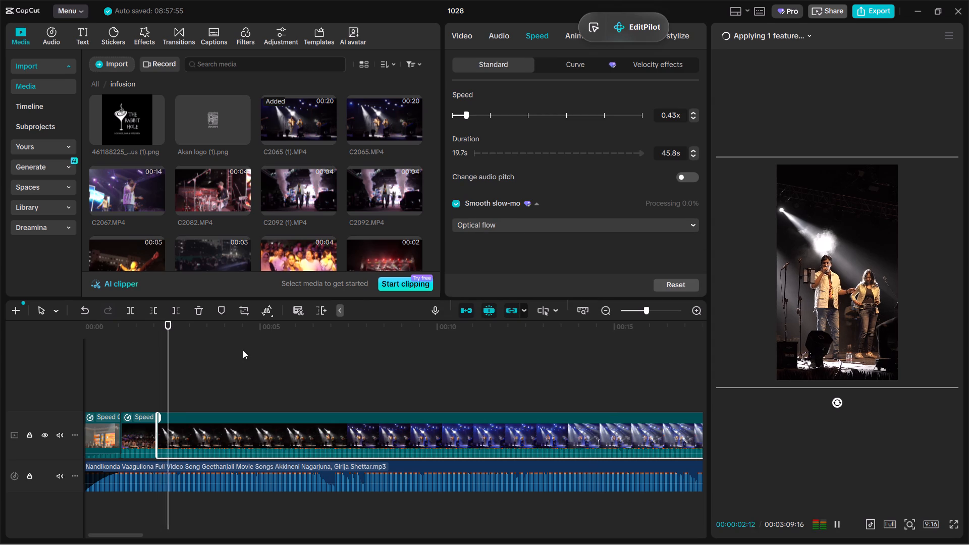
Play the C2065 (1).MP4 clip against the song and trim its end at 00:00:04:12.
key(space)
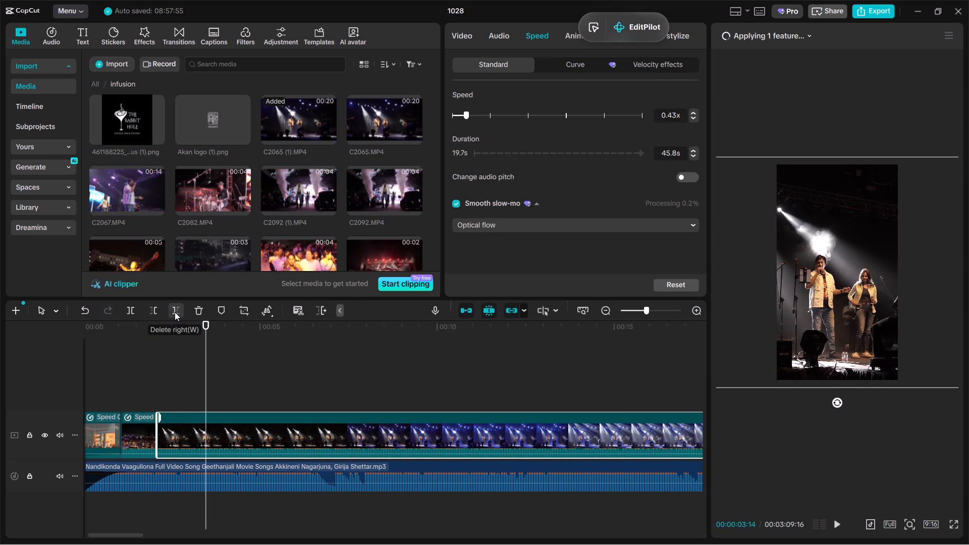
key(space)
key(space)
key(space)
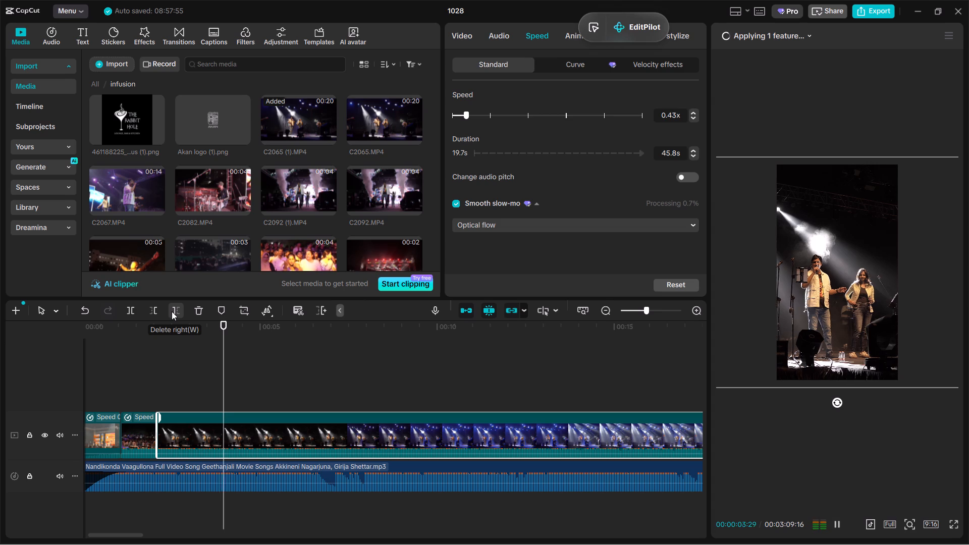
key(space)
key(space)
key(space)
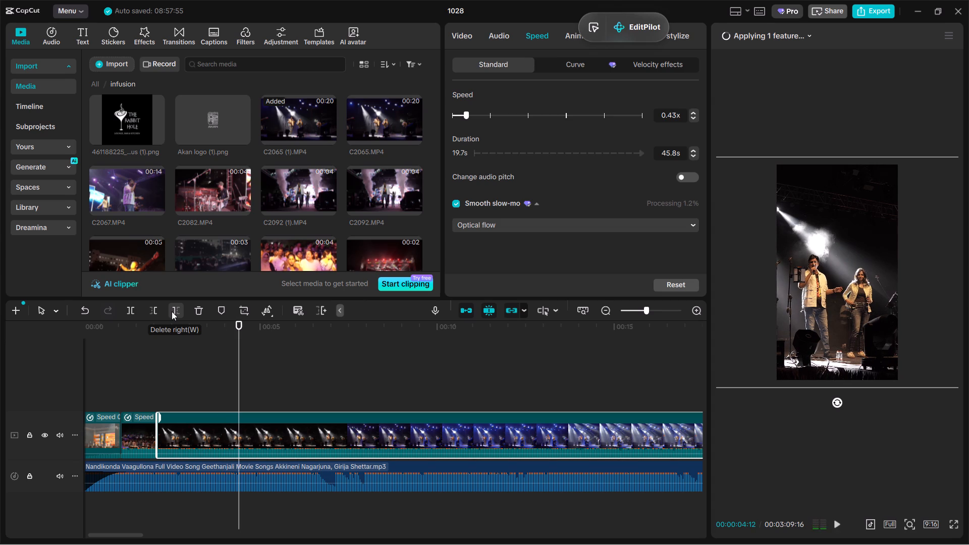
click(172, 311)
Replay the trimmed C2065 (1).MP4 clip with the song to check its cut timing.
ctrl+click(170, 397)
drag(169, 397, 131, 400)
key(space)
click(146, 399)
click(136, 396)
key(space)
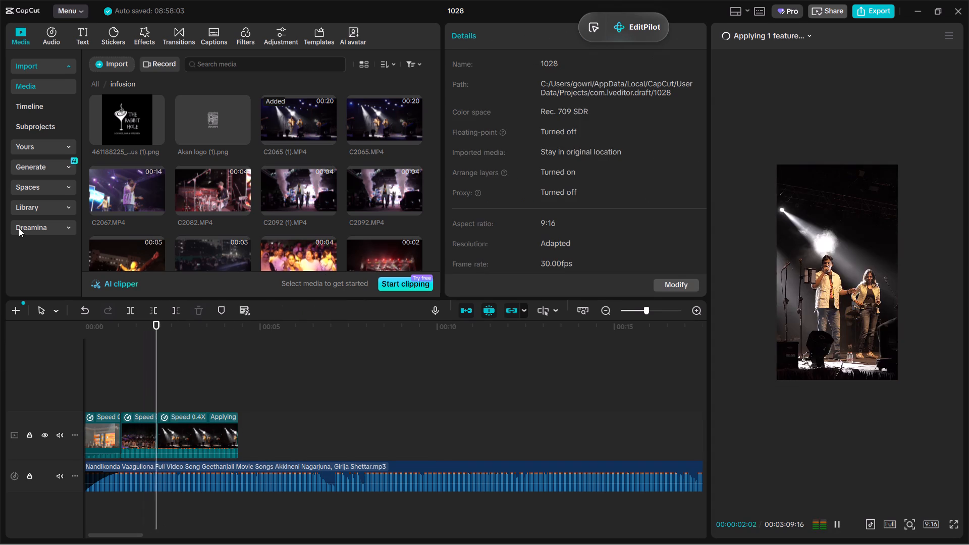
ctrl+scroll(187, 500, down, 6)
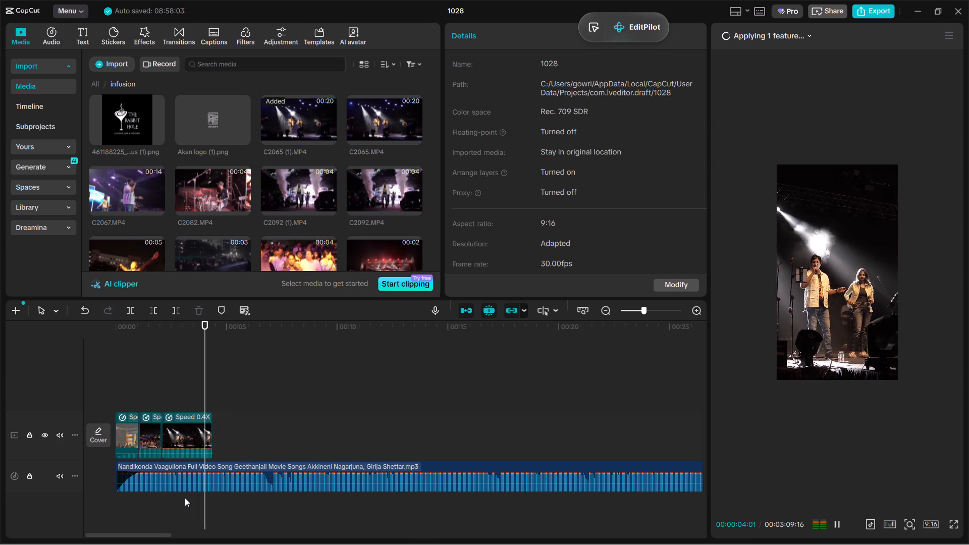
ctrl+scroll(185, 498, up, 6)
key(space)
double_click(195, 391)
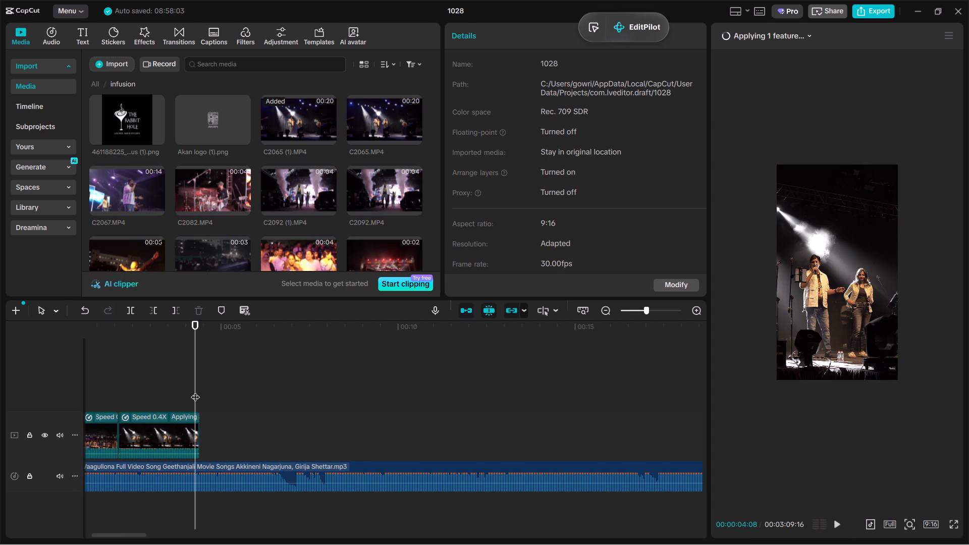
Preview the vertical clips in the infusion folder and add C2937.MP4 directly after the C2065 (1).MP4 clip.
scroll(313, 181, down, 2)
scroll(468, 192, down, 1)
scroll(309, 222, down, 1)
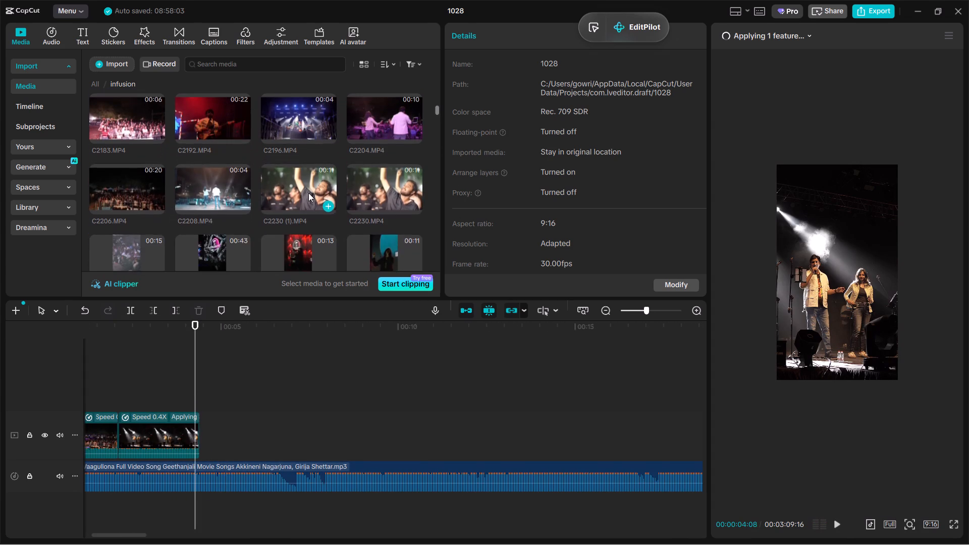
scroll(308, 193, down, 2)
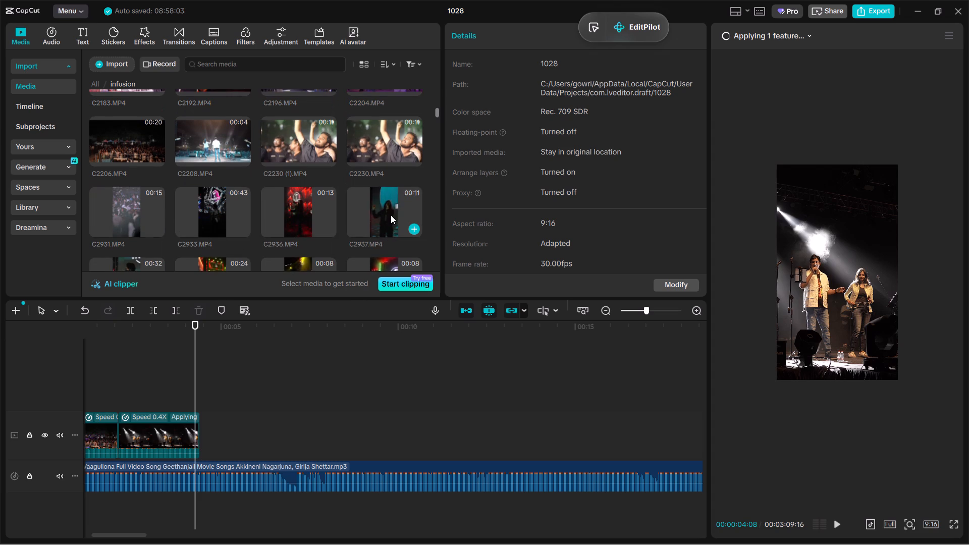
click(391, 215)
scroll(391, 215, down, 1)
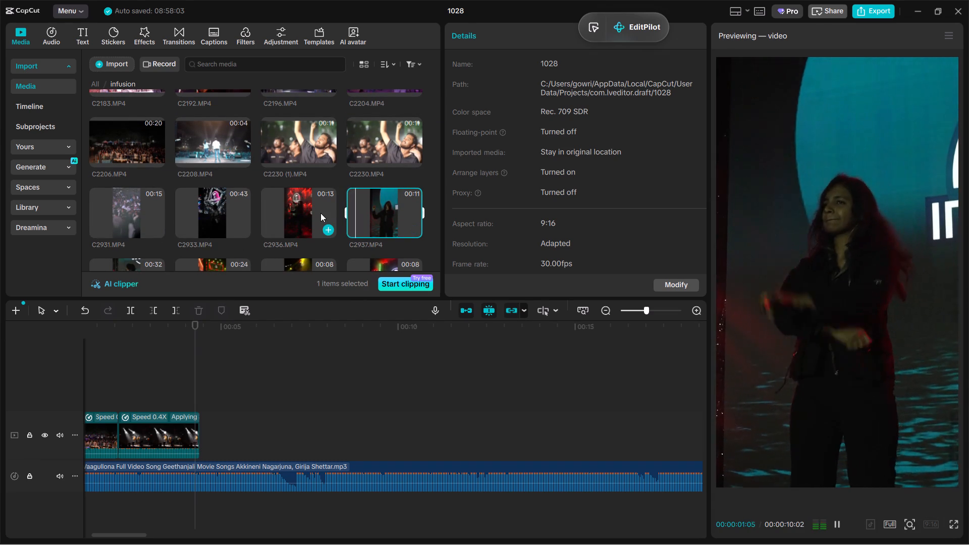
click(320, 213)
click(216, 212)
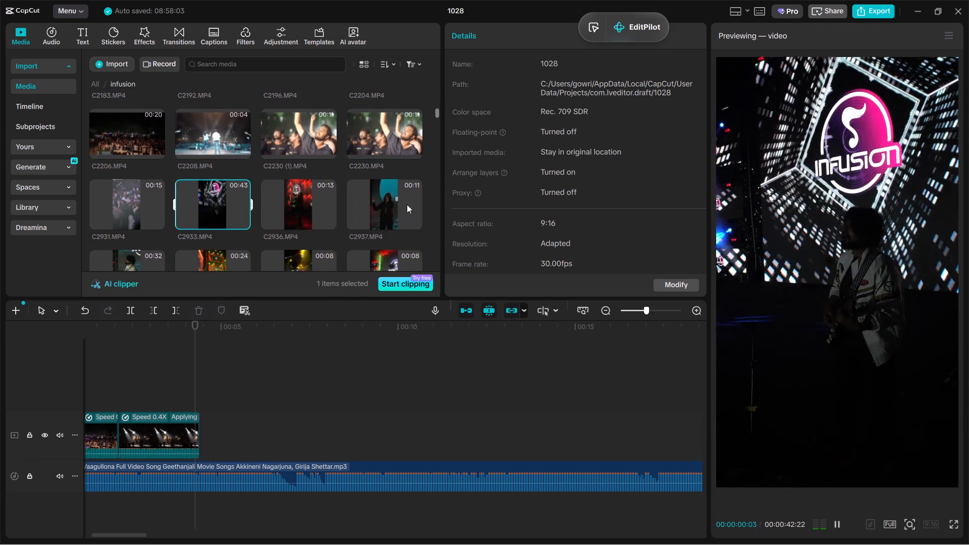
click(406, 199)
drag(400, 198, 384, 279)
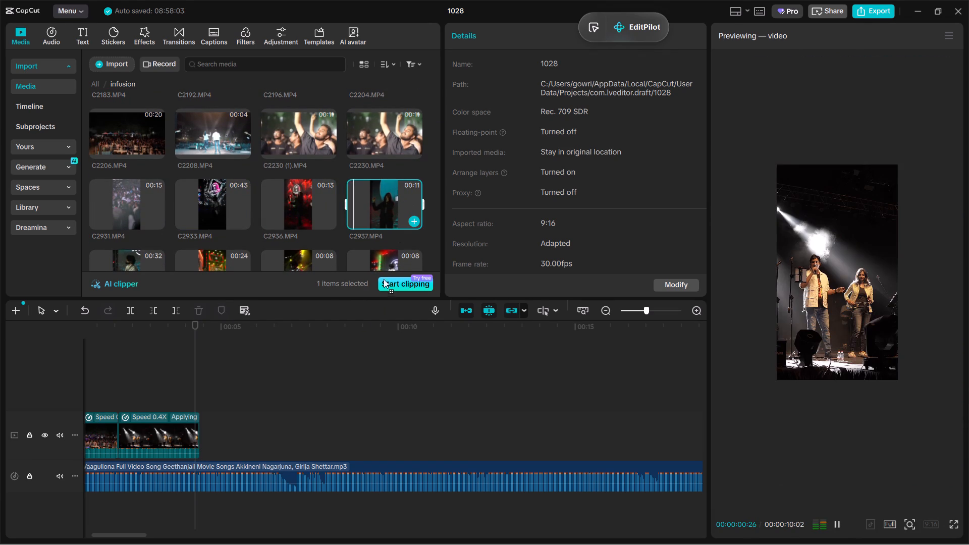
drag(384, 279, 239, 444)
Slow the C2937.MP4 clip to 0.43x and apply Smooth slow-mo using Optical flow.
scroll(249, 307, down, 1)
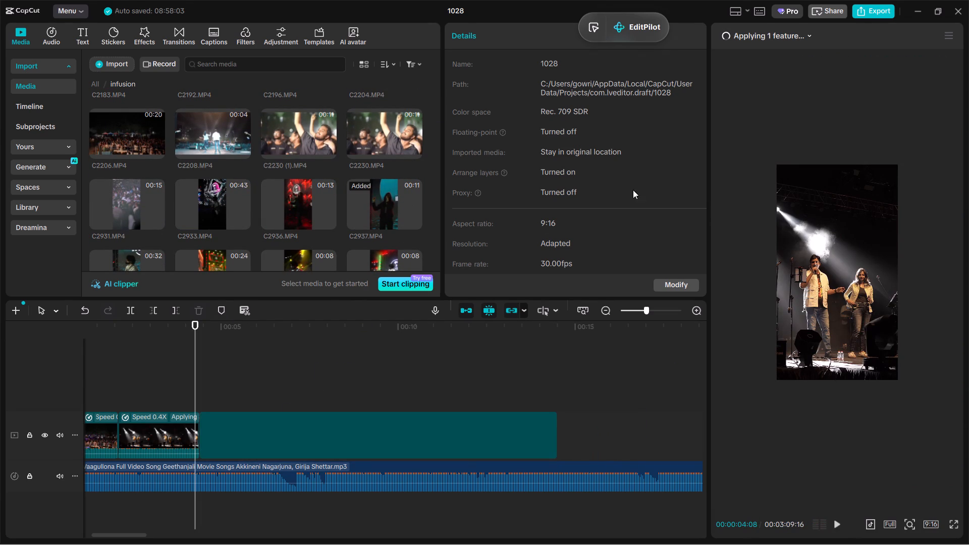
scroll(633, 190, down, 2)
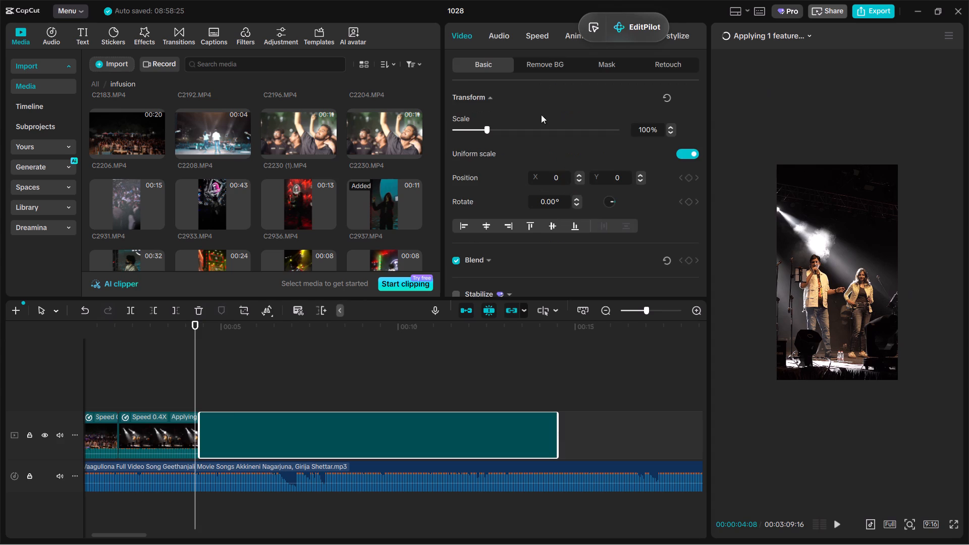
click(548, 38)
click(466, 116)
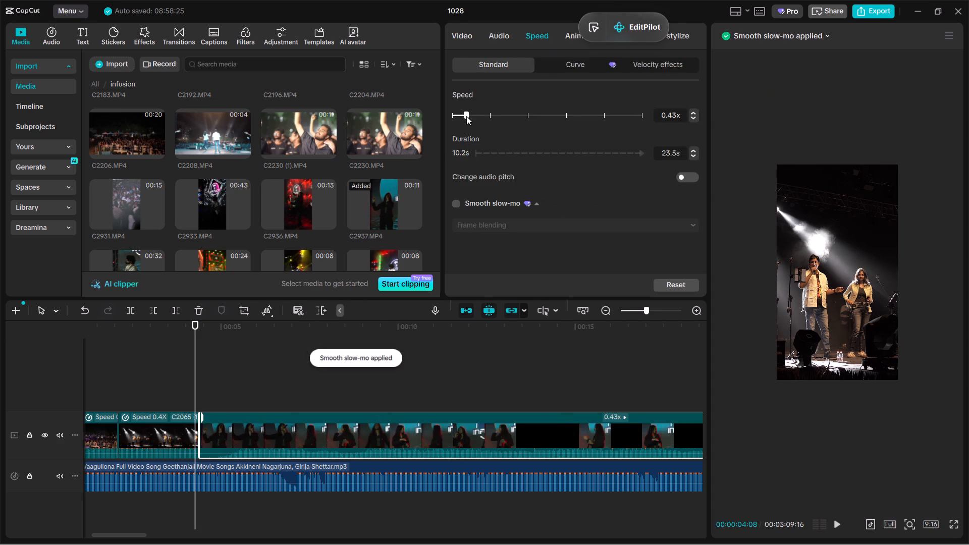
click(456, 203)
click(474, 228)
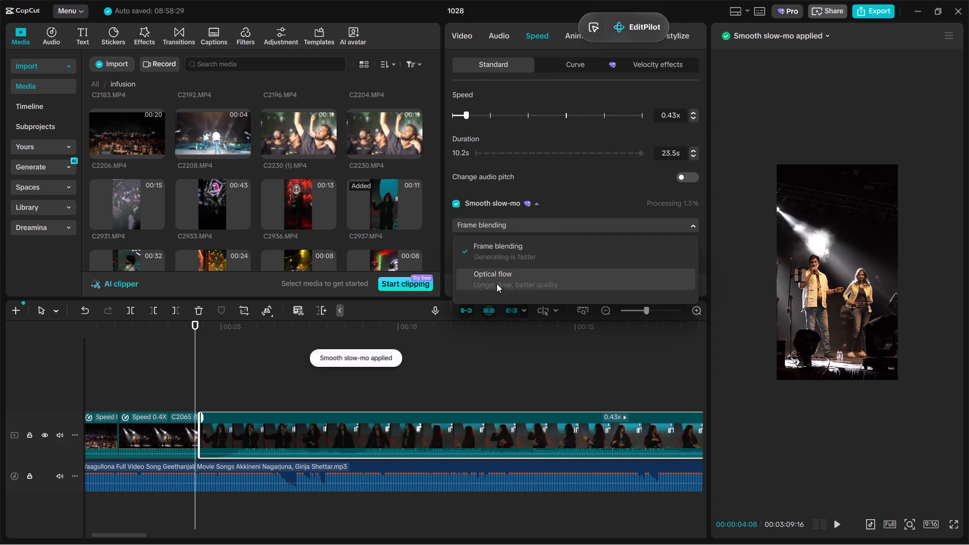
click(498, 286)
Mute the main video track's audio while playing back from near the end of the C2065 (1).MP4 clip.
click(188, 379)
key(space)
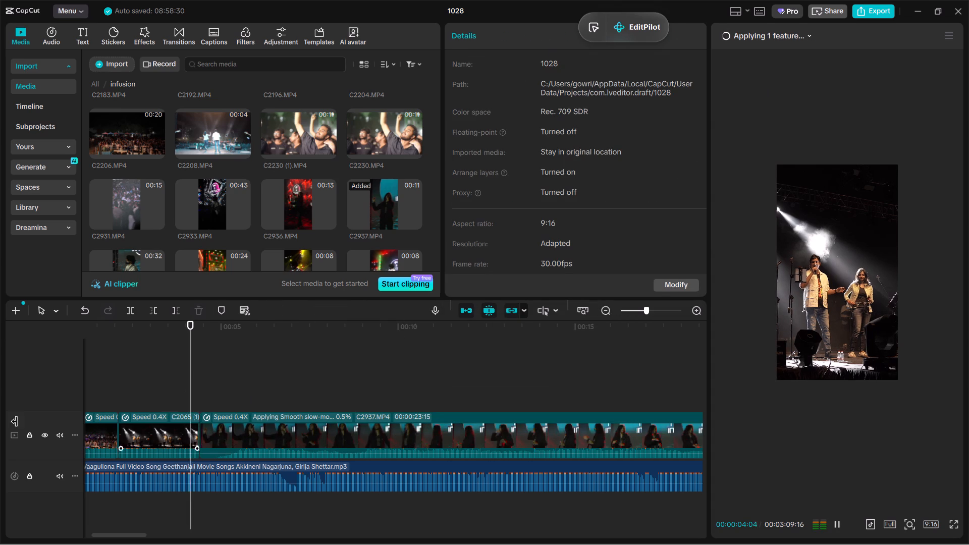
click(60, 432)
Stop playback at 00:00:05:19 and cut away the part of the C2937.MP4 clip before that point.
key(space)
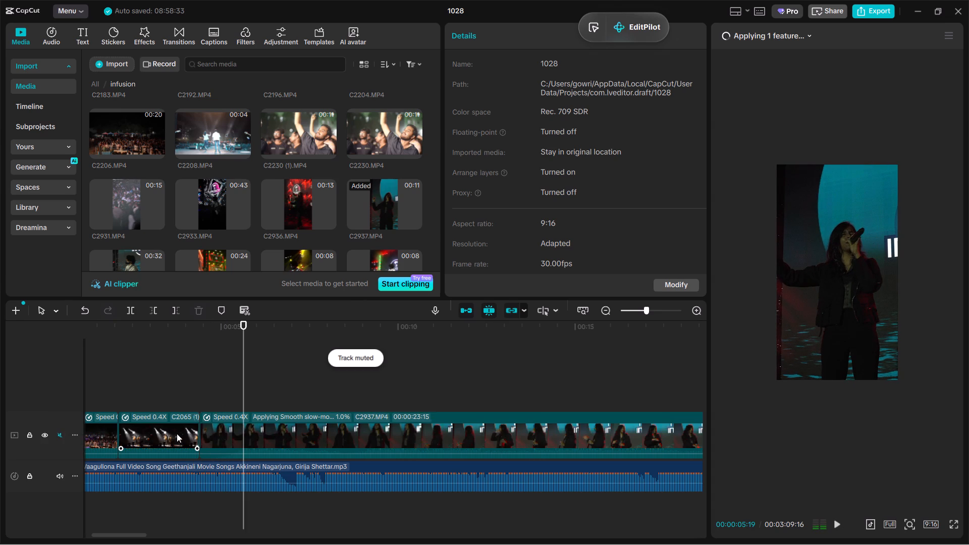
click(186, 433)
click(240, 432)
click(156, 309)
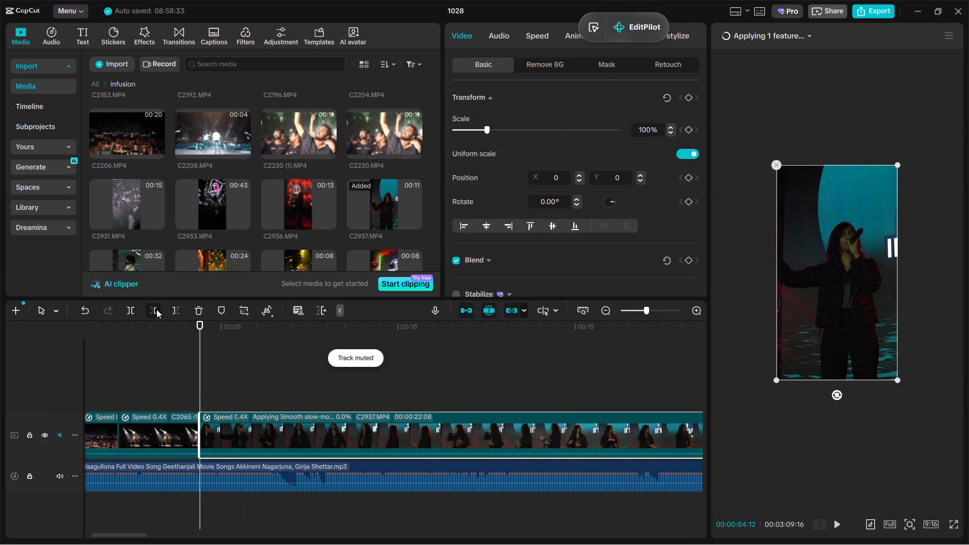
Play the C2937.MP4 clip against the song and trim its end at 00:00:05:18.
key(space)
key(space)
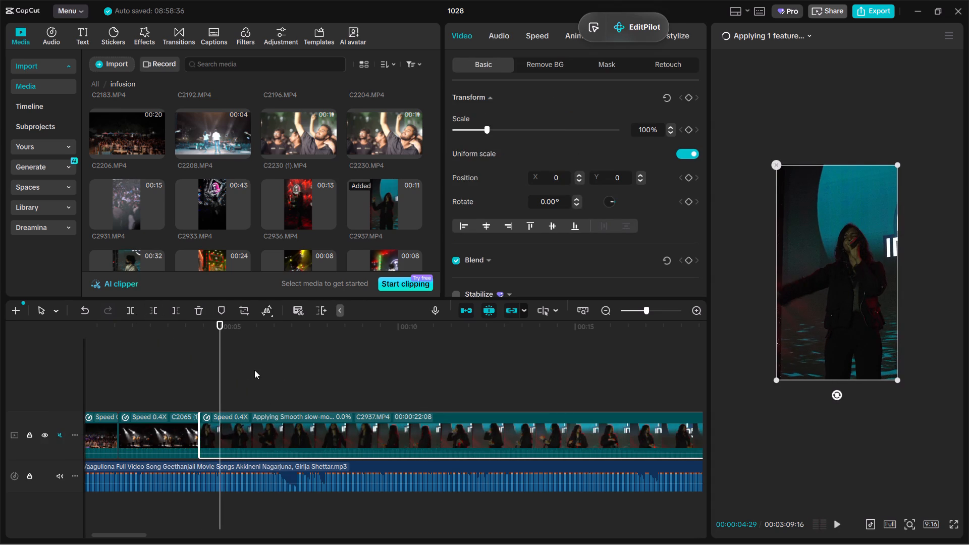
key(space)
key(space)
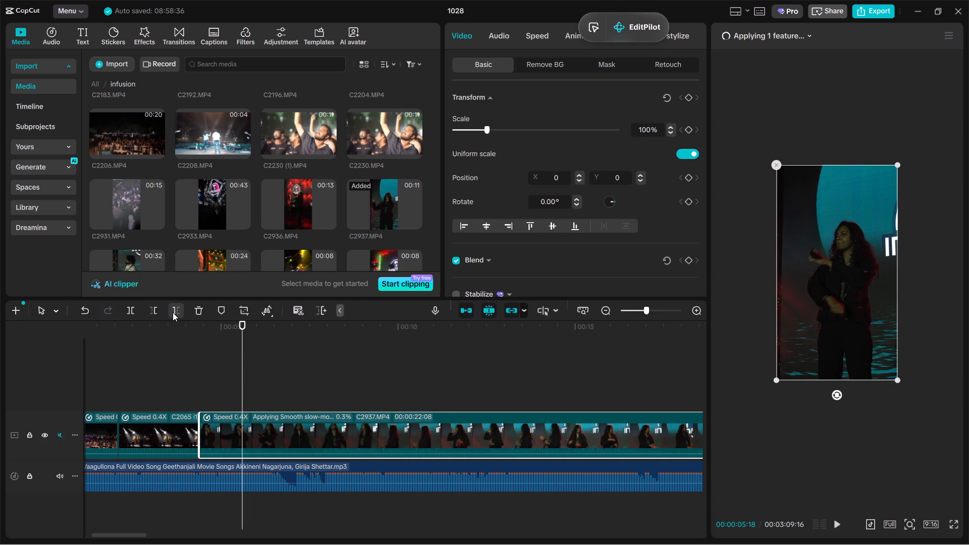
click(173, 312)
Duplicate the trimmed C2937.MP4 clip and place the copy directly after it on the main track.
key(ctrl+c)
key(ctrl+v)
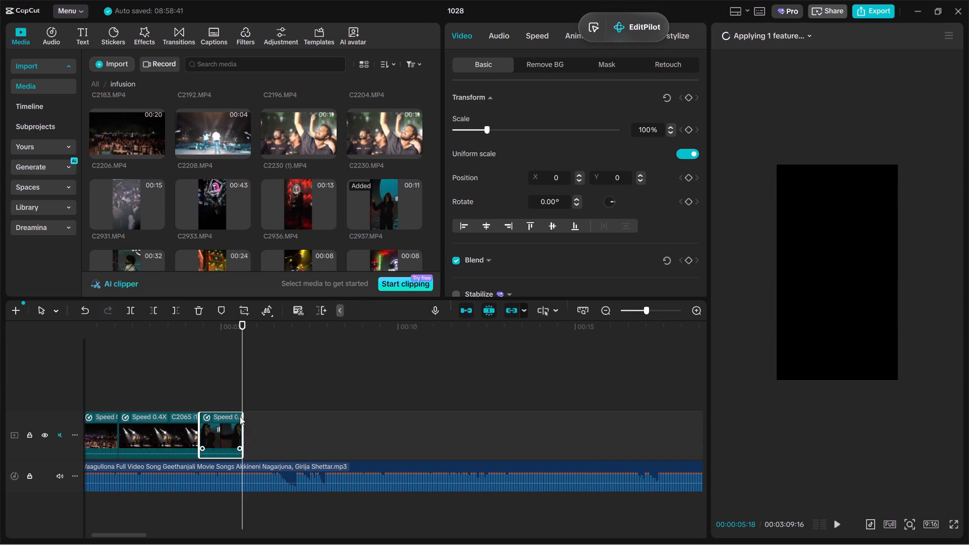
drag(261, 398, 267, 441)
Replace the copied C2937.MP4 clip with the crowd footage C2206.MP4, keeping the original video effect.
click(114, 200)
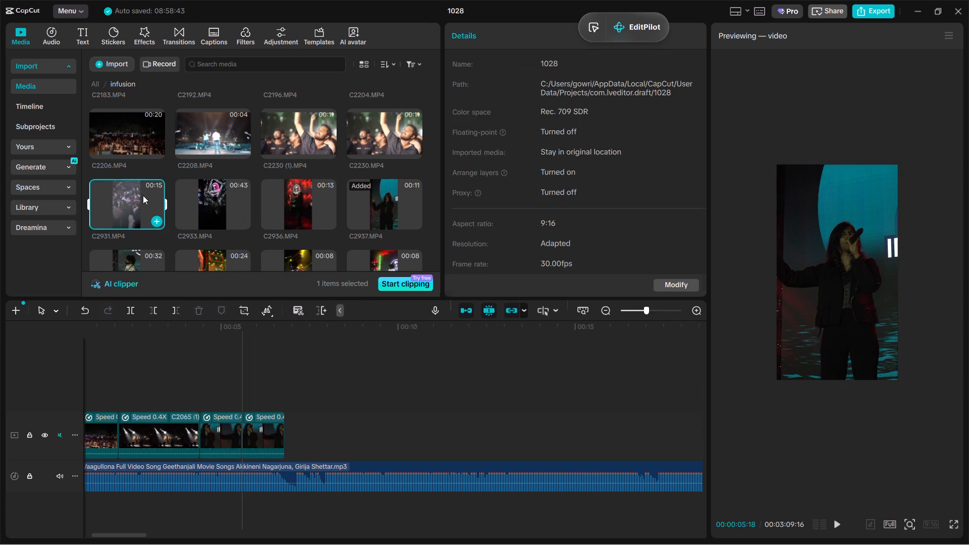
scroll(142, 198, down, 1)
click(124, 119)
drag(124, 119, 177, 145)
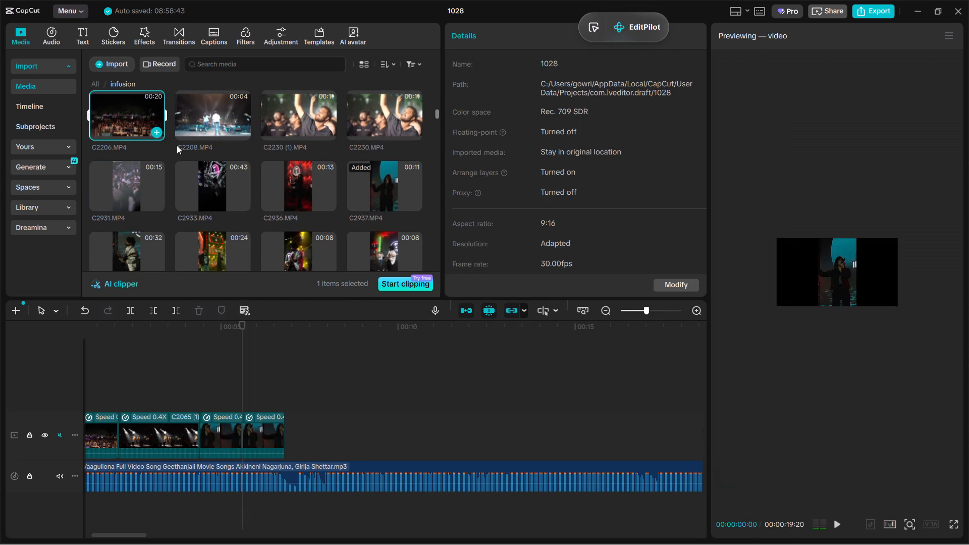
drag(177, 145, 261, 419)
click(527, 385)
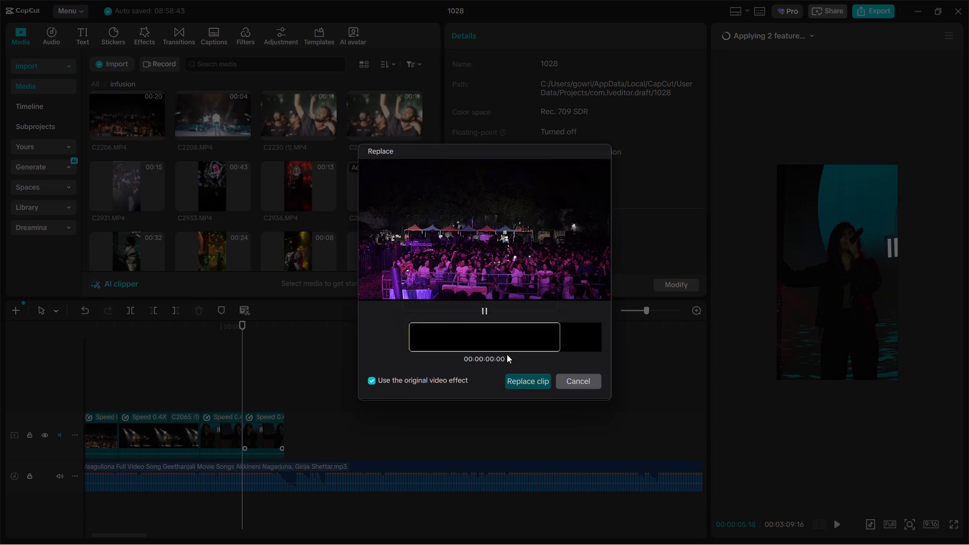
click(453, 321)
Scale the new C2206.MP4 crowd clip to 339% to fill the vertical frame, and replay the last cuts.
click(263, 425)
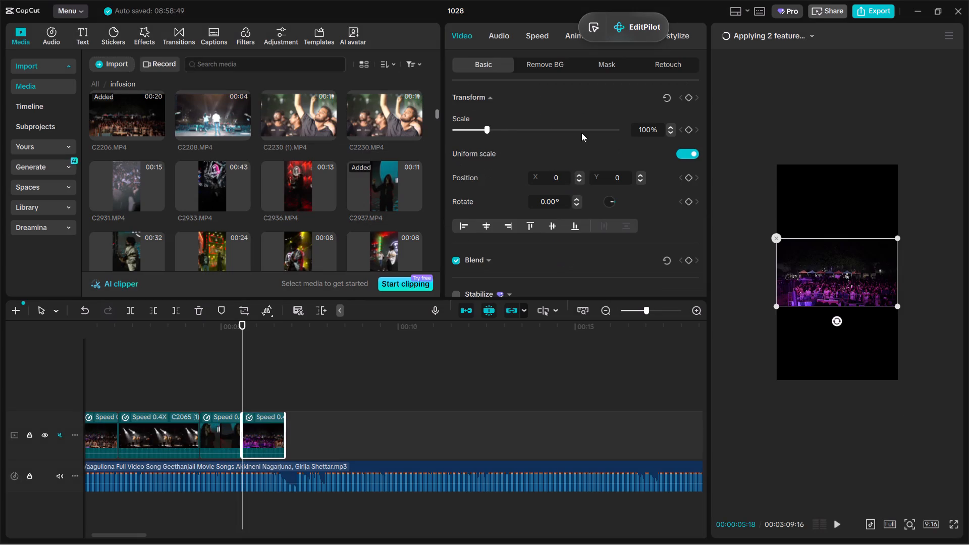
drag(484, 130, 539, 163)
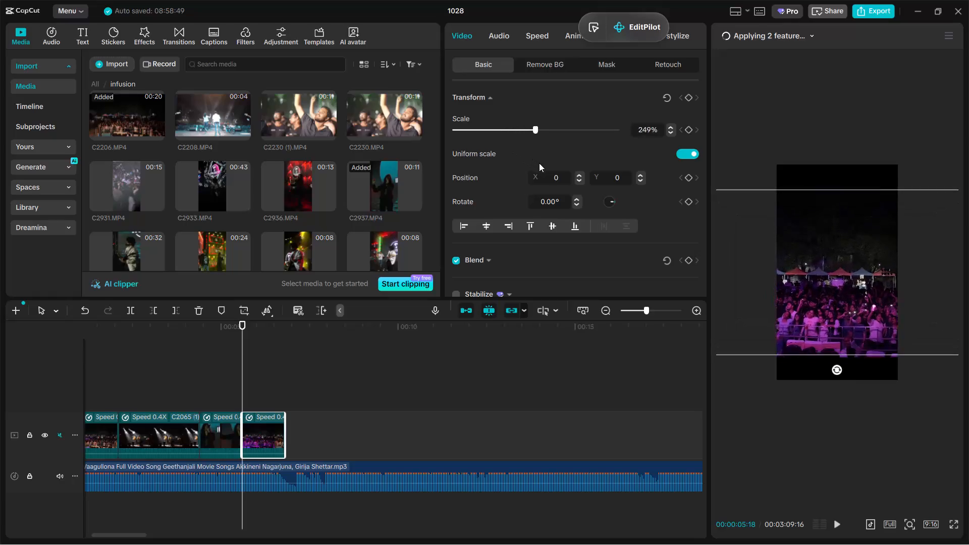
drag(539, 163, 565, 177)
click(197, 383)
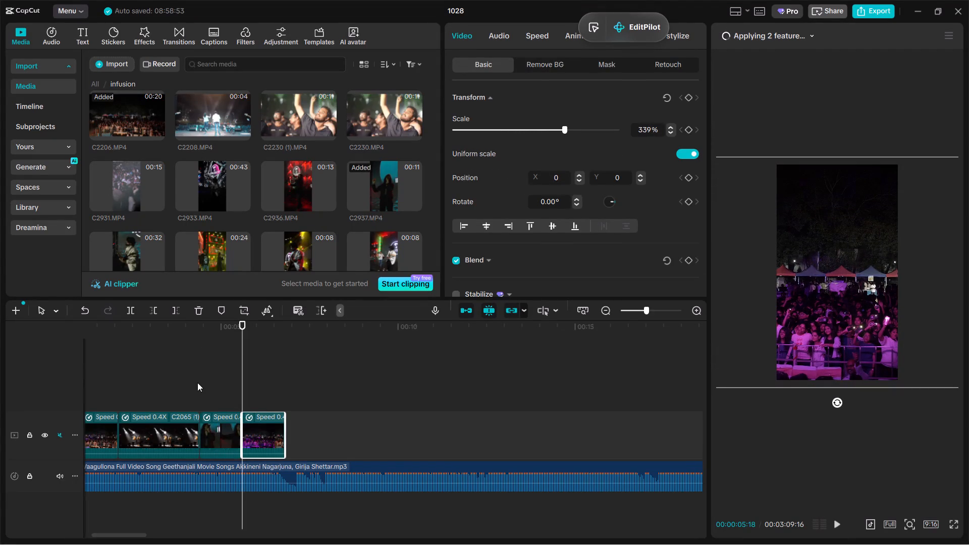
key(space)
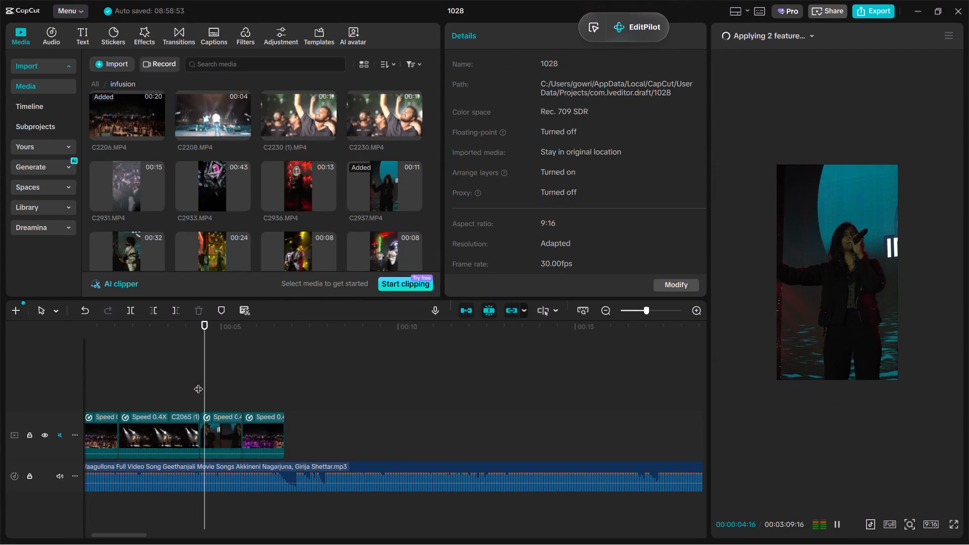
key(space)
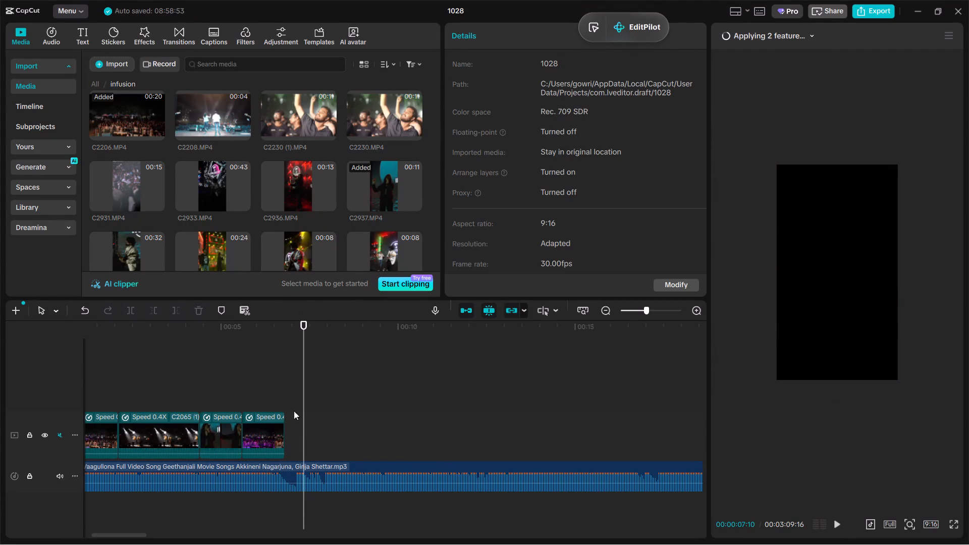
Duplicate the scaled C2206.MP4 crowd clip and place the copy directly after it on the main track.
scroll(299, 192, down, 1)
click(268, 447)
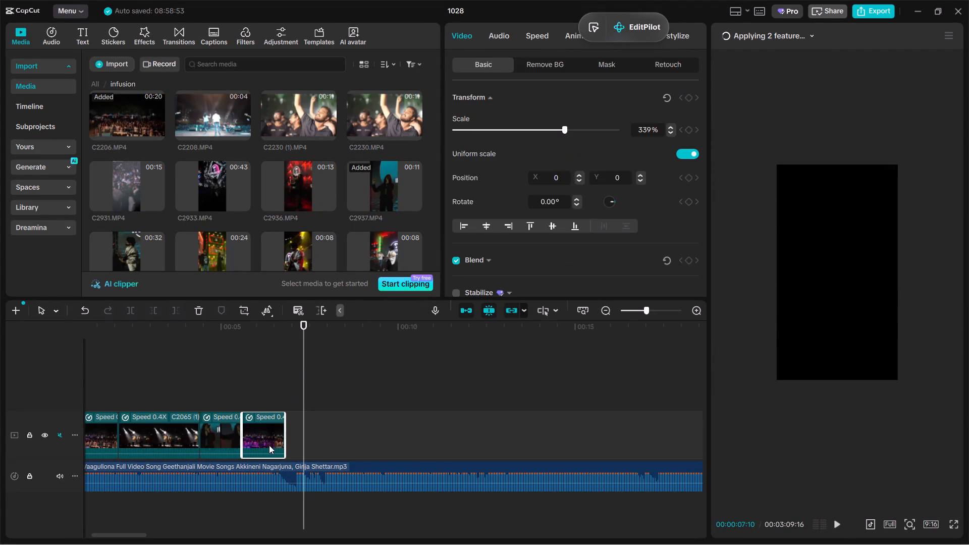
key(ctrl+c)
key(ctrl+v)
drag(320, 389, 316, 427)
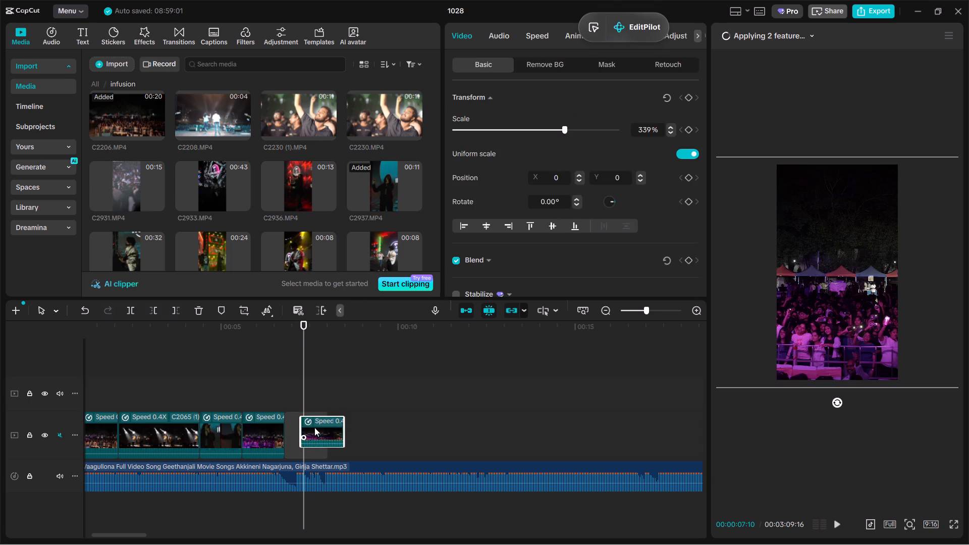
Preview C2999.MP4, C3006 (1).MP4 and C3608.MP4 in the infusion media folder as candidates for the next shot.
scroll(310, 240, down, 4)
click(378, 175)
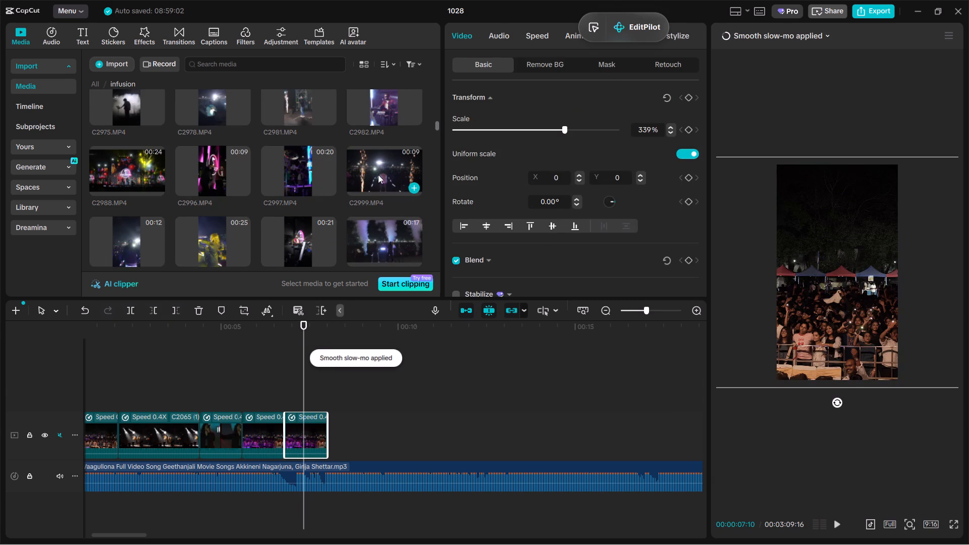
click(386, 169)
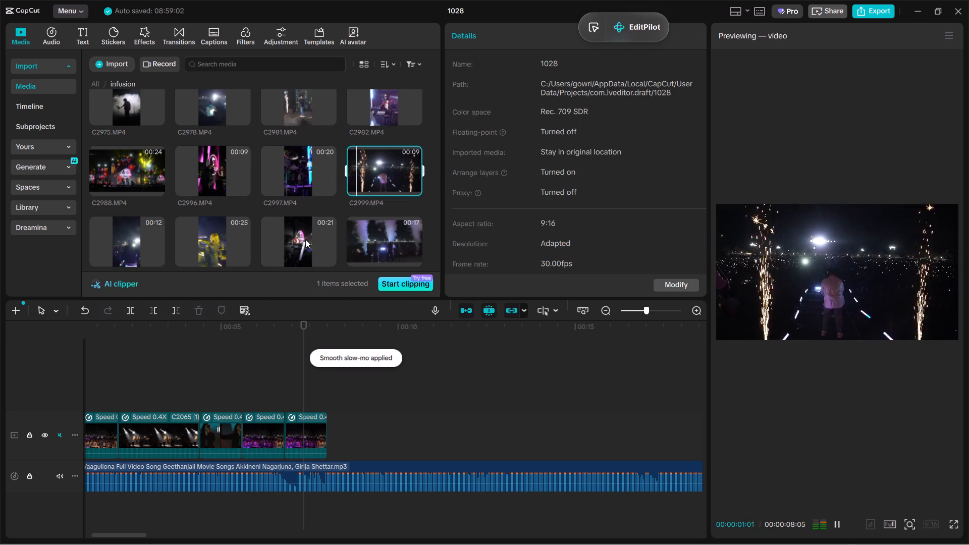
click(303, 248)
scroll(348, 237, down, 1)
click(354, 237)
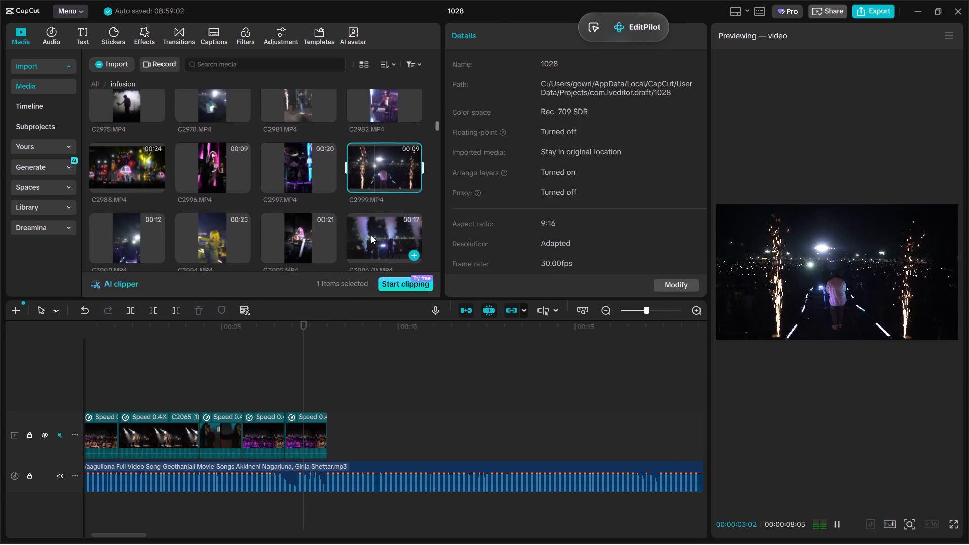
scroll(379, 232, down, 1)
click(298, 136)
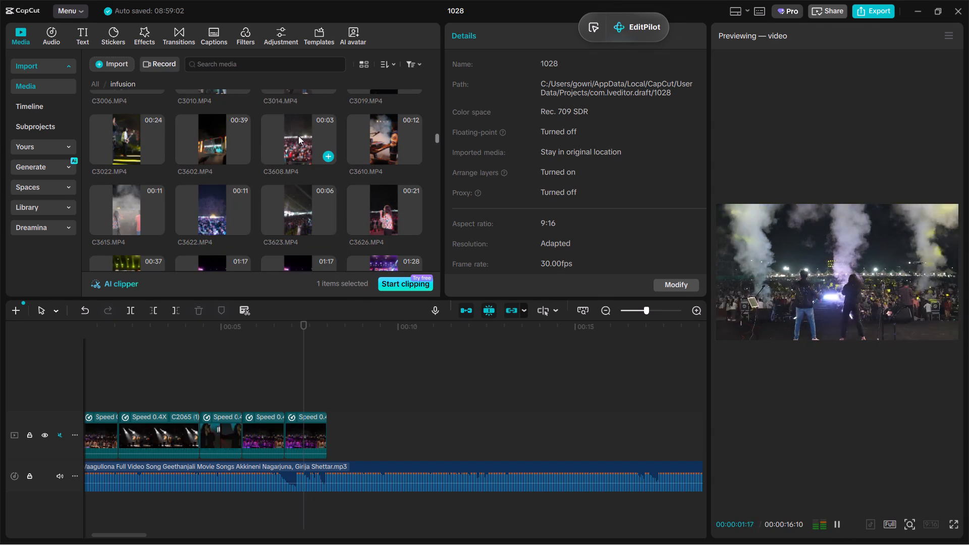
scroll(298, 136, down, 1)
Delete the duplicated C2206.MP4 crowd clip at the end of the main track.
click(309, 433)
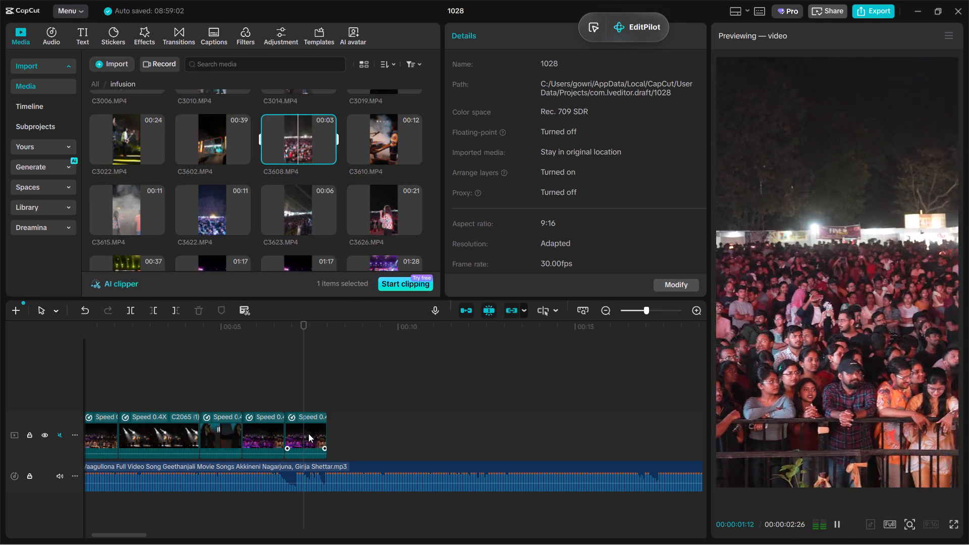
key(BackSpace)
Duplicate the slow-motion C2937.MP4 clip and place the copy after the C2206.MP4 crowd clip on the main track.
click(231, 423)
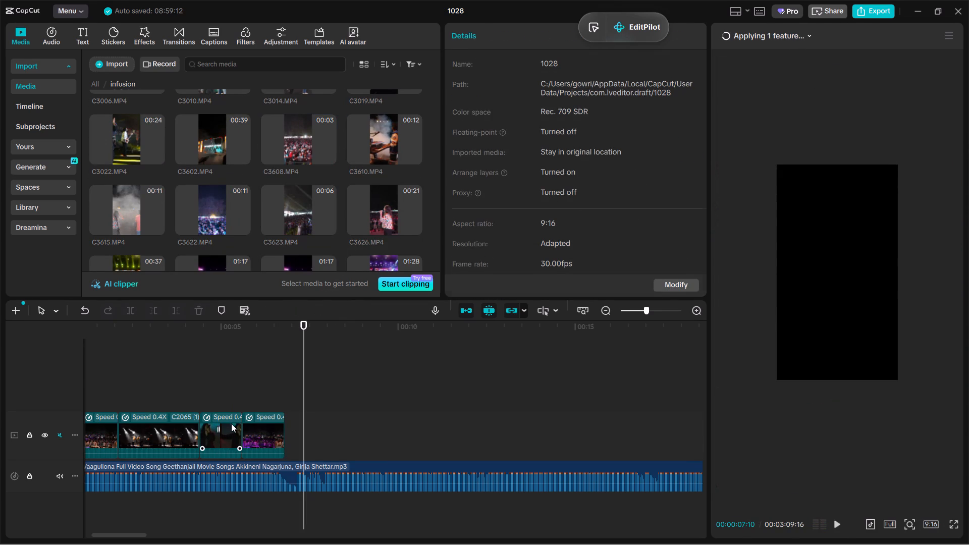
key(ctrl+c)
key(ctrl+v)
drag(324, 397, 322, 431)
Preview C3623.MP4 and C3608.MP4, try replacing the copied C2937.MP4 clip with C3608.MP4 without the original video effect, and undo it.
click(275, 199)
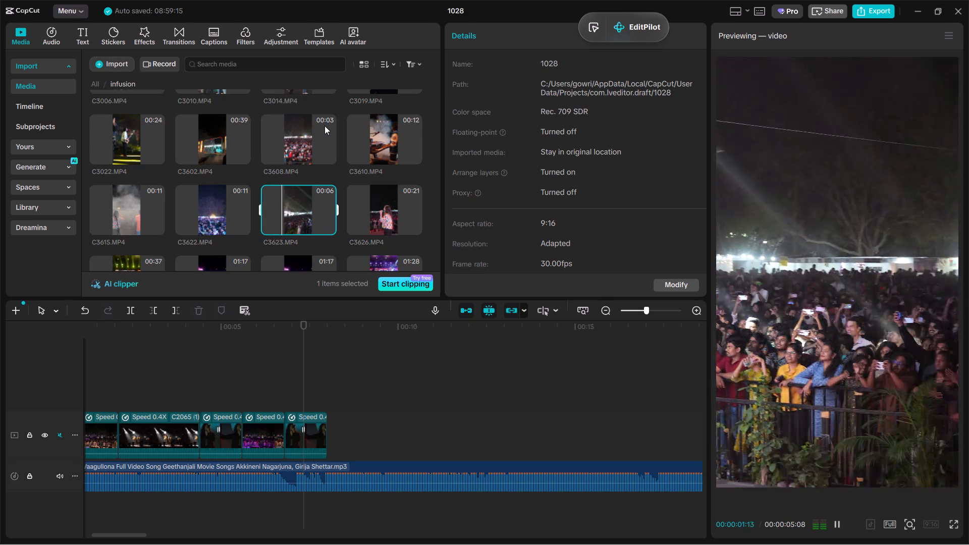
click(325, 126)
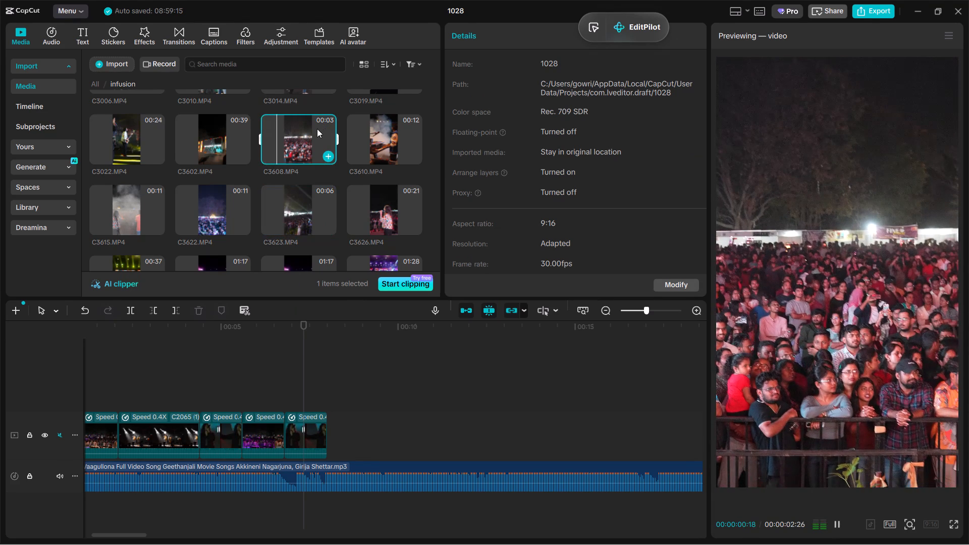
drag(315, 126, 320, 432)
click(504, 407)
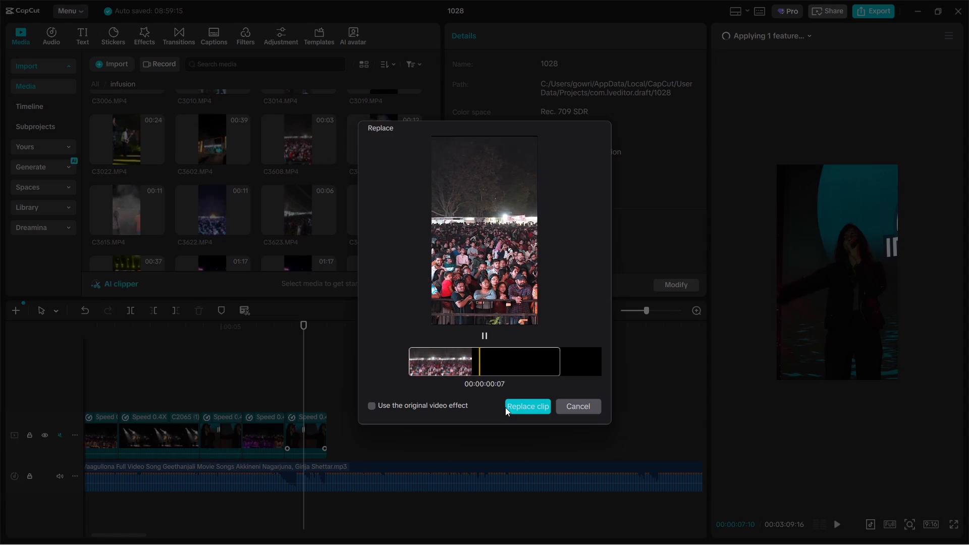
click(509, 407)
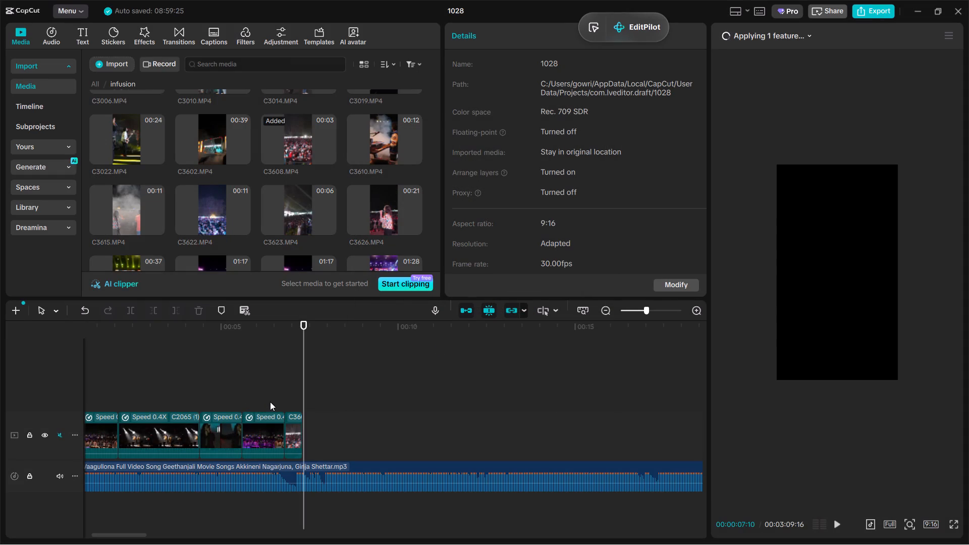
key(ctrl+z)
Replace the copied C2937.MP4 clip with the crowd footage C3608.MP4, keeping the original video effect, and replay the cut.
drag(306, 141, 311, 317)
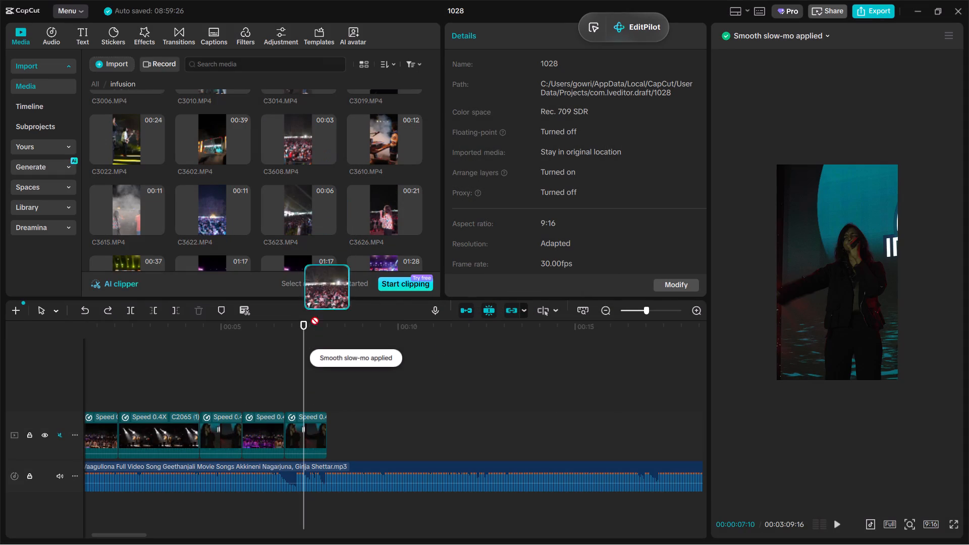
drag(311, 317, 311, 422)
click(520, 407)
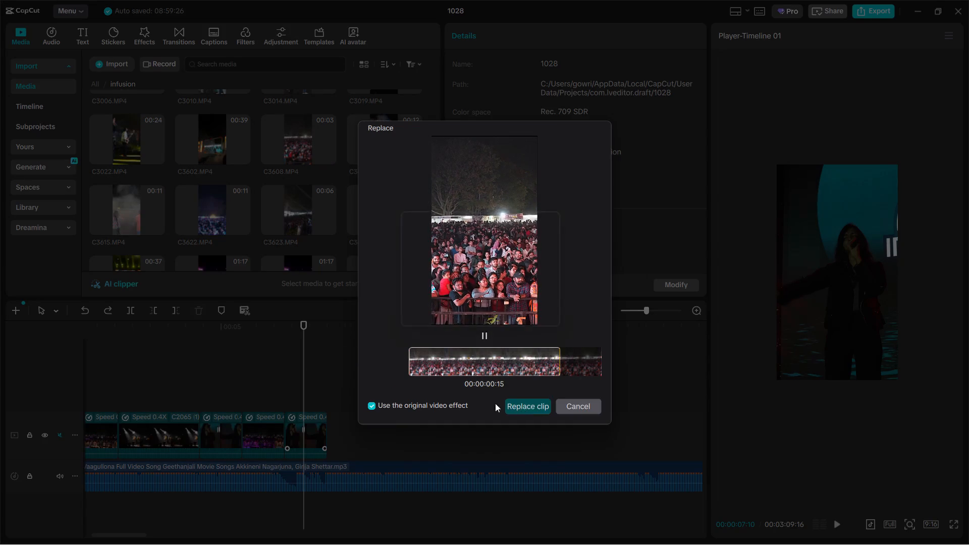
double_click(456, 311)
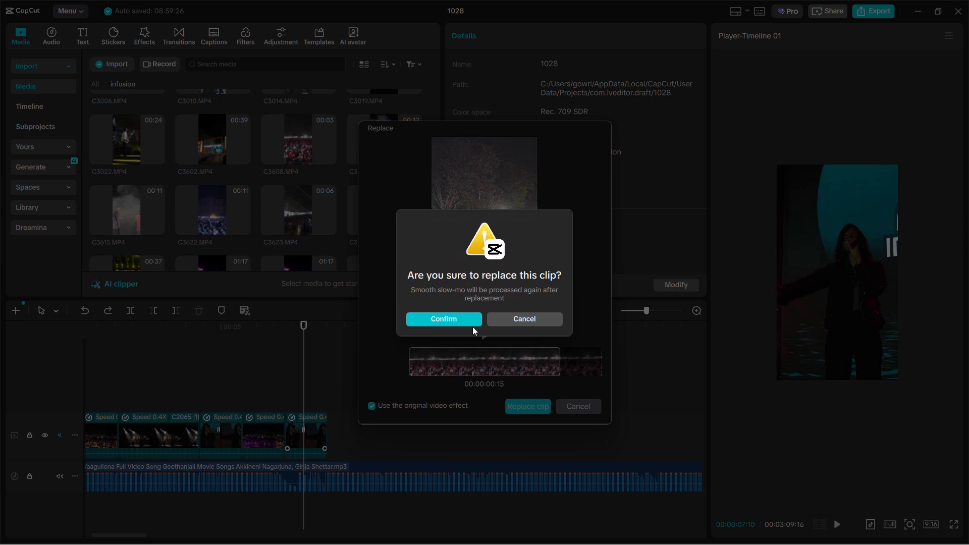
click(472, 326)
click(470, 319)
click(276, 394)
key(space)
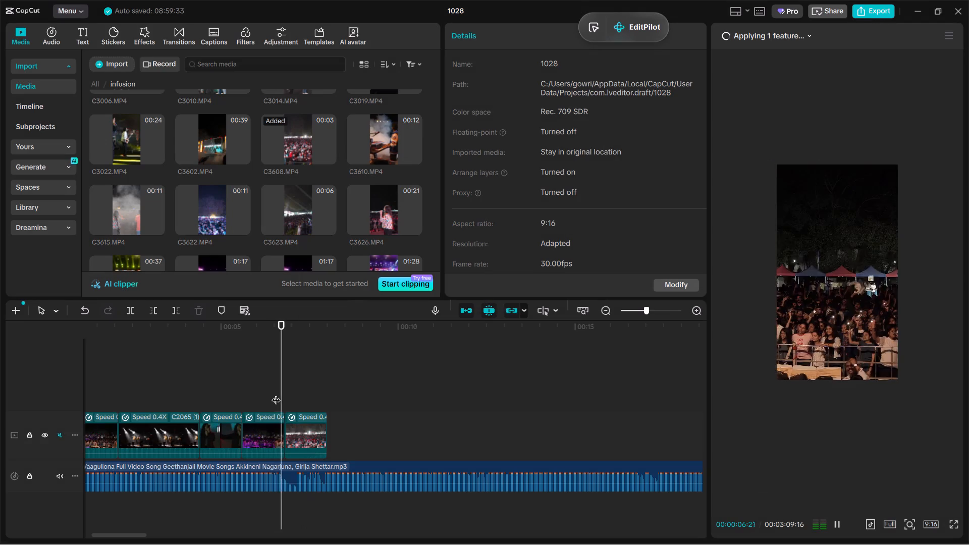
key(space)
Split the C3608.MP4 crowd clip at 00:00:07:10.
click(304, 433)
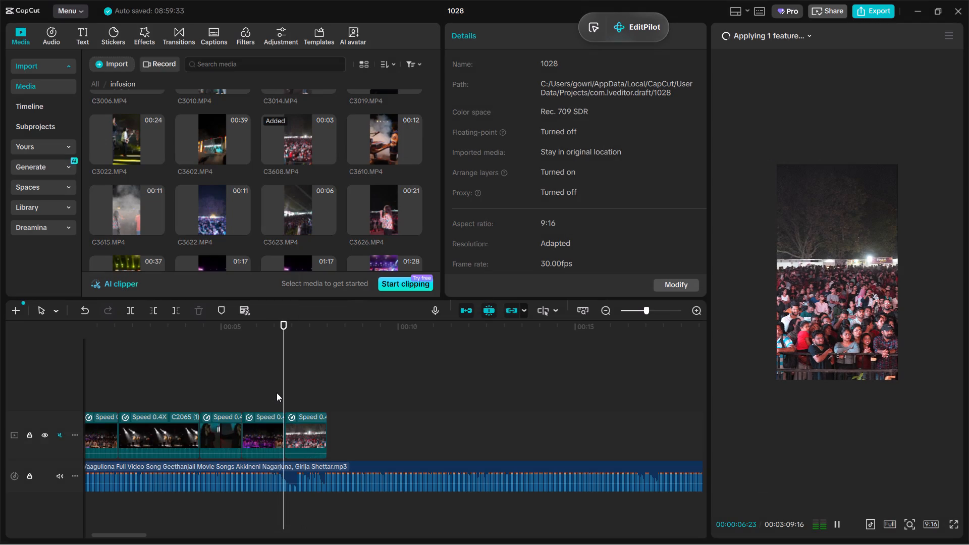
click(128, 307)
Replace the second part of the split C3608.MP4 clip with a later section of C3636 (1).MP4, keeping the original video effect, and replay the cut.
scroll(154, 204, down, 1)
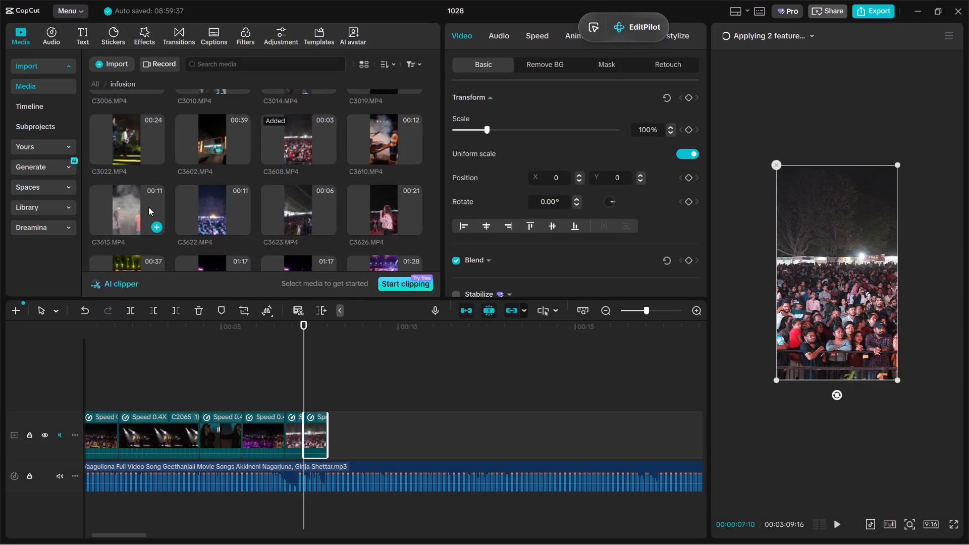
scroll(148, 207, down, 2)
scroll(211, 213, down, 1)
click(214, 227)
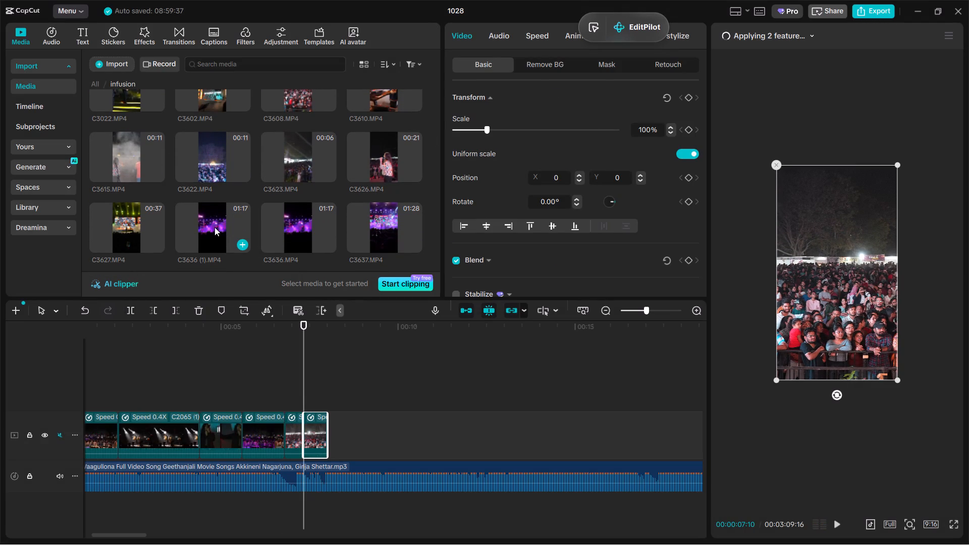
drag(214, 227, 320, 444)
scroll(321, 444, down, 1)
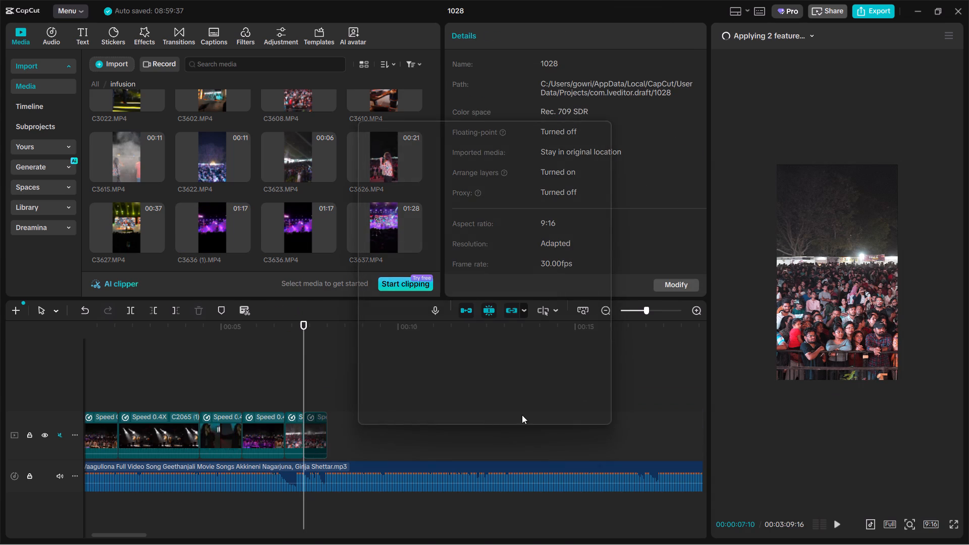
drag(512, 364, 383, 388)
drag(466, 385, 319, 396)
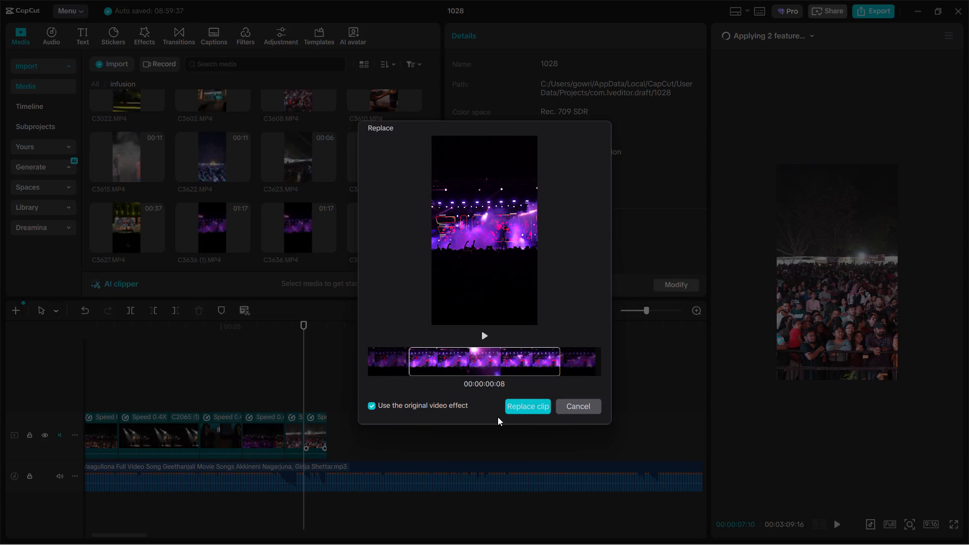
click(530, 406)
click(426, 323)
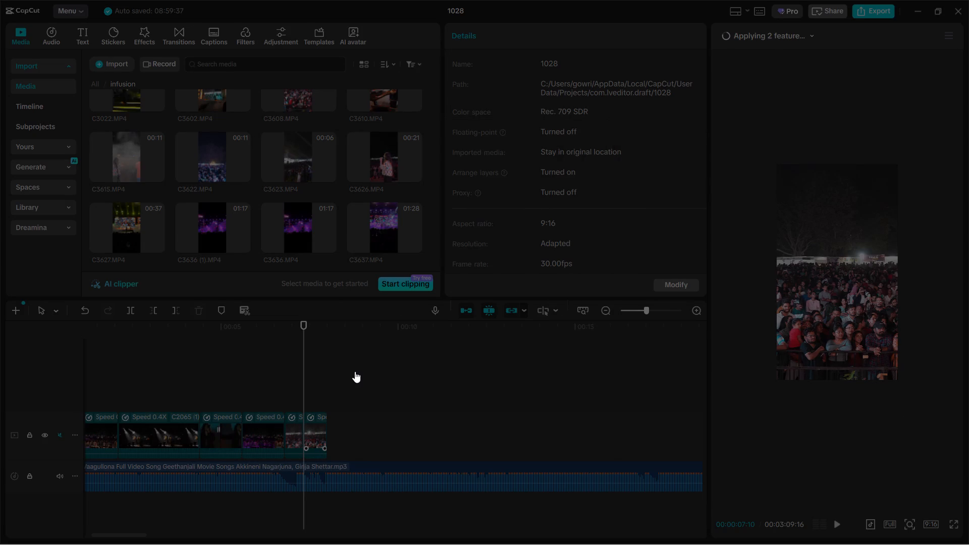
click(264, 389)
key(space)
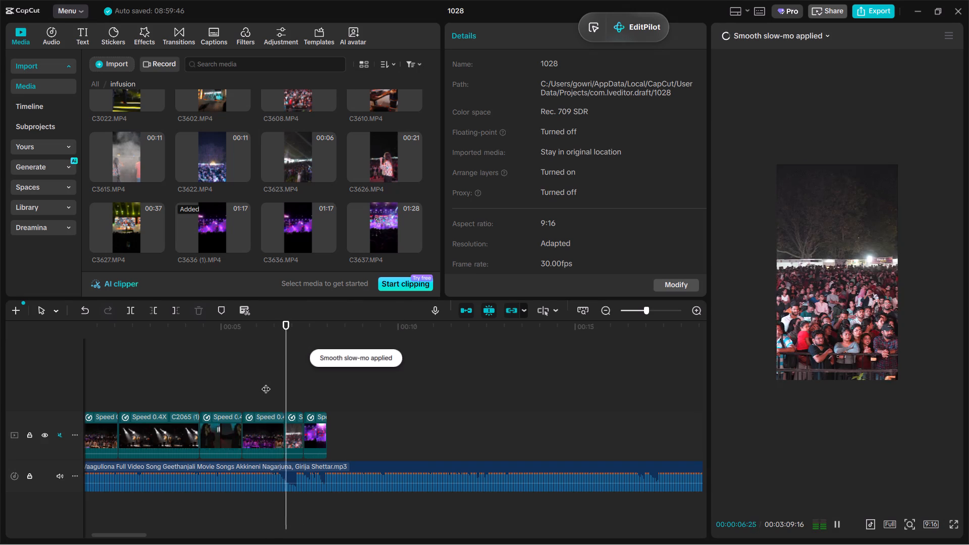
key(space)
click(295, 383)
drag(295, 383, 277, 384)
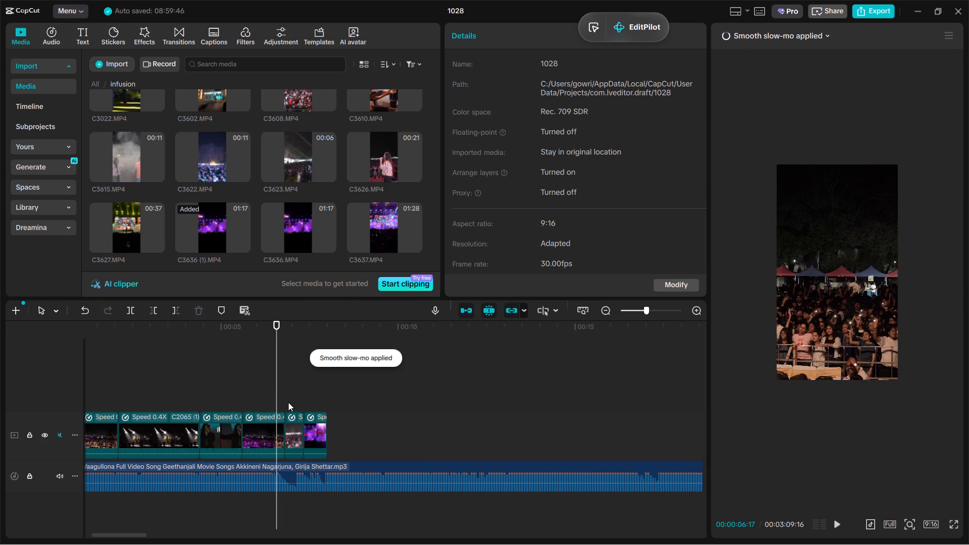
Stabilize the short C3608.MP4 and C3636 (1).MP4 clips together at the Most stable level.
drag(292, 399, 325, 444)
scroll(517, 222, down, 1)
scroll(463, 228, down, 1)
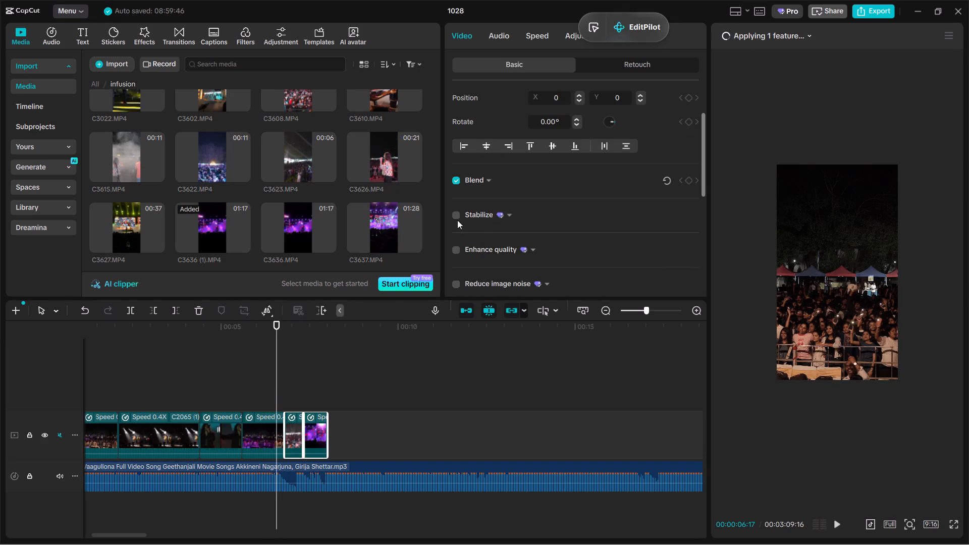
scroll(456, 217, down, 1)
click(456, 114)
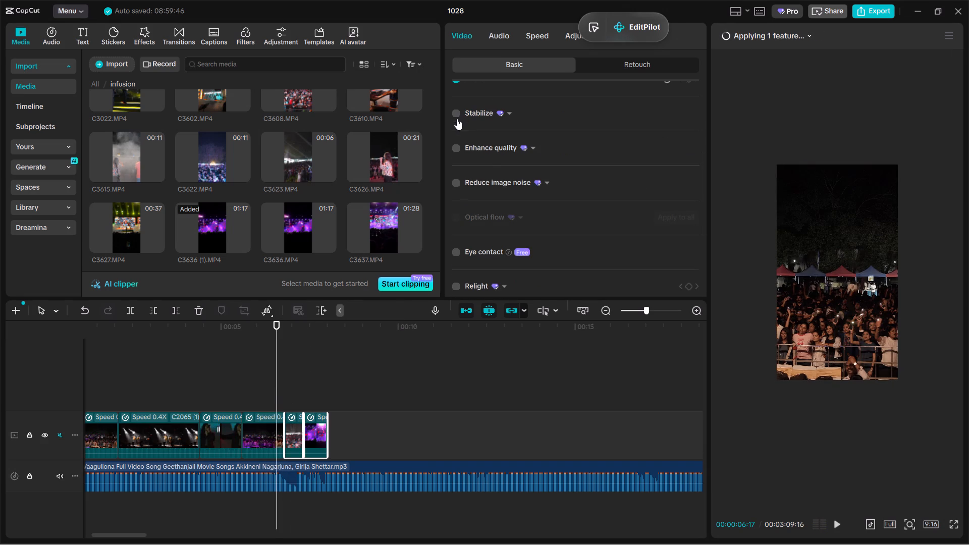
click(561, 138)
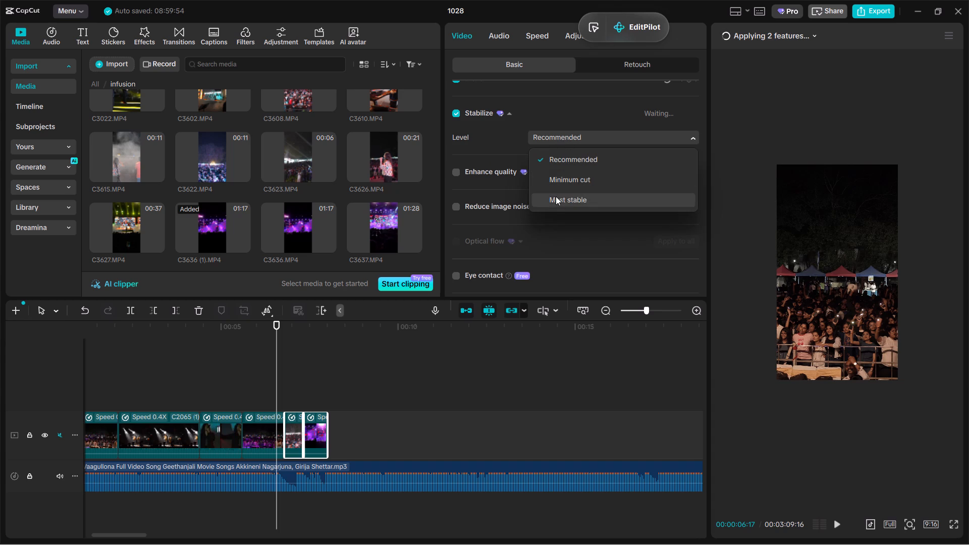
click(561, 200)
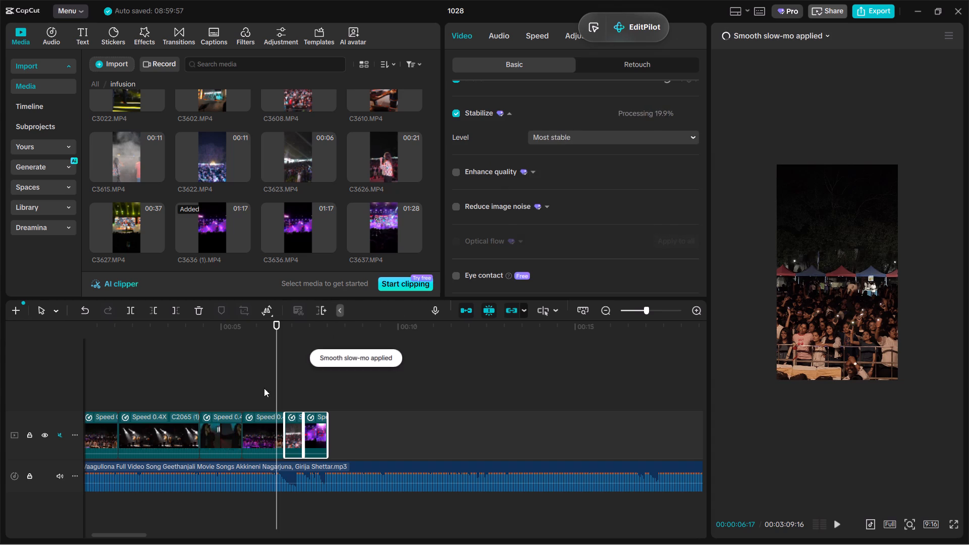
Replay the C3608.MP4 and C3636 (1).MP4 cuts to check their timing against the music.
click(264, 388)
key(space)
key(space)
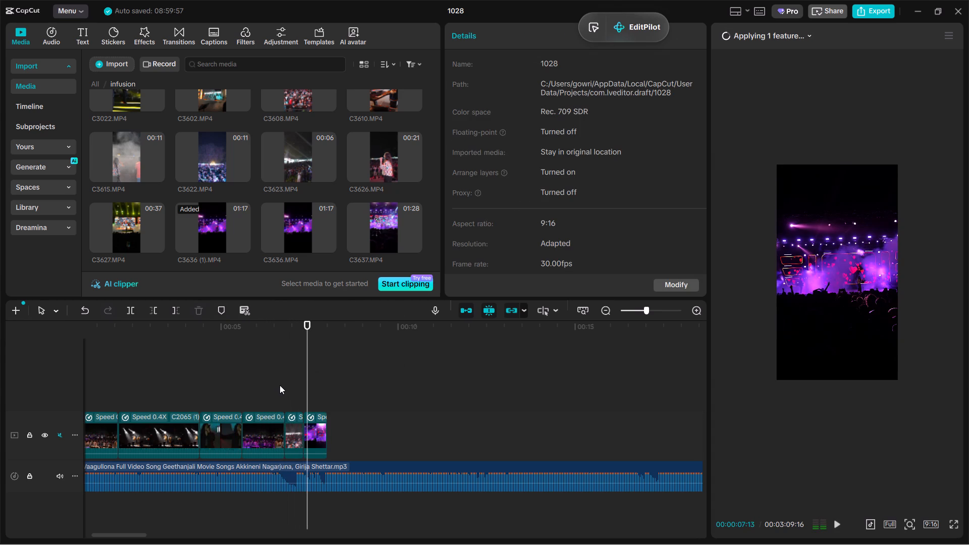
click(280, 385)
key(space)
key(space)
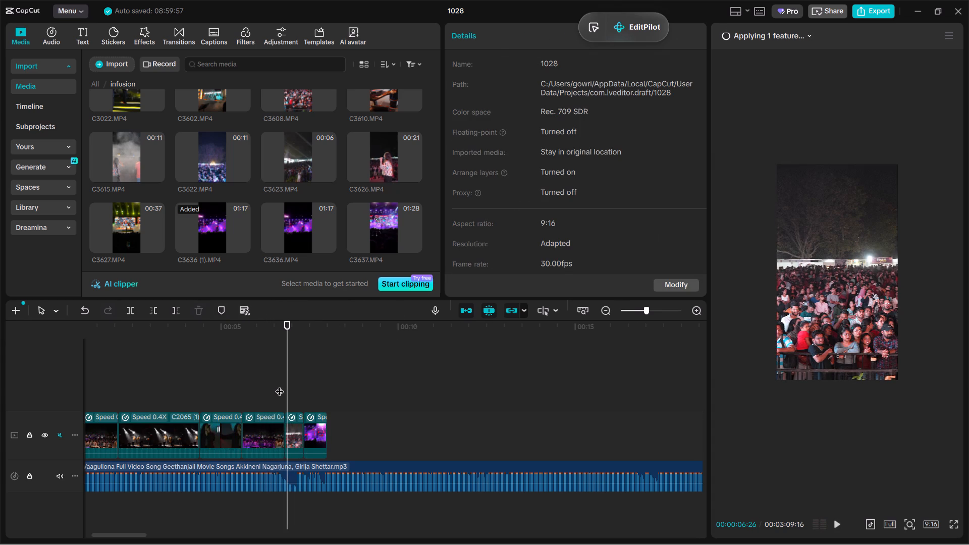
key(space)
key(space)
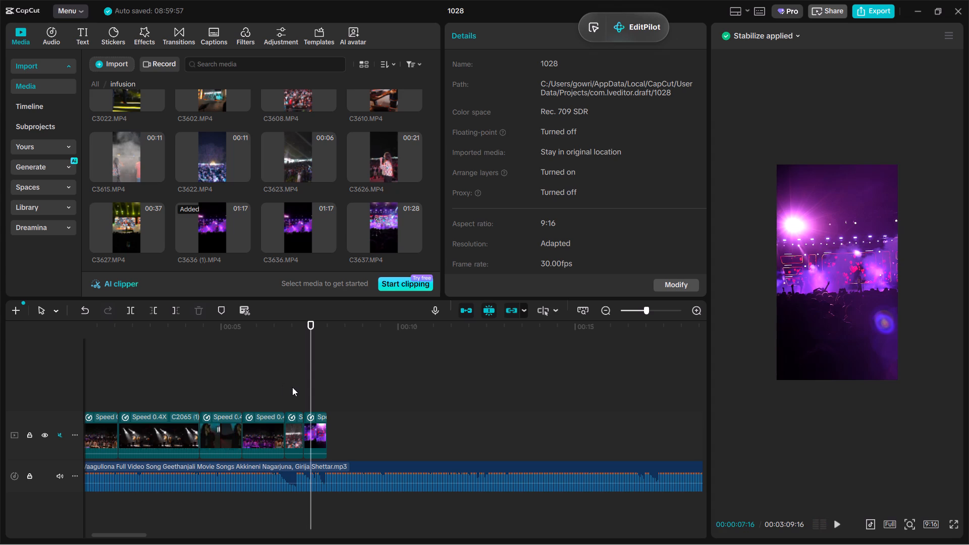
key(space)
Duplicate the C3608.MP4 and C3636 (1).MP4 pair, place the copies at the end of the main track, and replay the cut.
drag(294, 398, 298, 402)
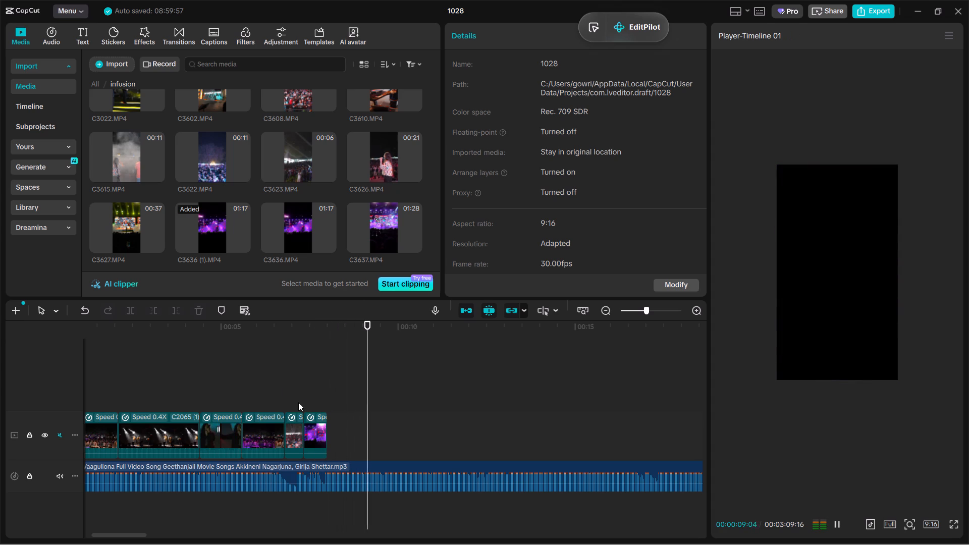
drag(298, 402, 320, 428)
key(ctrl+c)
key(ctrl+v)
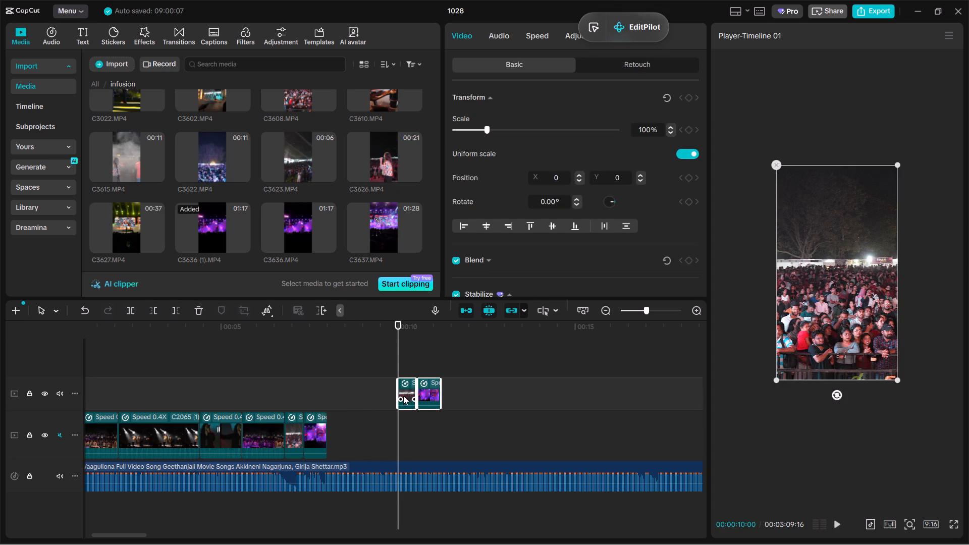
drag(404, 391, 365, 426)
click(319, 389)
key(space)
key(space)
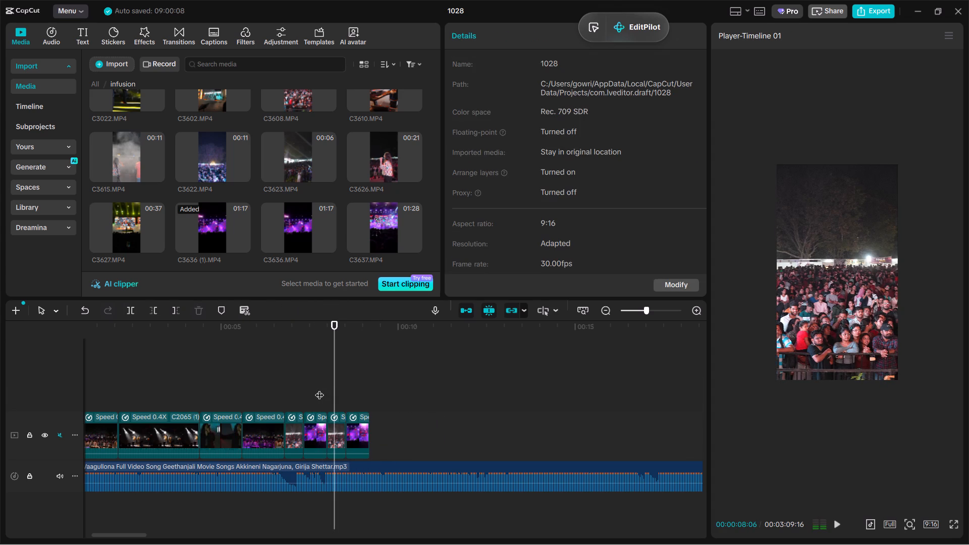
Replace the copied C3608.MP4 clip with the opening section of C3627.MP4, keeping the original video effect, and replay the cut.
click(131, 215)
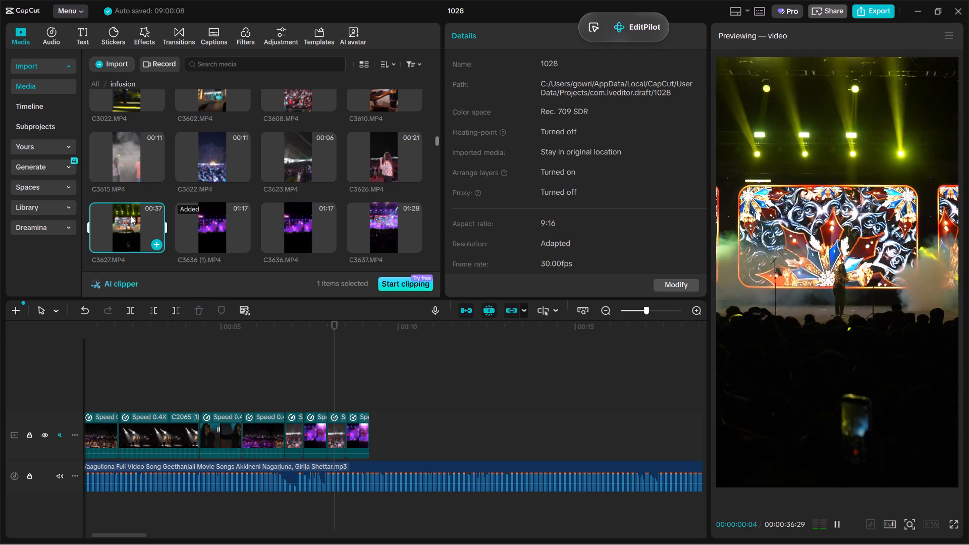
drag(131, 215, 344, 421)
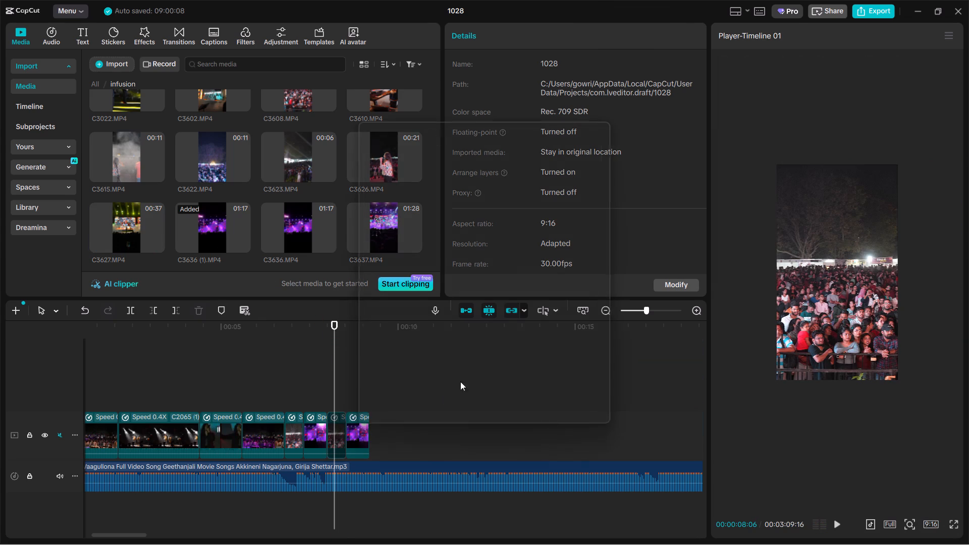
drag(502, 360, 187, 365)
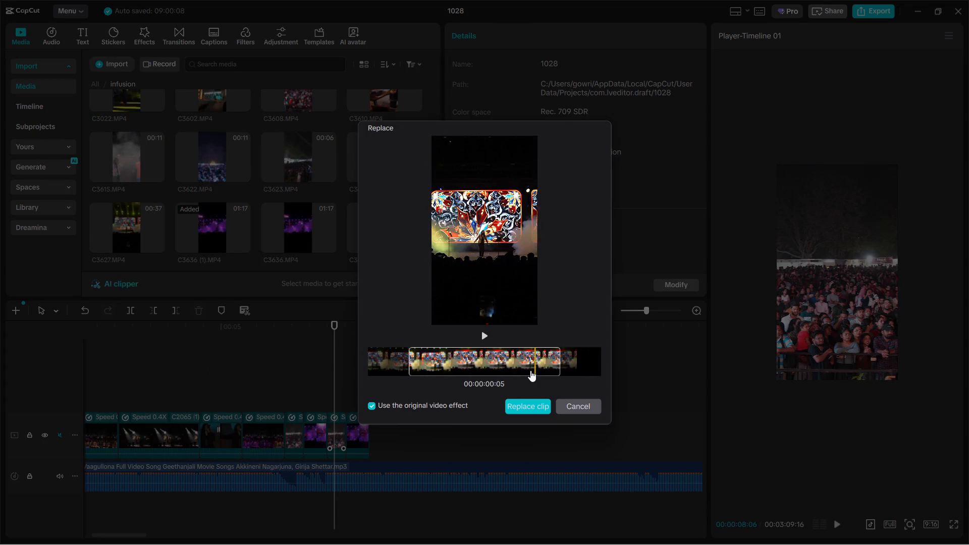
drag(528, 362, 0, 335)
drag(550, 357, 171, 312)
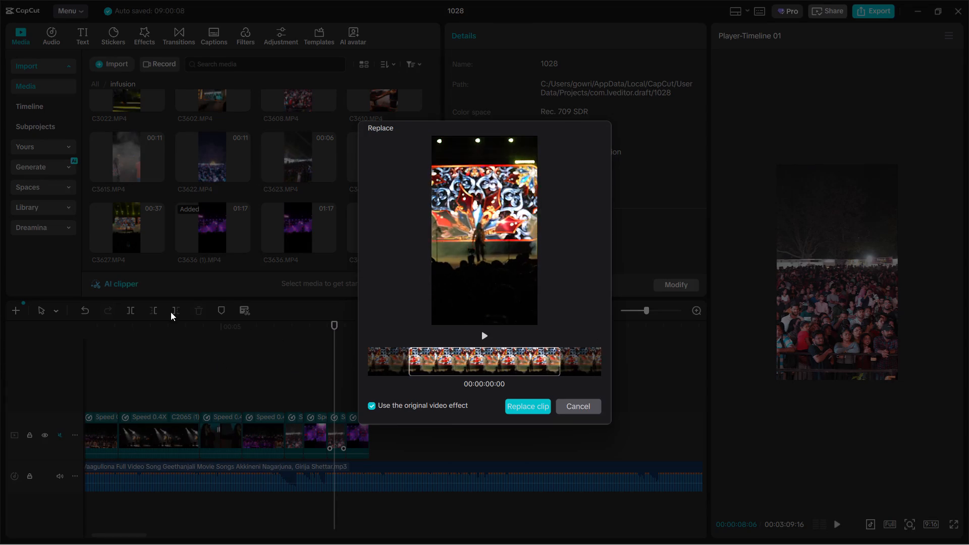
drag(171, 312, 170, 310)
drag(510, 350, 0, 203)
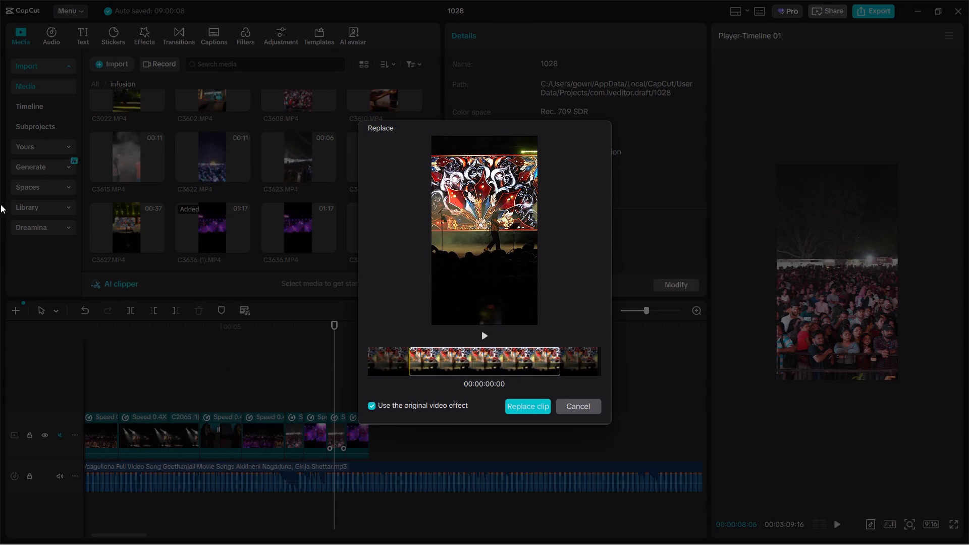
drag(535, 351, 0, 238)
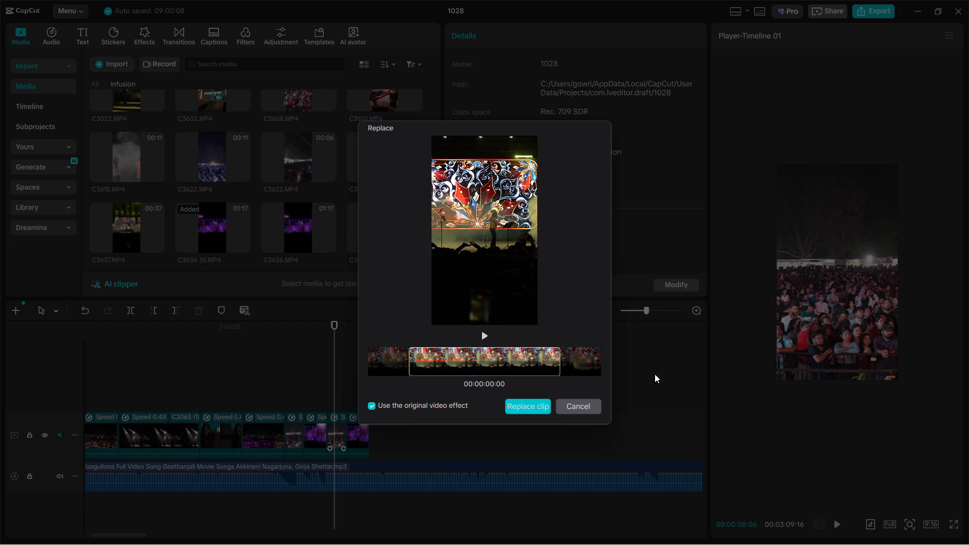
drag(541, 356, 288, 332)
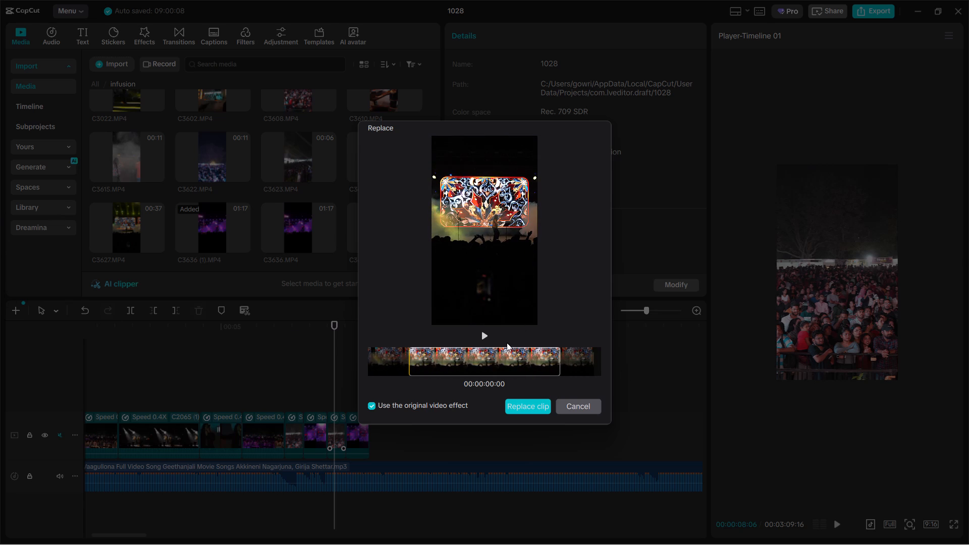
drag(523, 363, 967, 392)
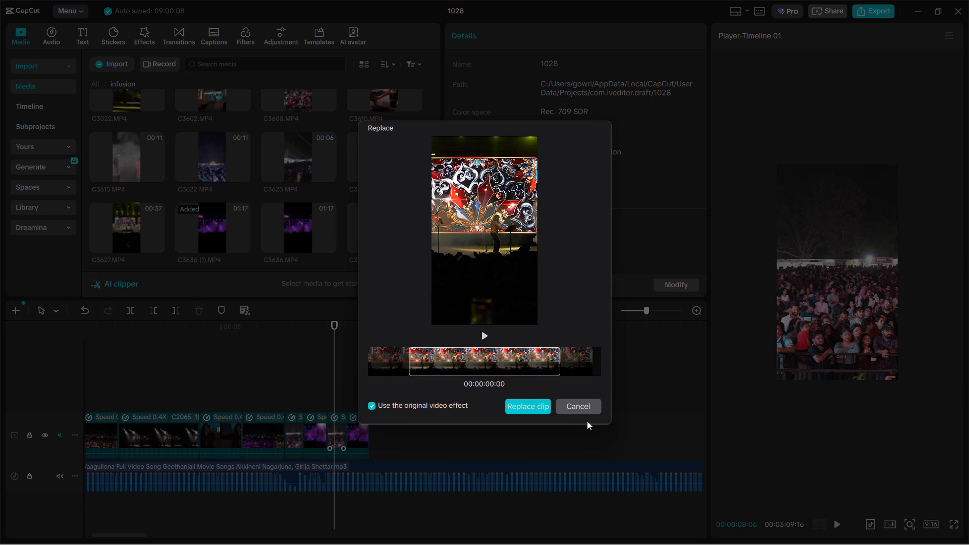
drag(440, 362, 968, 362)
drag(436, 353, 968, 372)
drag(444, 351, 968, 277)
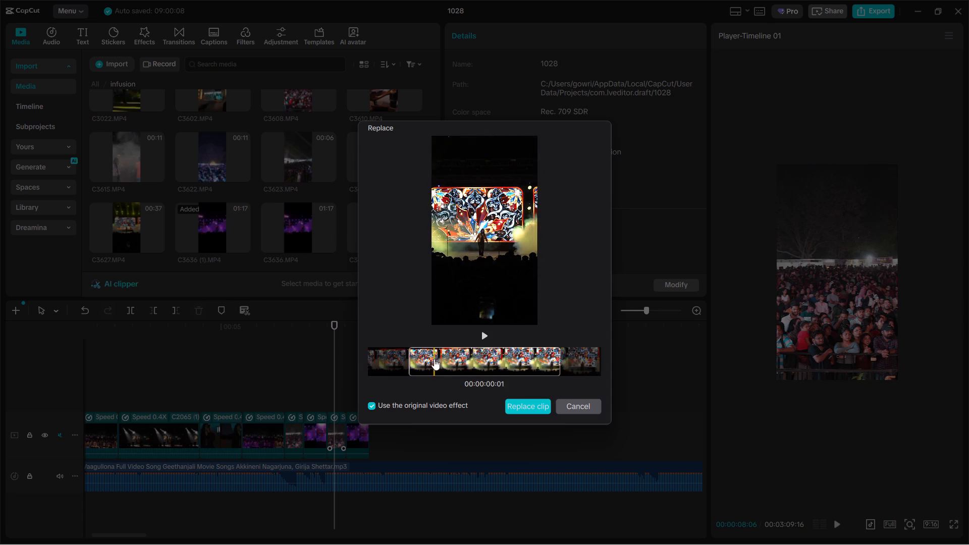
drag(434, 359, 968, 331)
click(525, 406)
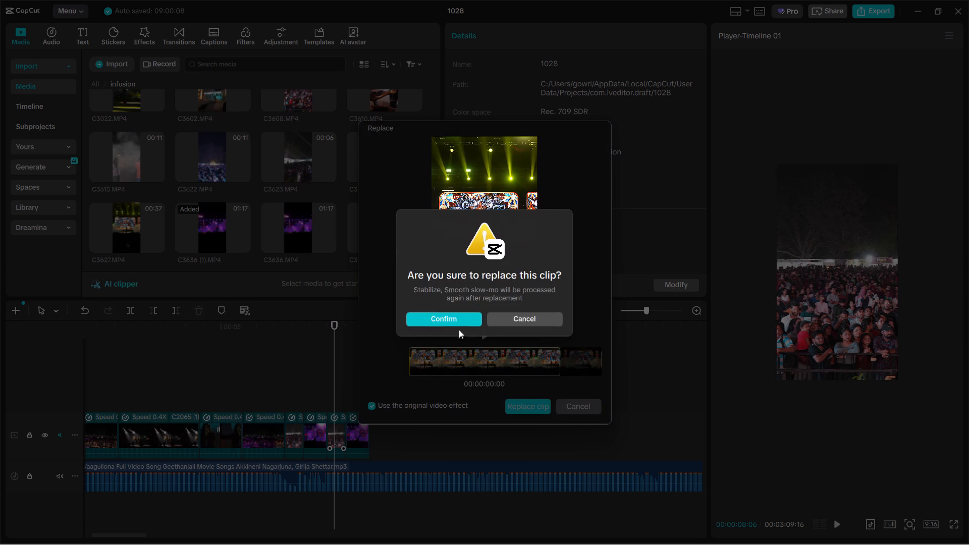
click(443, 318)
key(space)
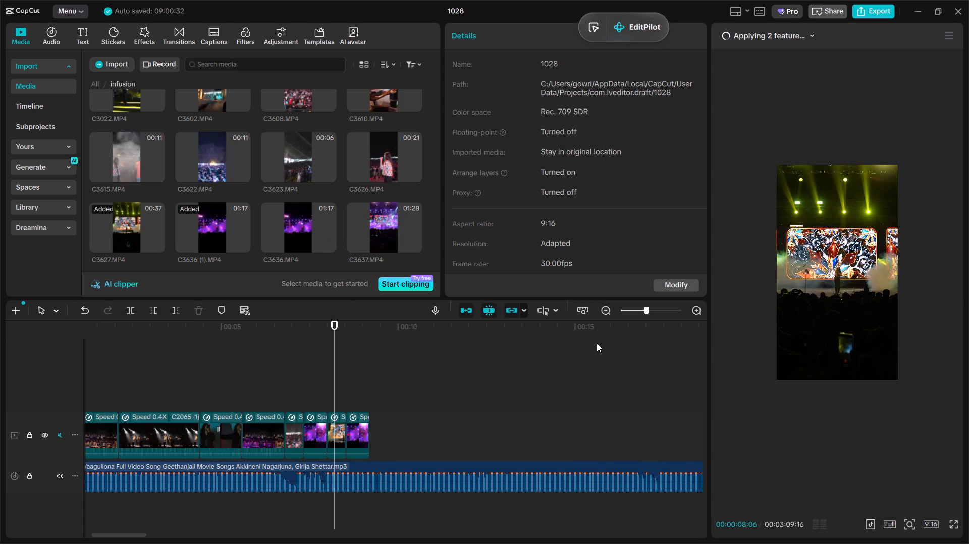
key(space)
Replace the last C3636 (1).MP4 clip on the main track with C3623.MP4, keeping the original video effect.
scroll(312, 81, down, 1)
click(297, 156)
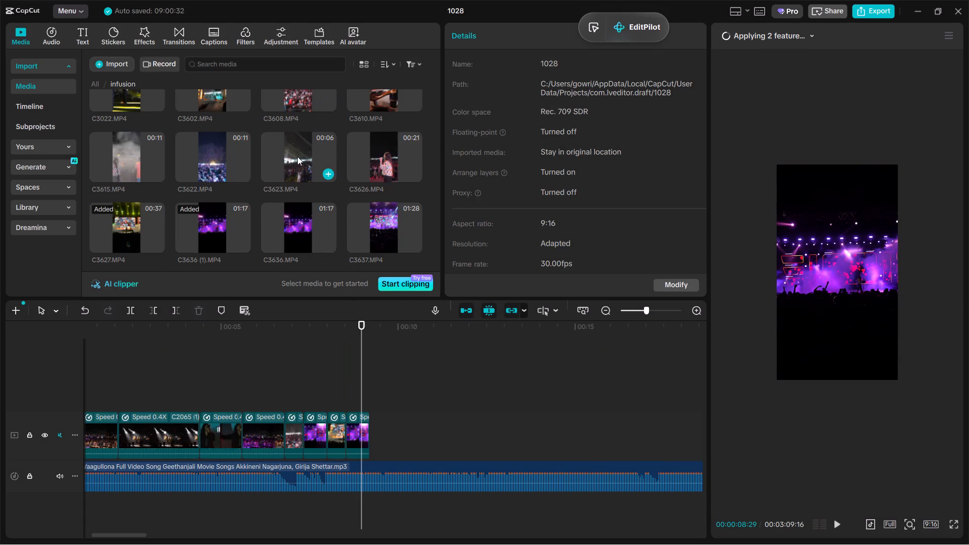
drag(300, 157, 356, 421)
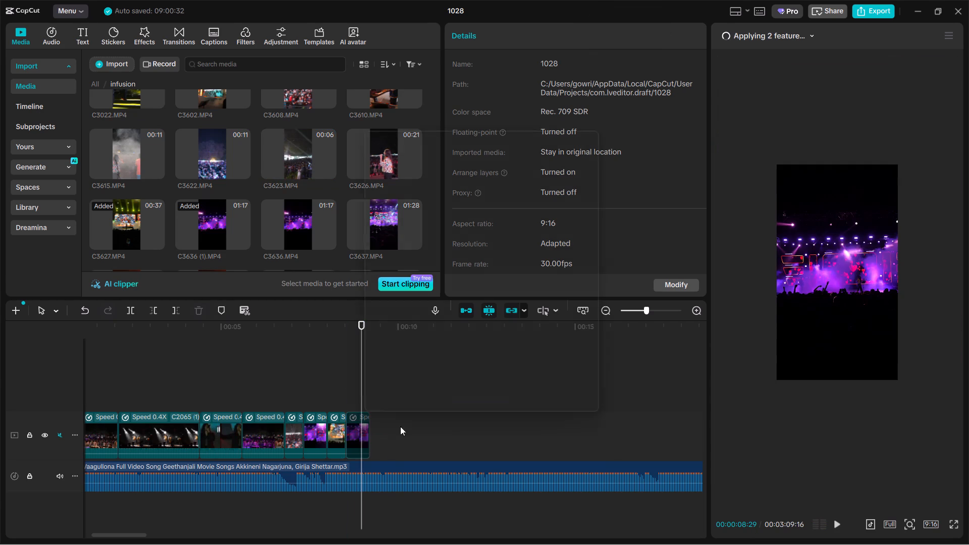
click(500, 400)
click(519, 401)
click(439, 310)
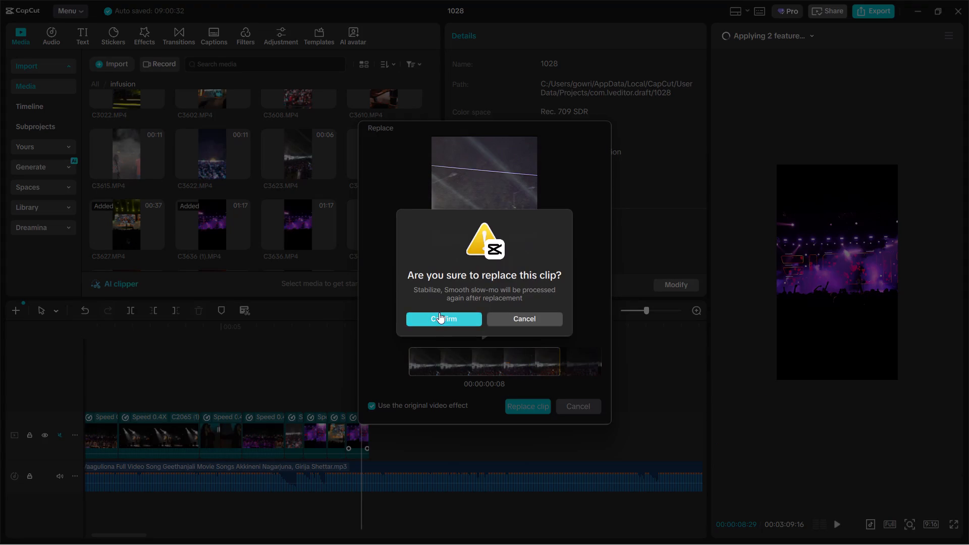
click(441, 317)
Trim the end of the C3623.MP4 clip so that it finishes at 00:00:09:01.
ctrl+scroll(380, 394, up, 2)
click(354, 396)
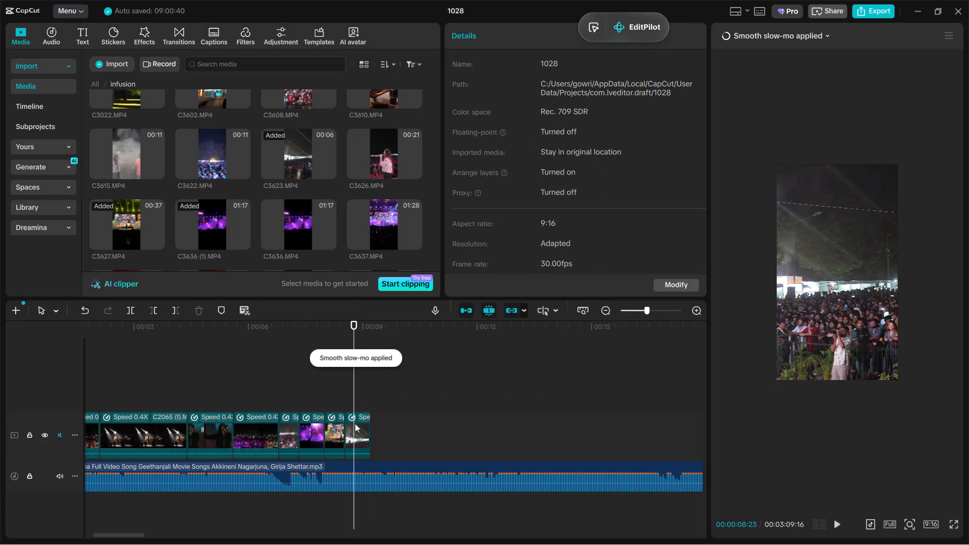
click(366, 437)
drag(356, 401, 362, 407)
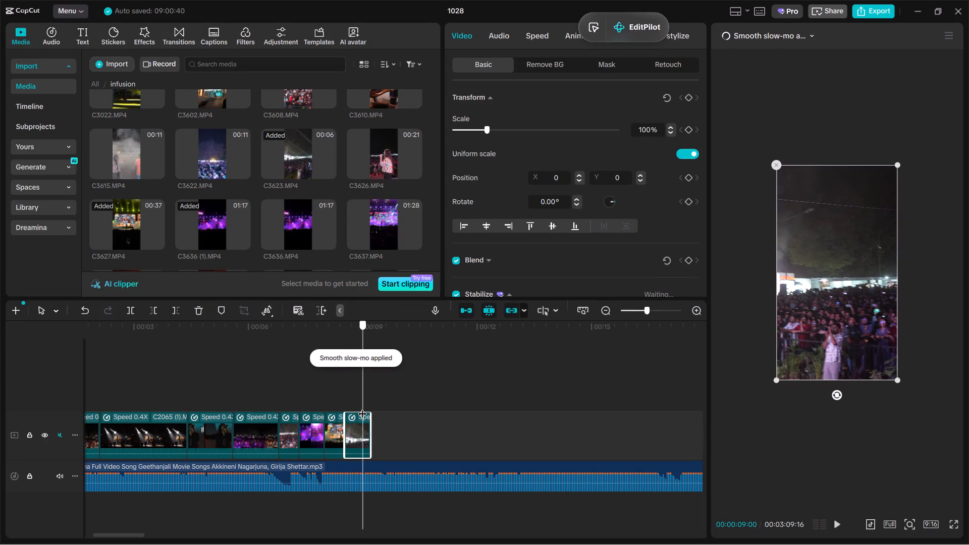
drag(362, 407, 364, 409)
click(177, 309)
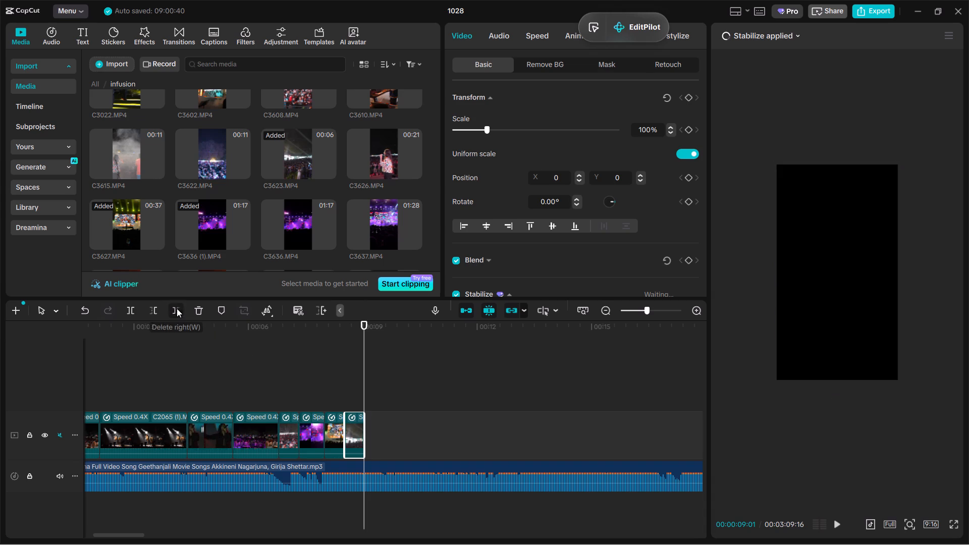
Replay the last four short clips, C3608.MP4 through C3623.MP4, to check their timing against the music.
click(264, 380)
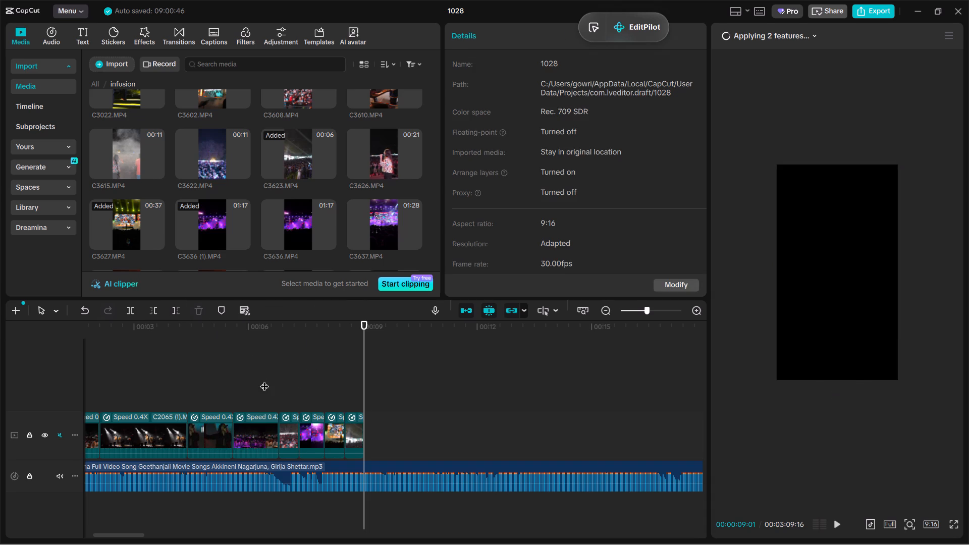
key(space)
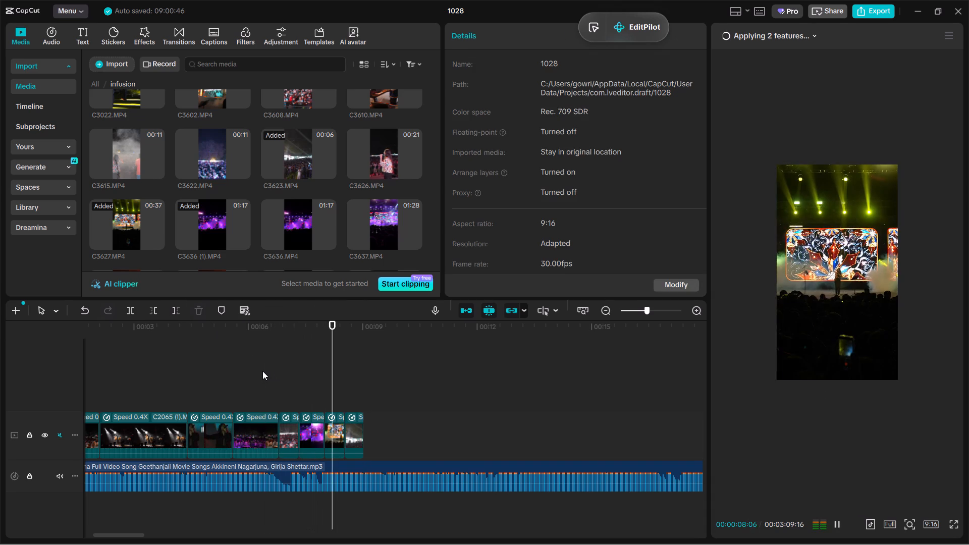
key(space)
click(272, 373)
key(space)
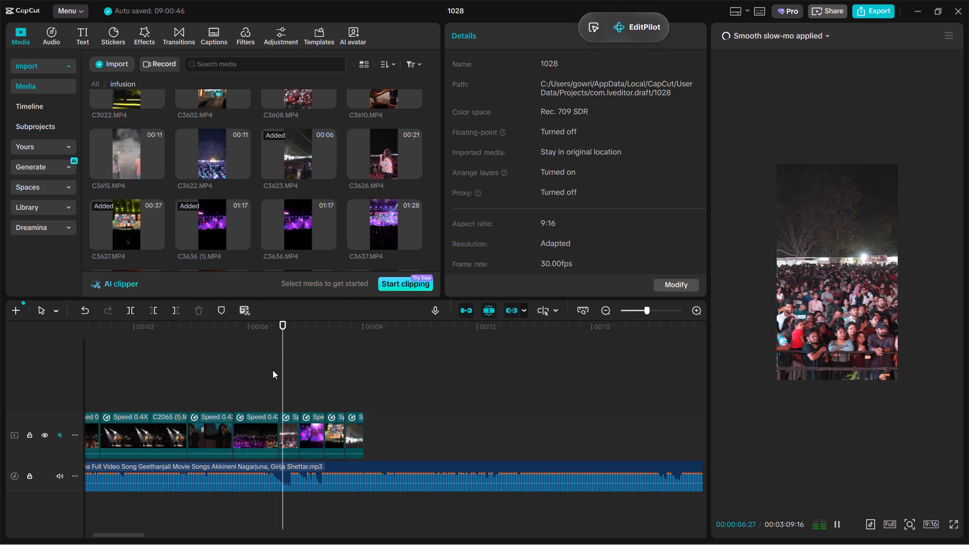
key(space)
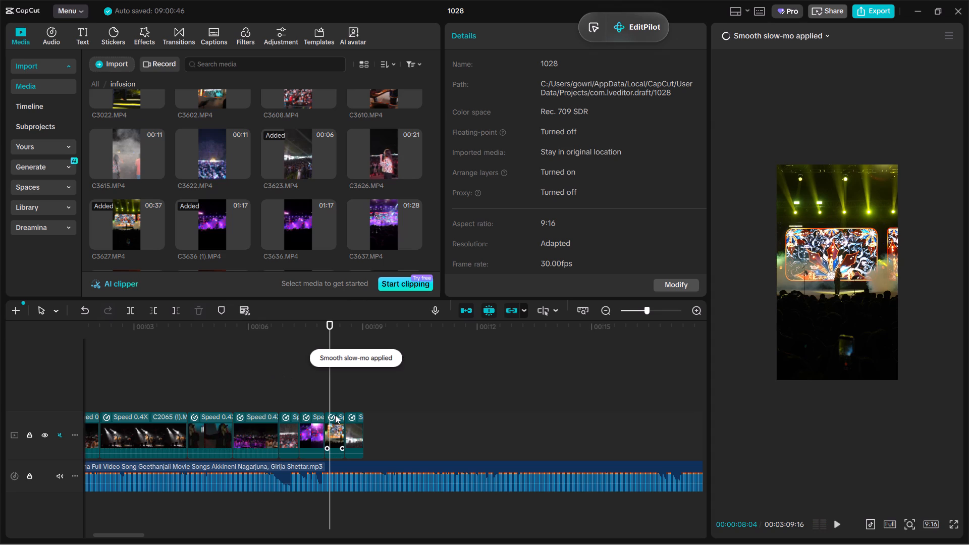
key(space)
ctrl+scroll(333, 422, down, 1)
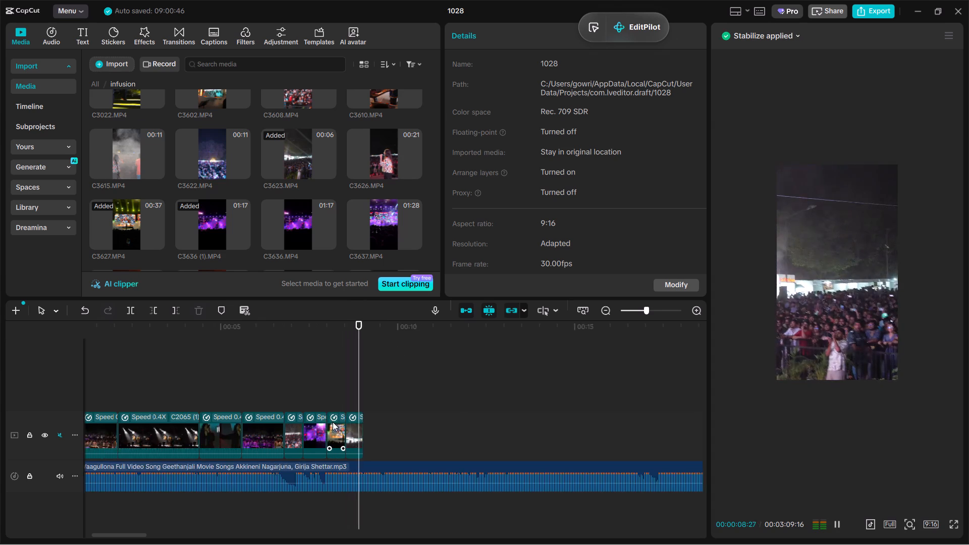
ctrl+scroll(333, 422, down, 1)
ctrl+scroll(333, 422, up, 6)
click(308, 378)
key(space)
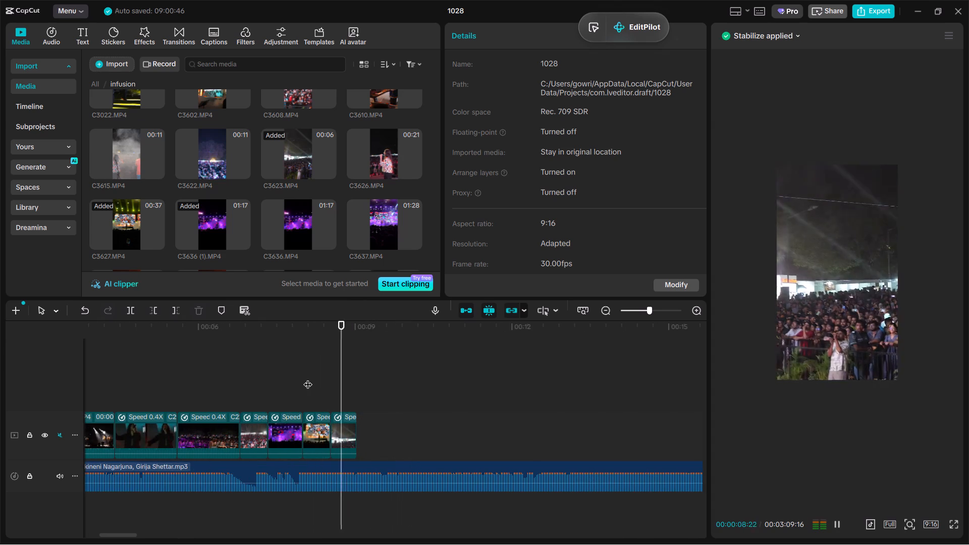
click(308, 378)
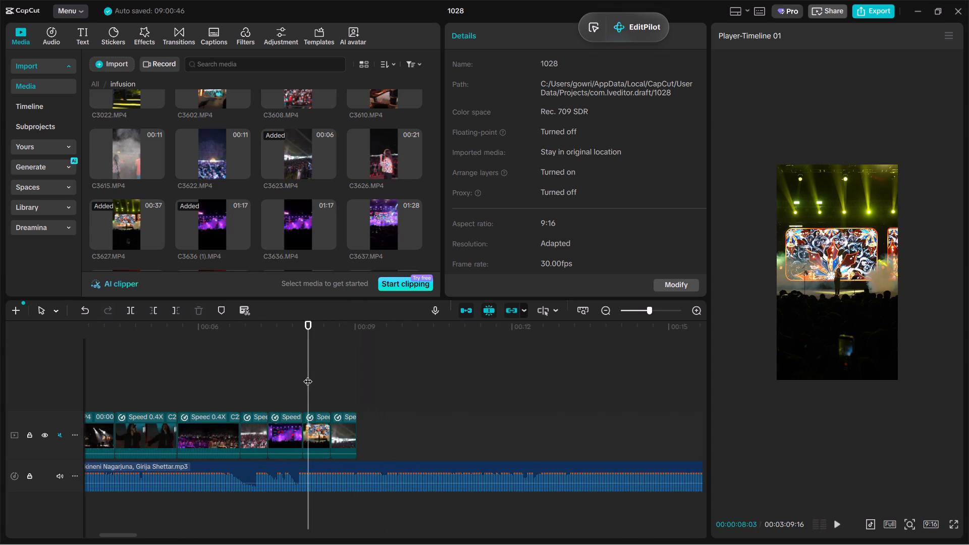
click(142, 376)
key(space)
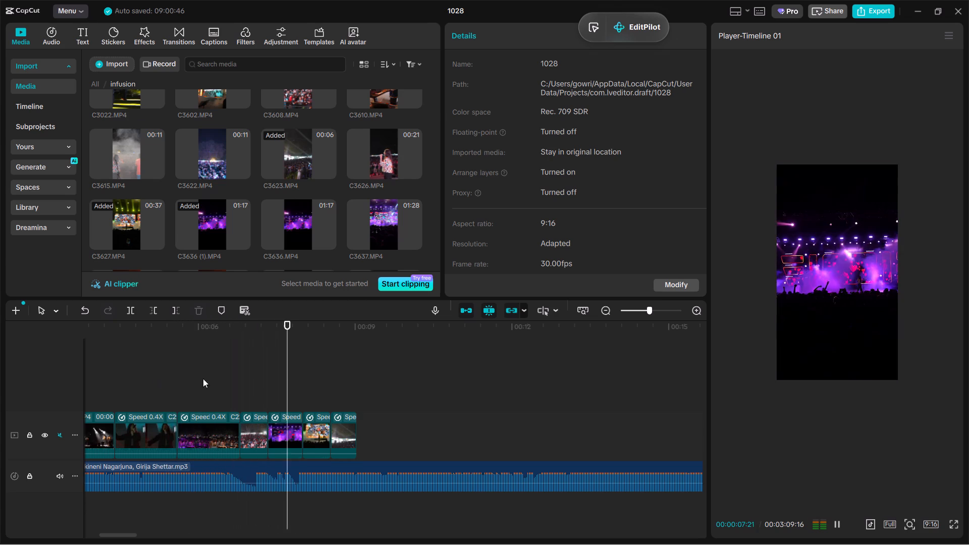
key(space)
Enlarge the short C3608.MP4 crowd clip beyond the frame edges and replay the cut.
click(244, 388)
click(263, 424)
scroll(499, 290, down, 1)
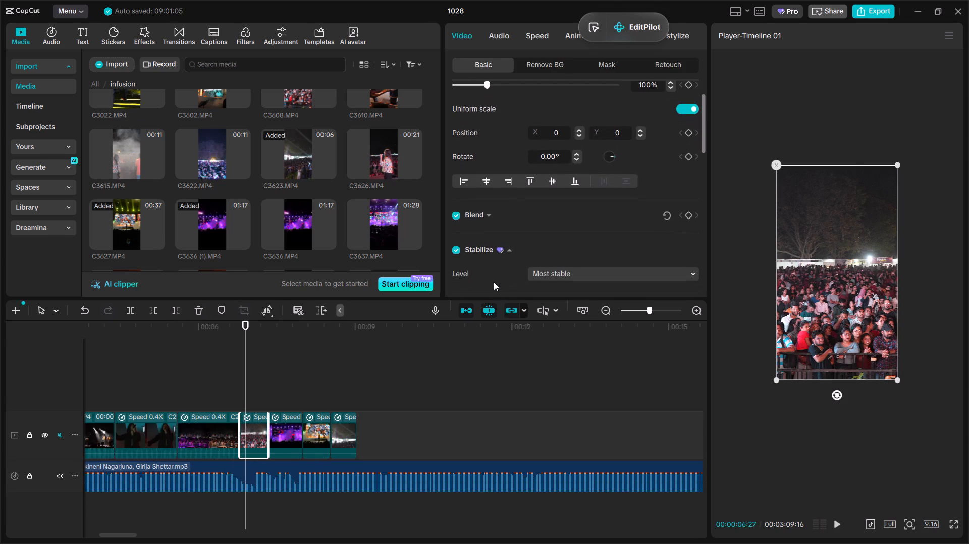
scroll(494, 282, down, 1)
scroll(265, 383, down, 1)
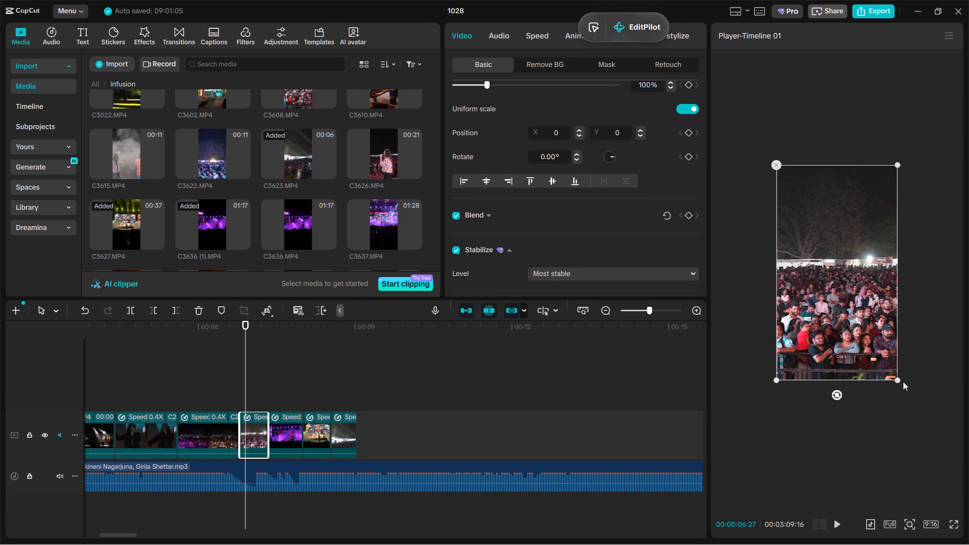
drag(897, 378, 943, 462)
scroll(926, 449, down, 1)
click(228, 380)
key(space)
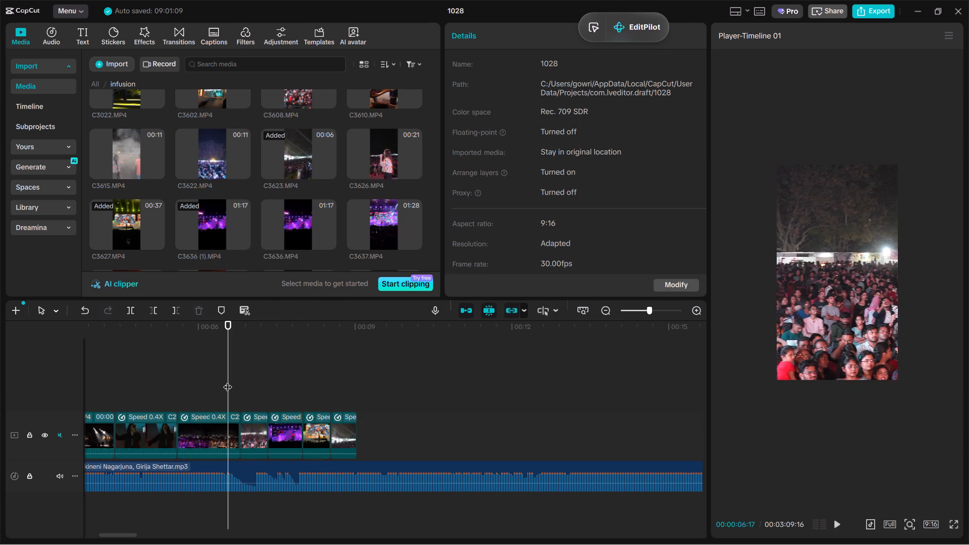
key(space)
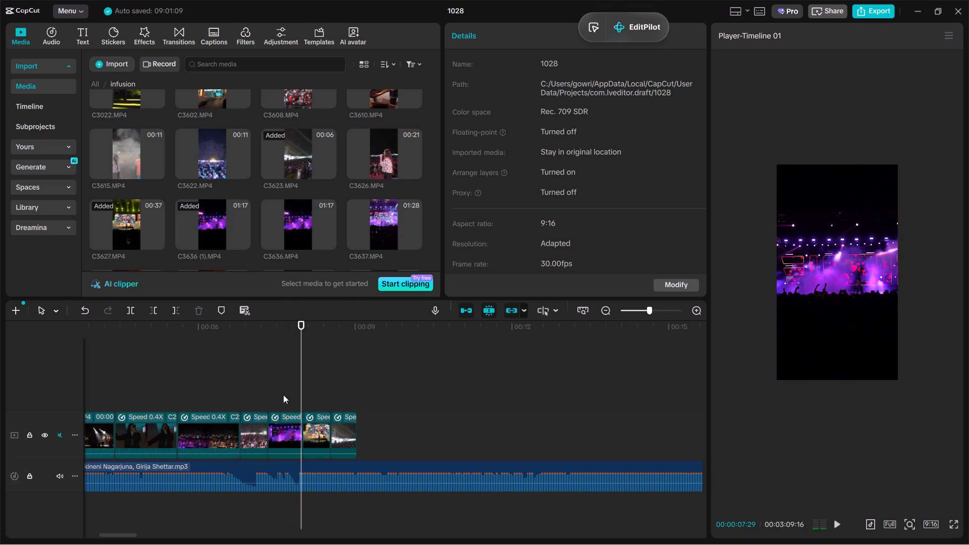
Enlarge the short C3636 (1).MP4 purple stage clip, shift it within the frame, and replay the cut.
click(285, 433)
drag(897, 381, 958, 473)
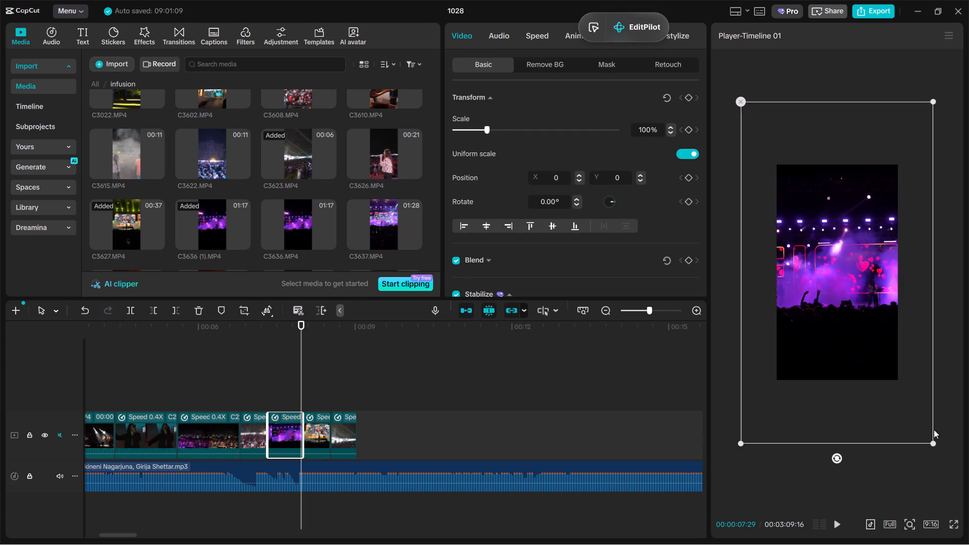
drag(921, 402, 891, 413)
click(233, 379)
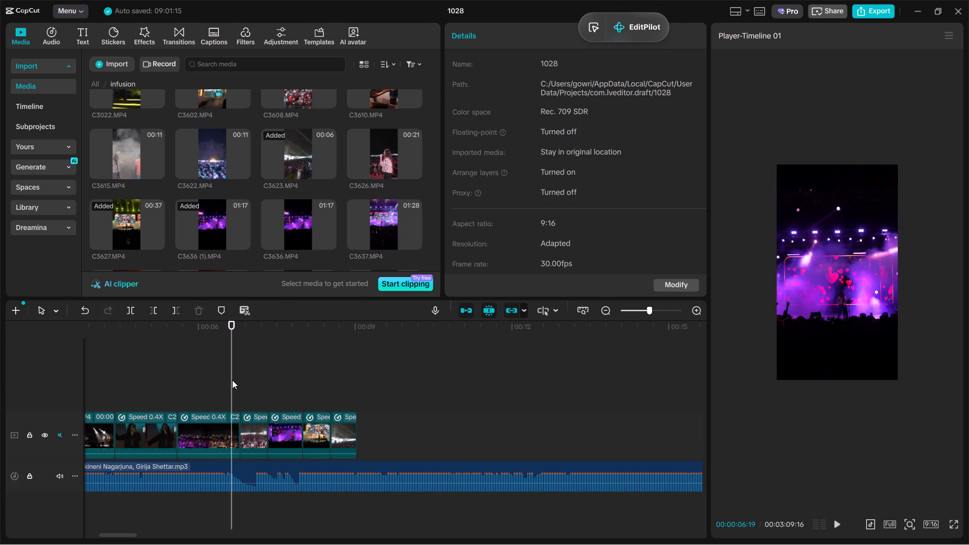
key(space)
key(space)
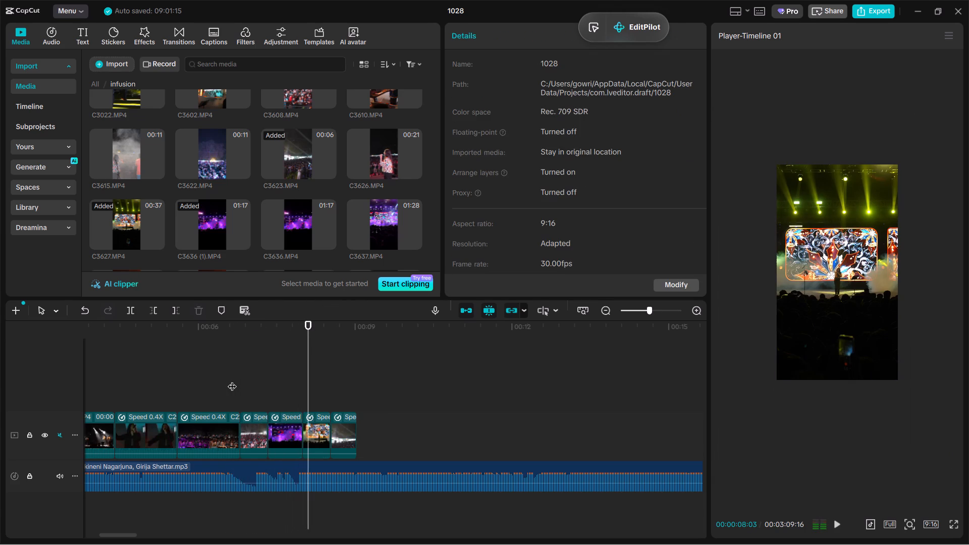
Scale the C3627.MP4 clip up to about 153% and replay the cut.
click(323, 439)
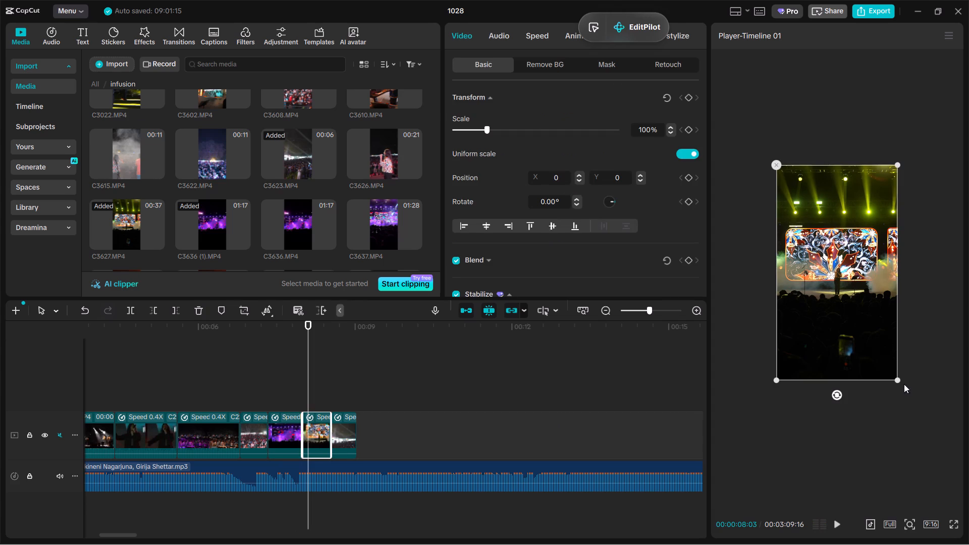
drag(895, 378, 940, 464)
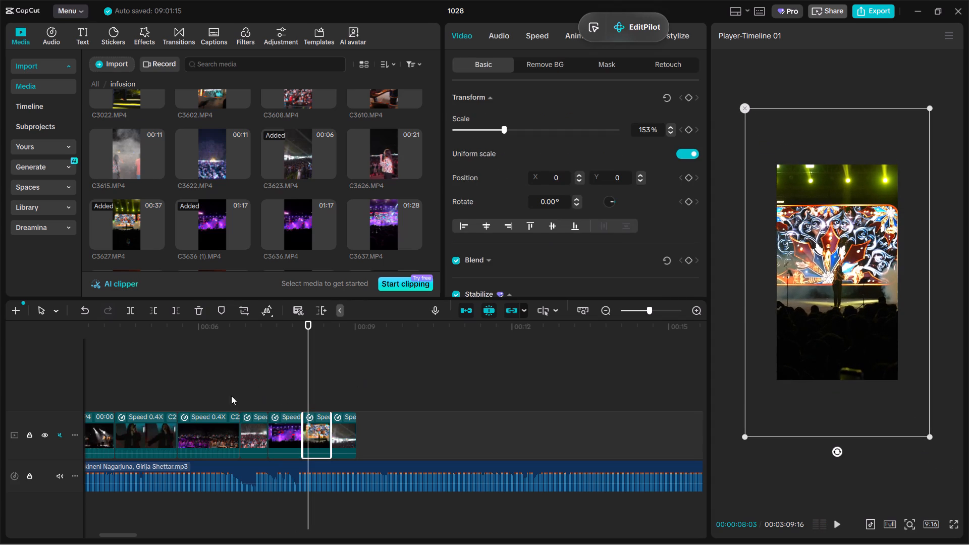
click(231, 396)
key(space)
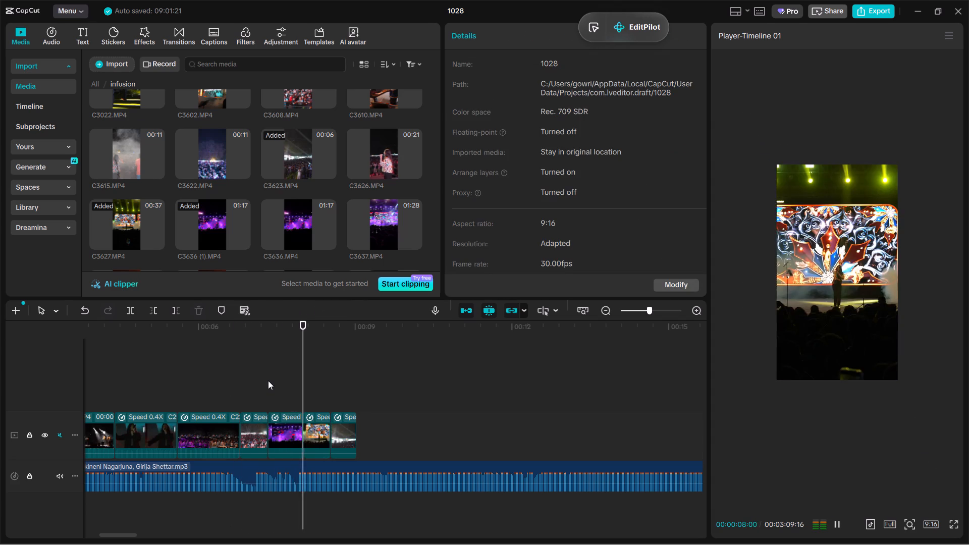
Scale the C3623.MP4 crowd clip at the end of the main track up to about 158% and replay the cut.
key(space)
click(344, 429)
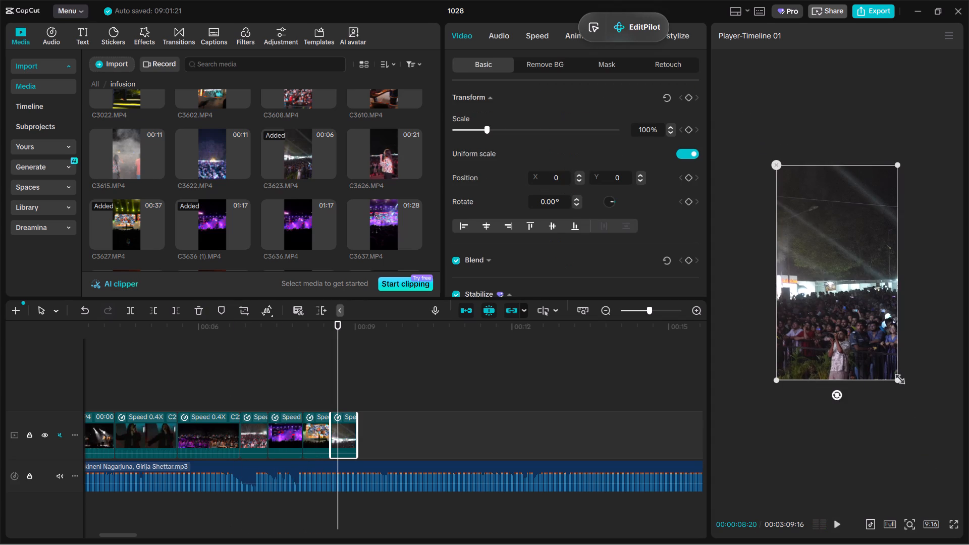
drag(897, 377, 938, 475)
key(space)
key(space)
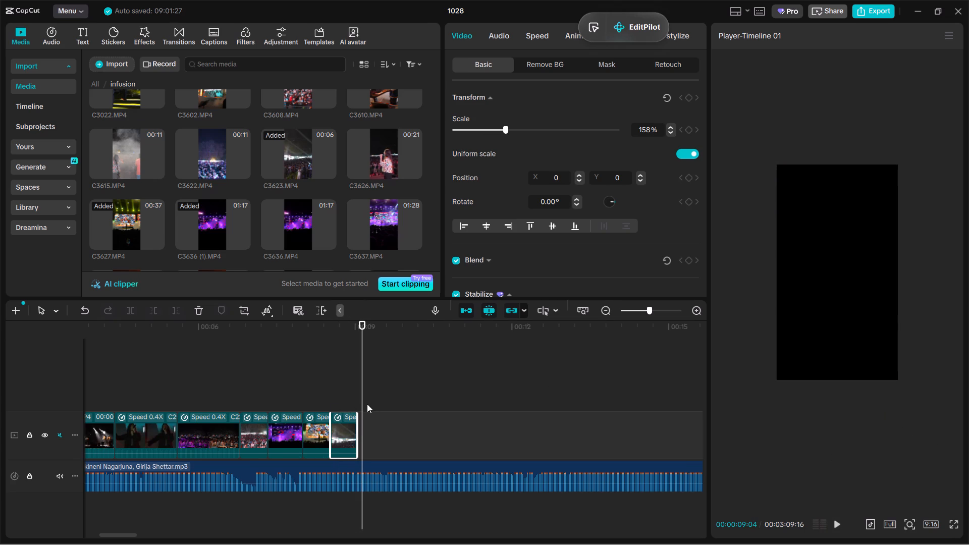
Duplicate the 0.4X singer clip with the teal circle backdrop onto the end of the main video track, directly after C3623.MP4.
click(356, 398)
scroll(389, 117, down, 1)
scroll(387, 119, up, 1)
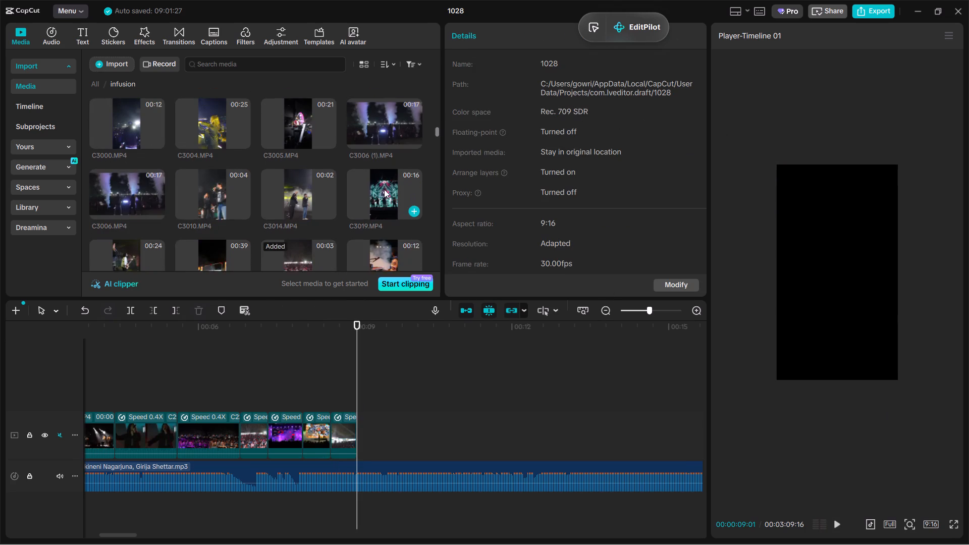
scroll(384, 189, up, 1)
key(ctrl+v)
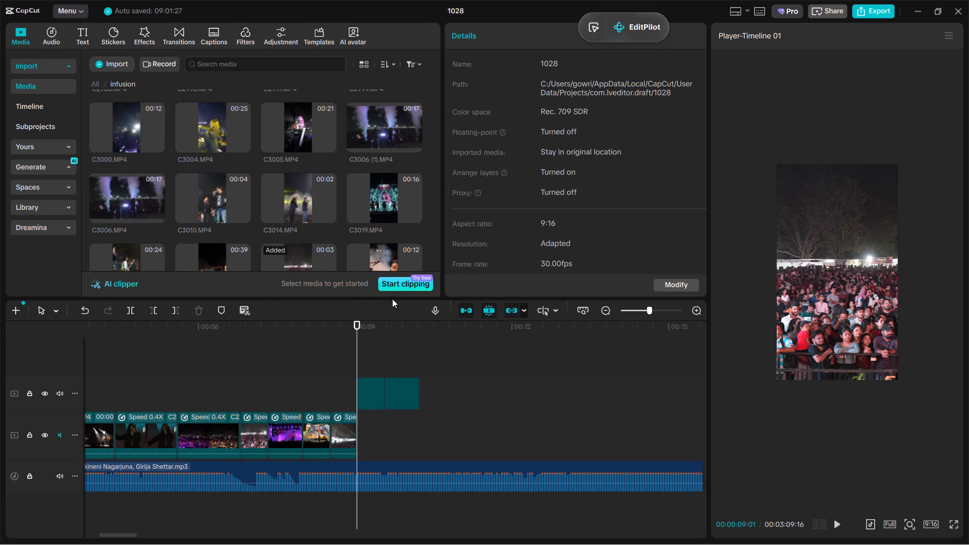
key(ctrl+z)
click(164, 432)
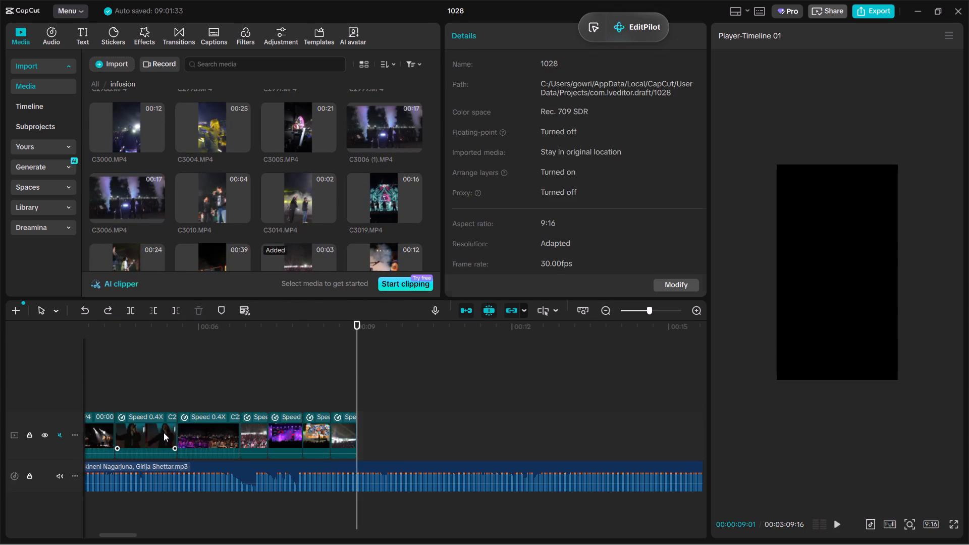
key(ctrl+c)
key(ctrl+v)
drag(387, 391, 399, 417)
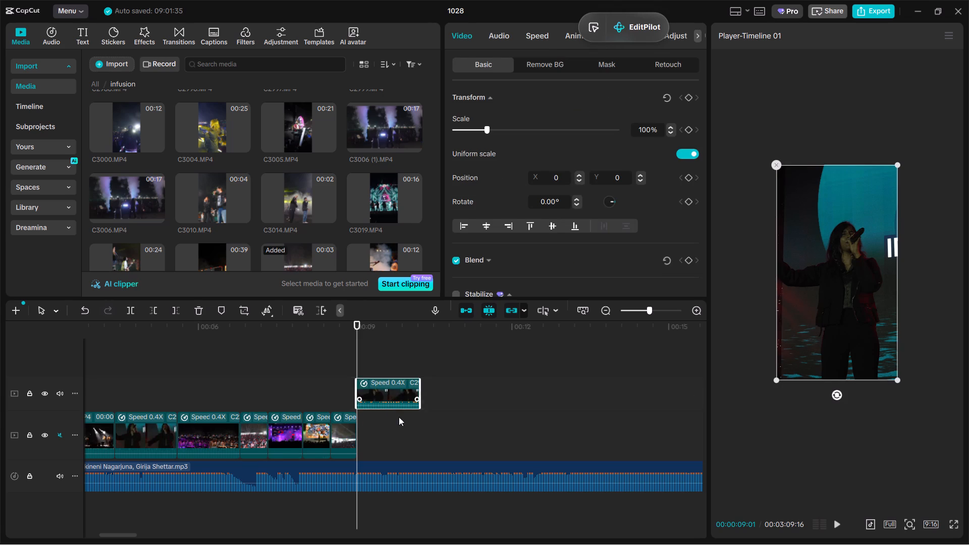
drag(399, 417, 399, 420)
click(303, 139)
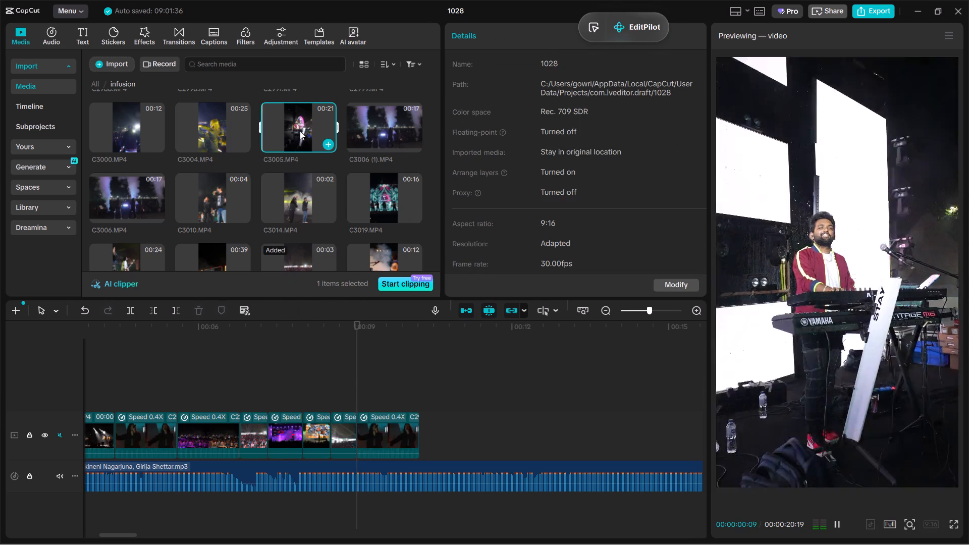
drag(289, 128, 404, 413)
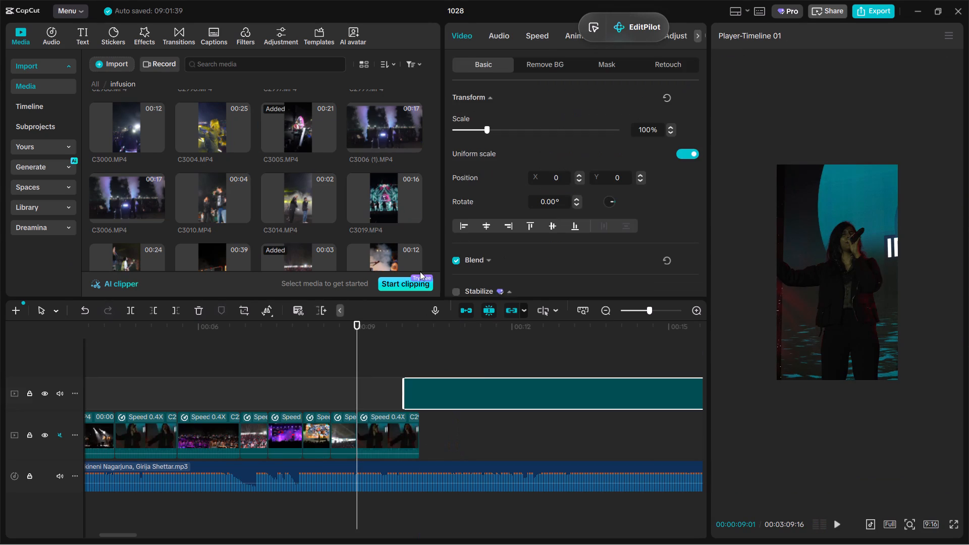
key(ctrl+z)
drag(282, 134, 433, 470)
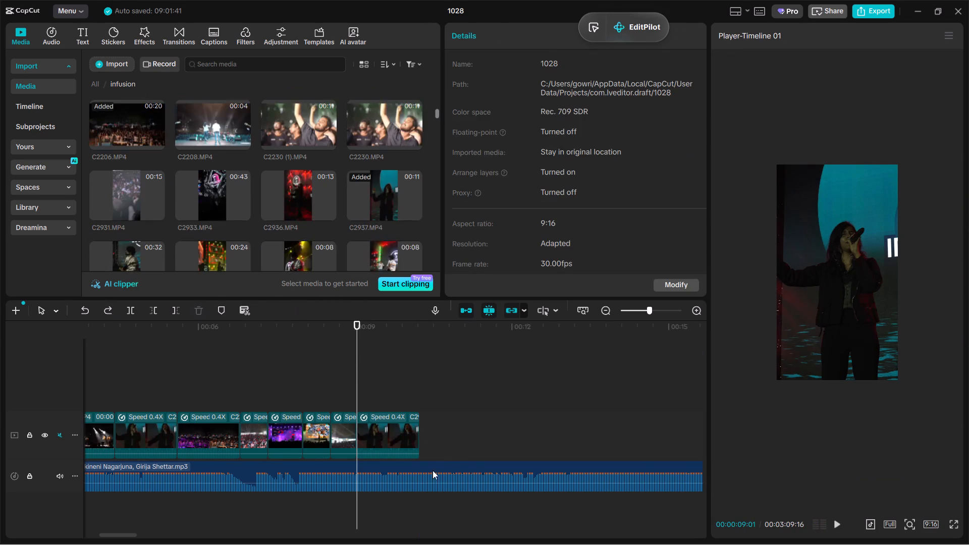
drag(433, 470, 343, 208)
Replace the duplicated singer clip with a later section of the C3005.MP4 keyboardist footage, keeping the original video effect.
click(305, 191)
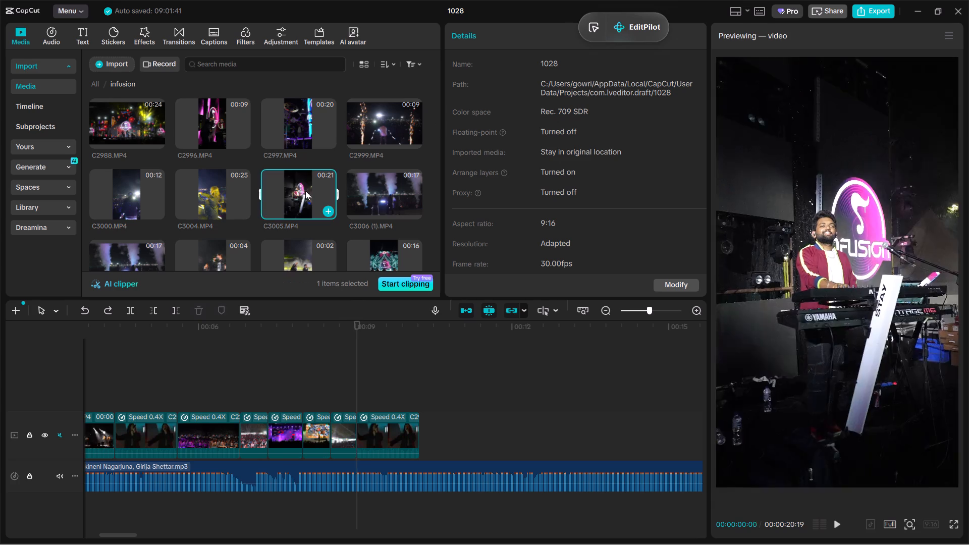
drag(303, 191, 409, 437)
drag(480, 344, 400, 356)
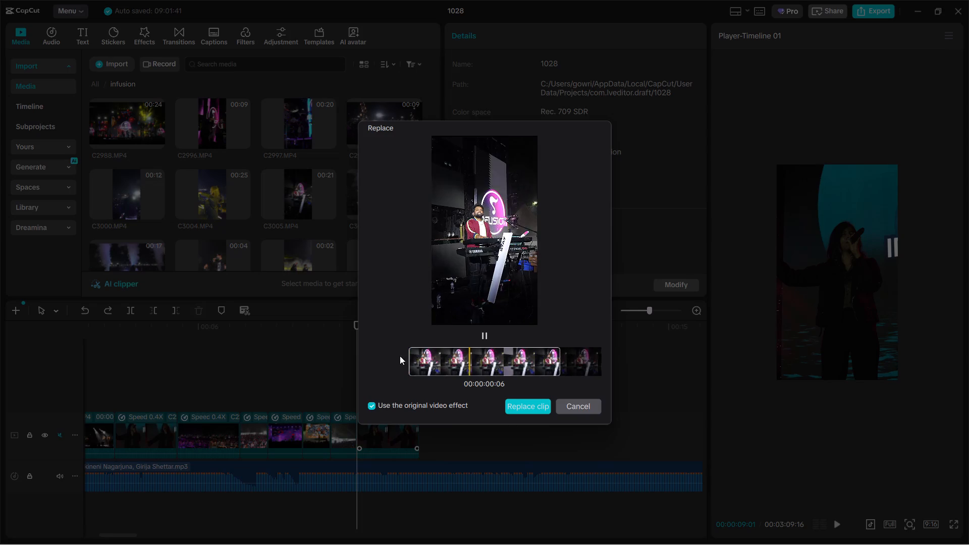
drag(400, 356, 321, 366)
drag(473, 367, 364, 380)
drag(533, 405, 533, 355)
drag(533, 357, 0, 340)
drag(541, 366, 46, 345)
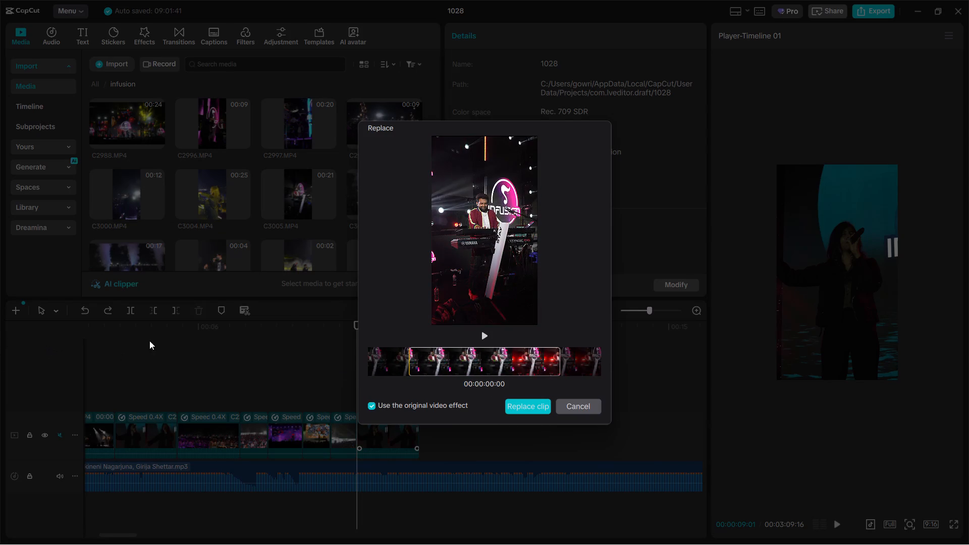
drag(540, 362, 409, 353)
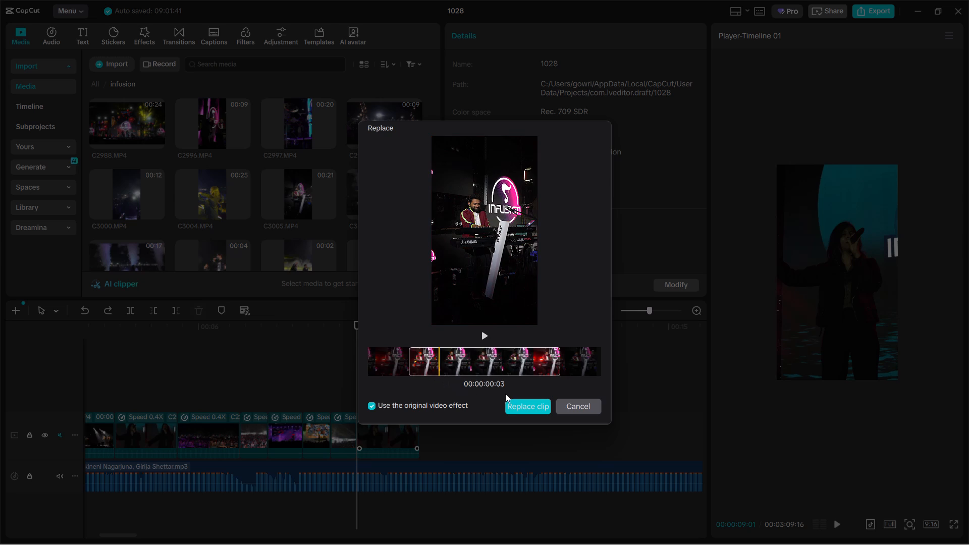
click(518, 408)
click(448, 316)
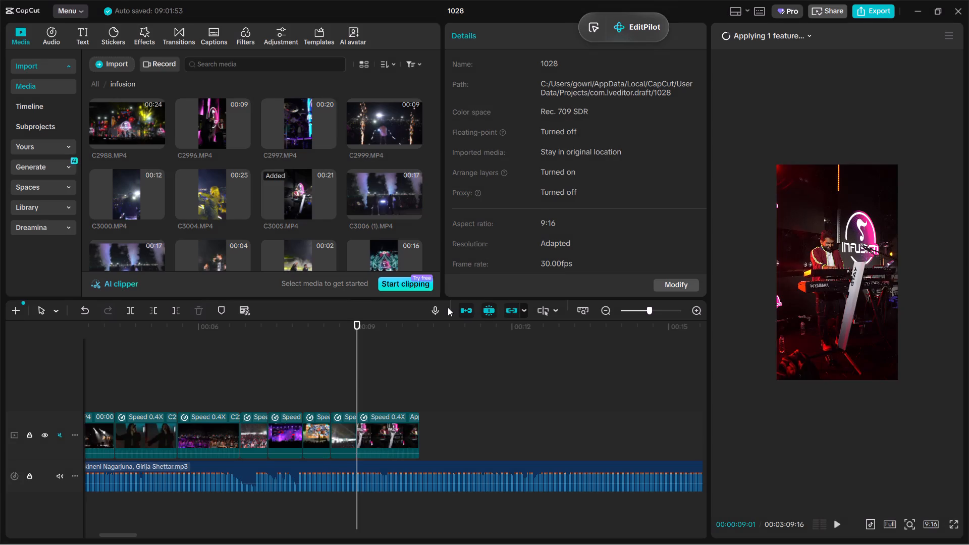
Replay the new C3005.MP4 keyboardist clip against the music and trim its end to about 10:02 on the timeline.
key(space)
key(space)
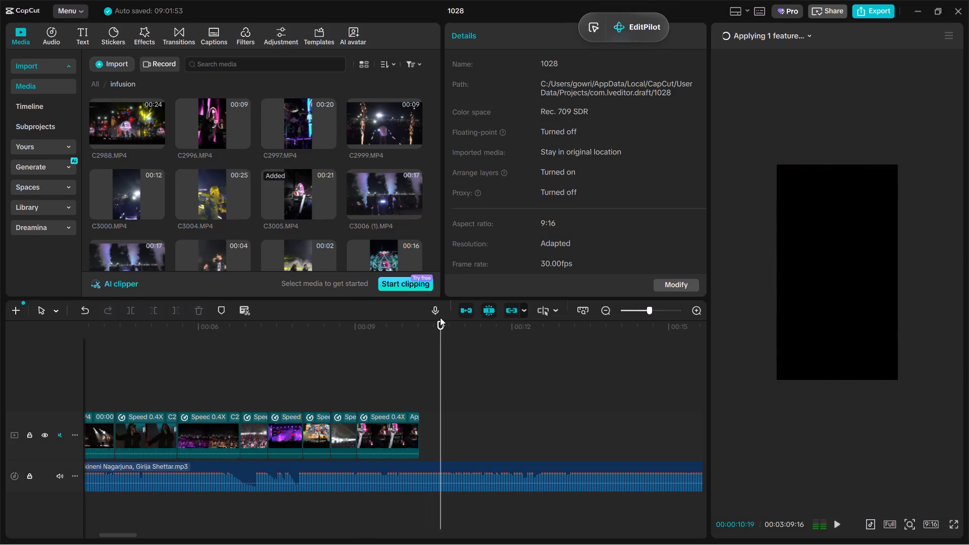
click(369, 398)
key(space)
key(space)
click(390, 429)
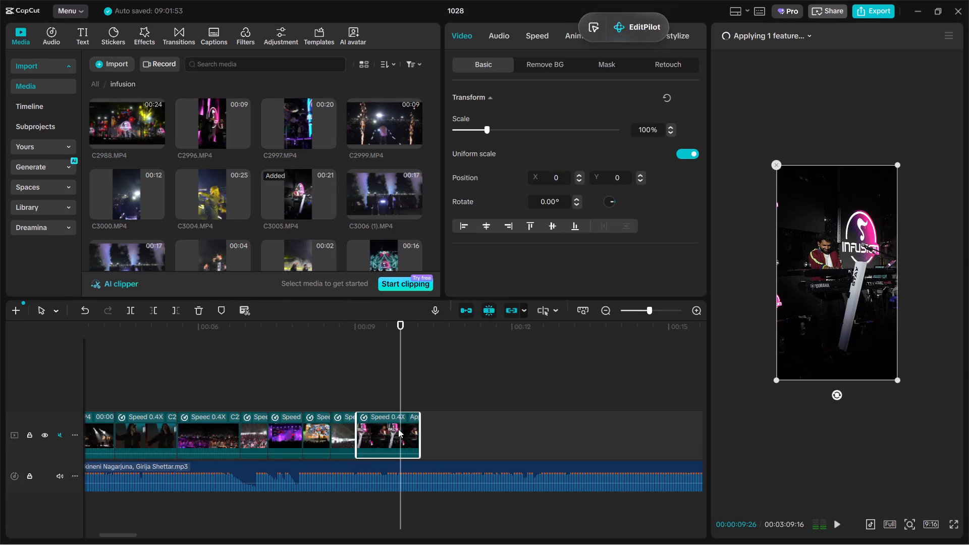
key(space)
key(space)
drag(418, 434, 406, 437)
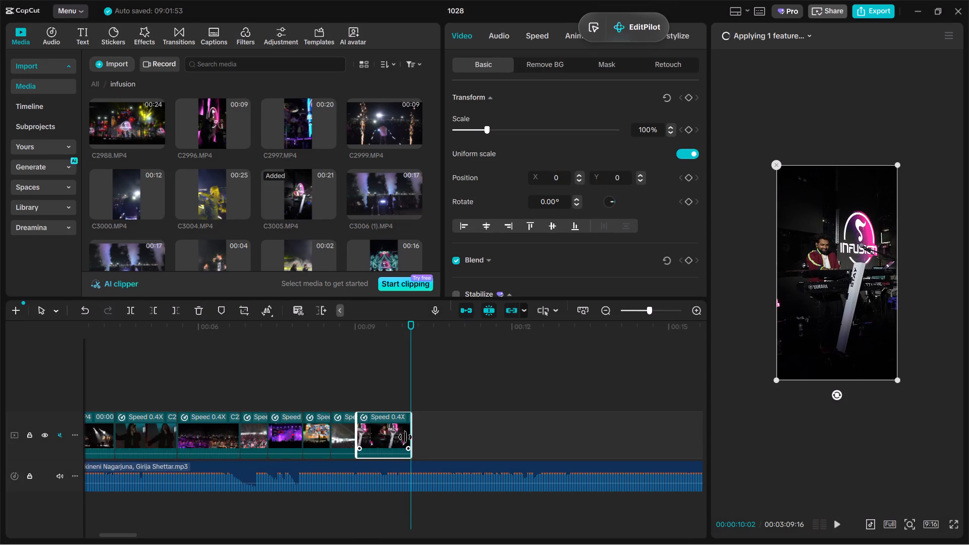
Duplicate the trimmed keyboardist clip directly after itself on the main video track.
key(ctrl+c)
key(ctrl+v)
drag(428, 398, 433, 435)
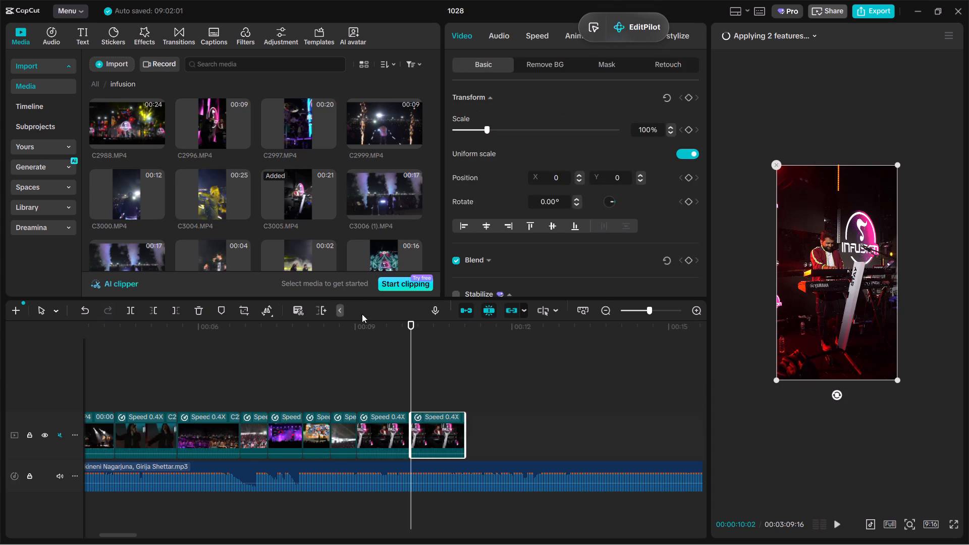
Replace the duplicated keyboardist clip with a later section of the C3010.MP4 singer-duo footage, keeping the original effect, and play the result.
scroll(294, 241, down, 1)
scroll(569, 115, down, 1)
scroll(306, 222, down, 1)
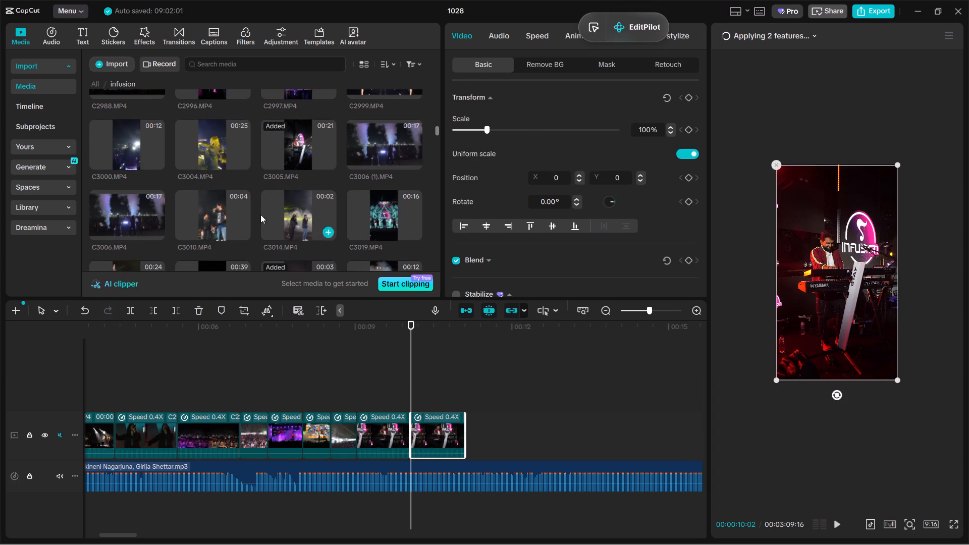
click(216, 214)
scroll(214, 212, down, 1)
drag(214, 212, 440, 430)
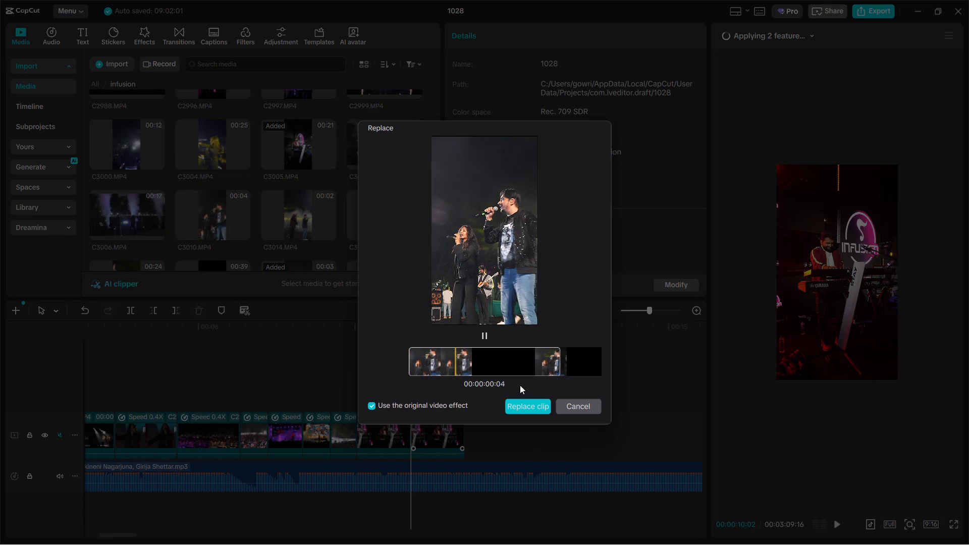
drag(518, 369, 436, 380)
click(531, 411)
click(453, 326)
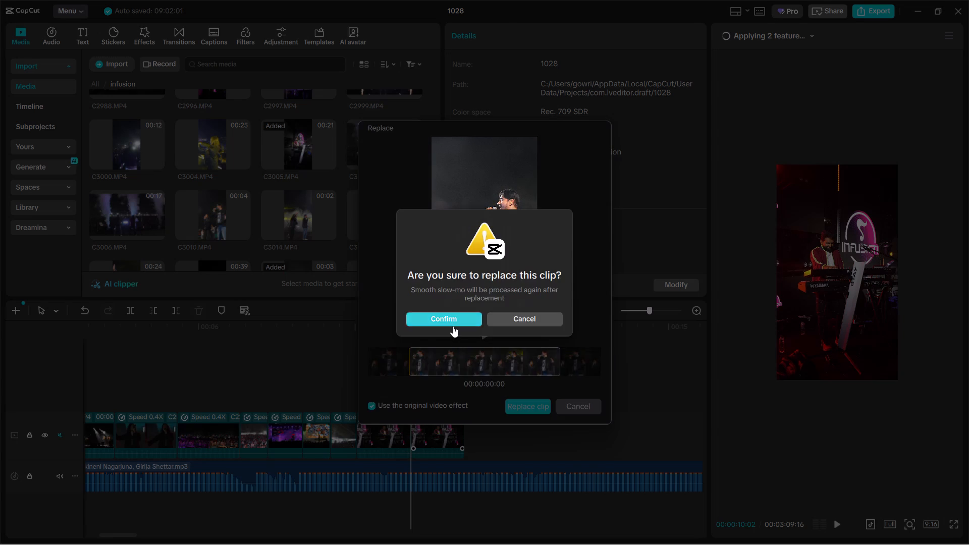
key(space)
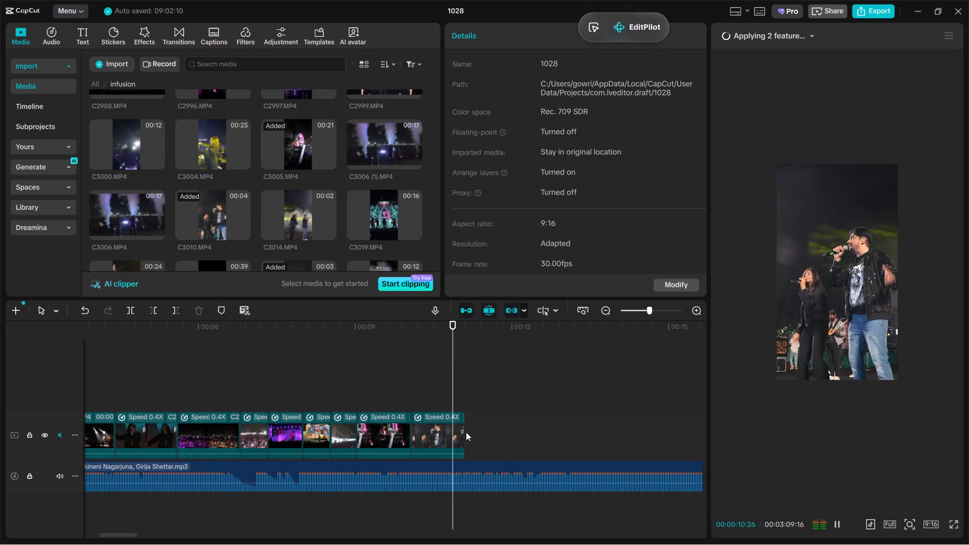
Duplicate the C3005.MP4 and C3010.MP4 clips together onto the end of the main track and replay the extended sequence.
click(462, 408)
drag(385, 409, 455, 442)
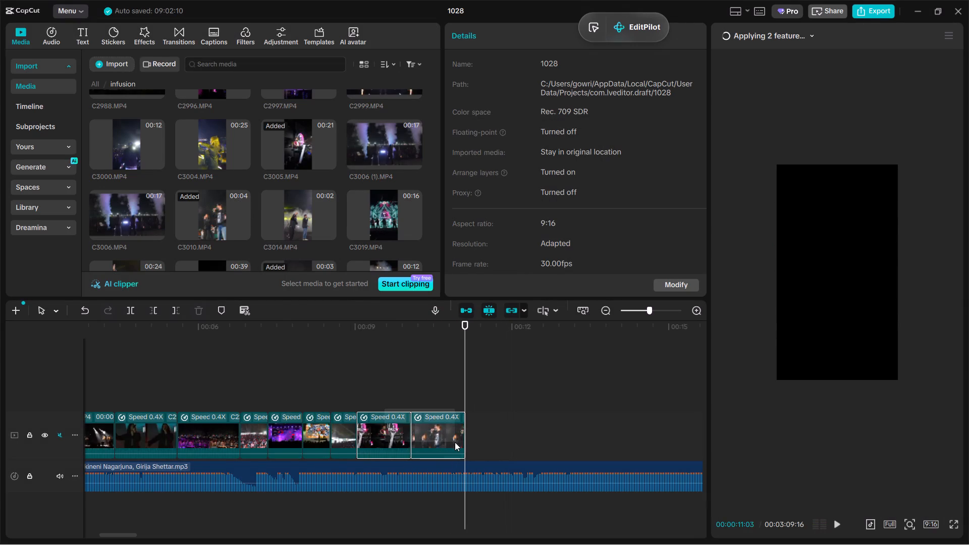
key(ctrl+c)
key(ctrl+v)
drag(486, 394, 491, 428)
click(449, 391)
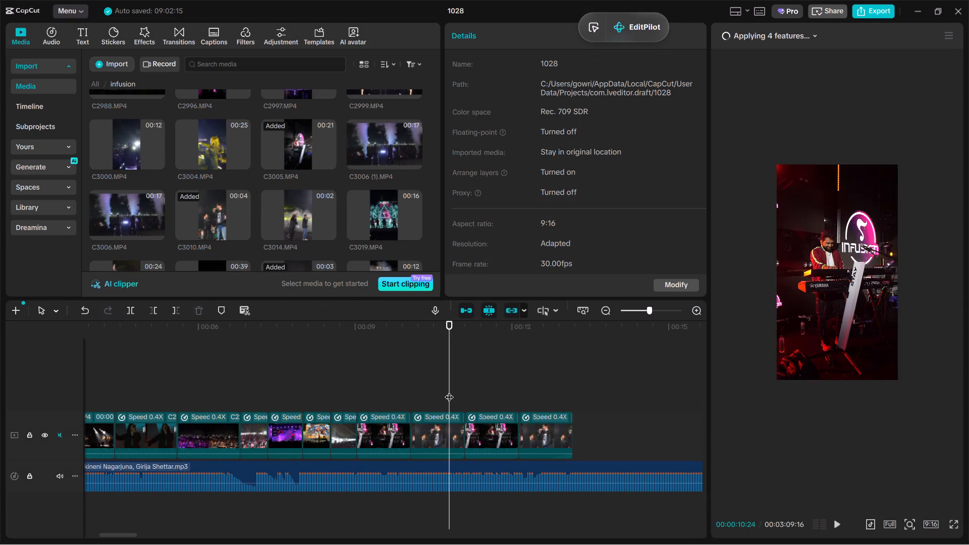
key(space)
key(space)
key(space)
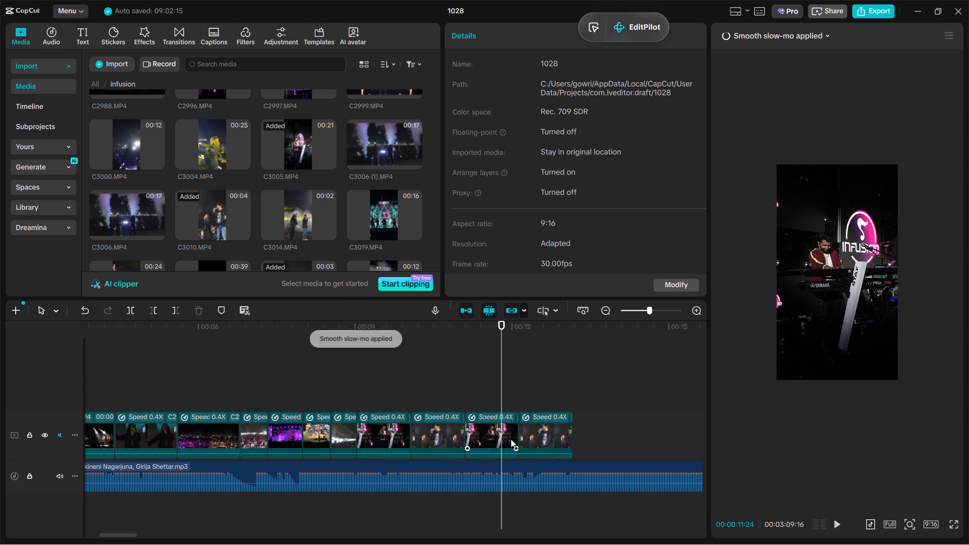
key(space)
Replace the second keyboardist clip on the main track with the C3022.MP4 guitarist footage.
scroll(211, 235, down, 1)
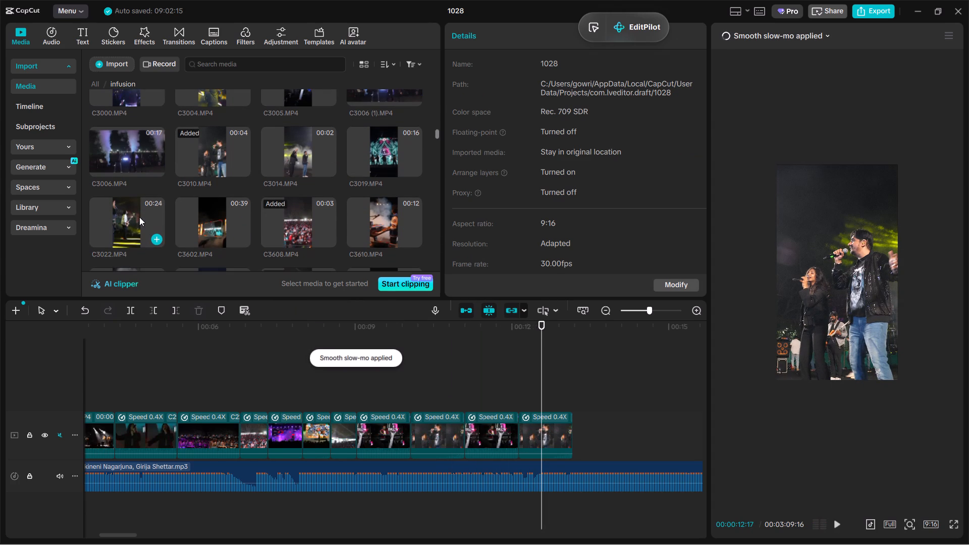
click(139, 217)
scroll(132, 217, down, 1)
drag(132, 217, 499, 432)
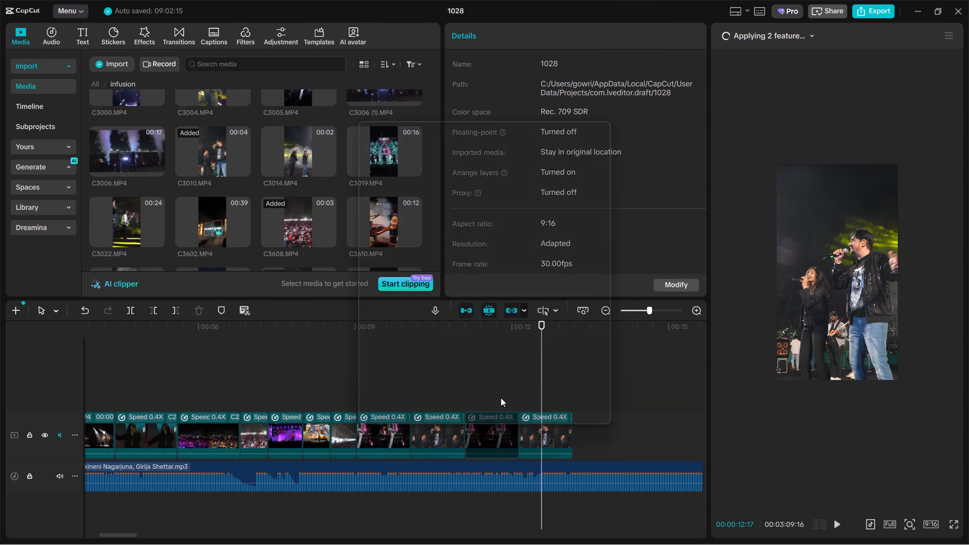
click(528, 407)
click(465, 313)
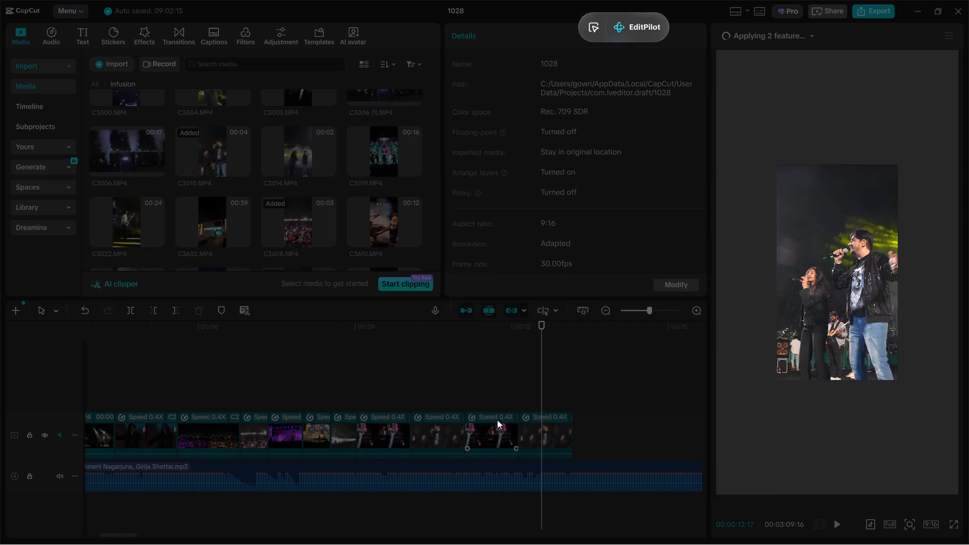
Scale the C3022.MP4 guitarist clip up to about 149% and replay the cut around it.
click(492, 400)
click(497, 424)
drag(895, 380, 929, 467)
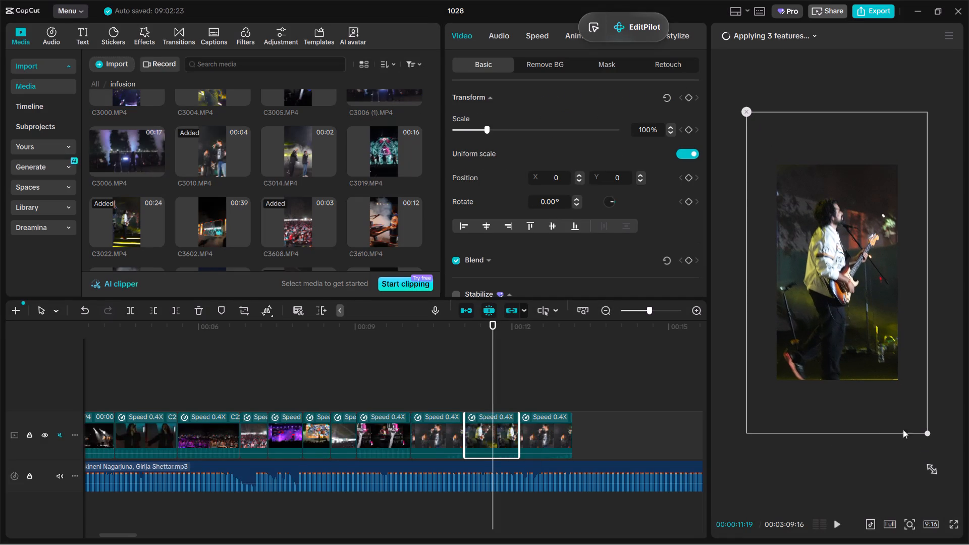
click(471, 396)
key(space)
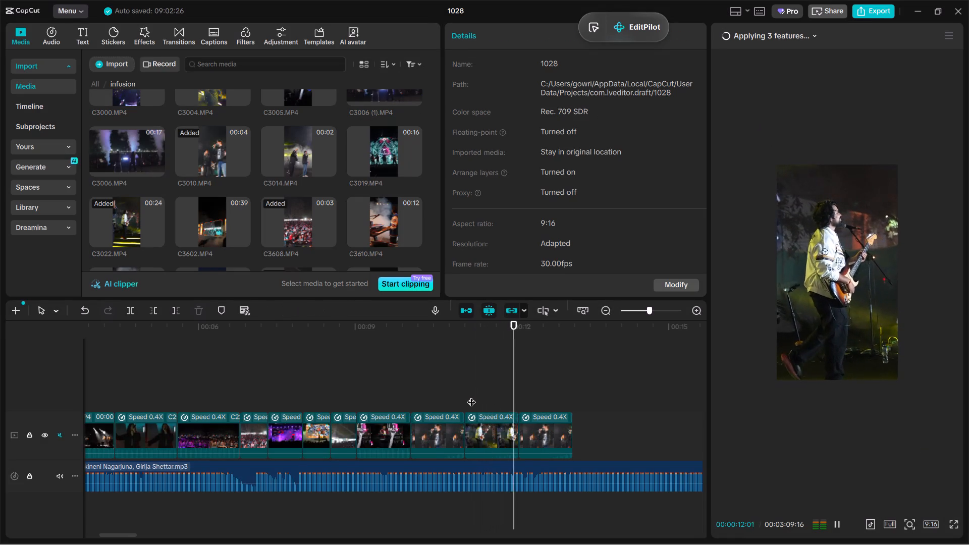
key(space)
click(484, 386)
key(space)
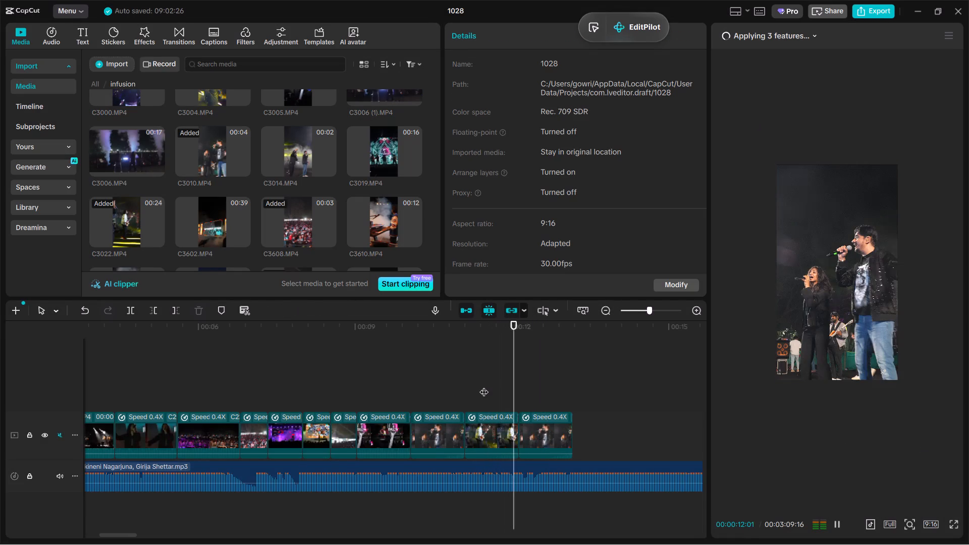
key(space)
Shift the C3022.MP4 guitarist clip horizontally within the frame to about X 84, keeping Y at 0.
click(502, 427)
click(499, 402)
click(499, 432)
drag(813, 343, 824, 346)
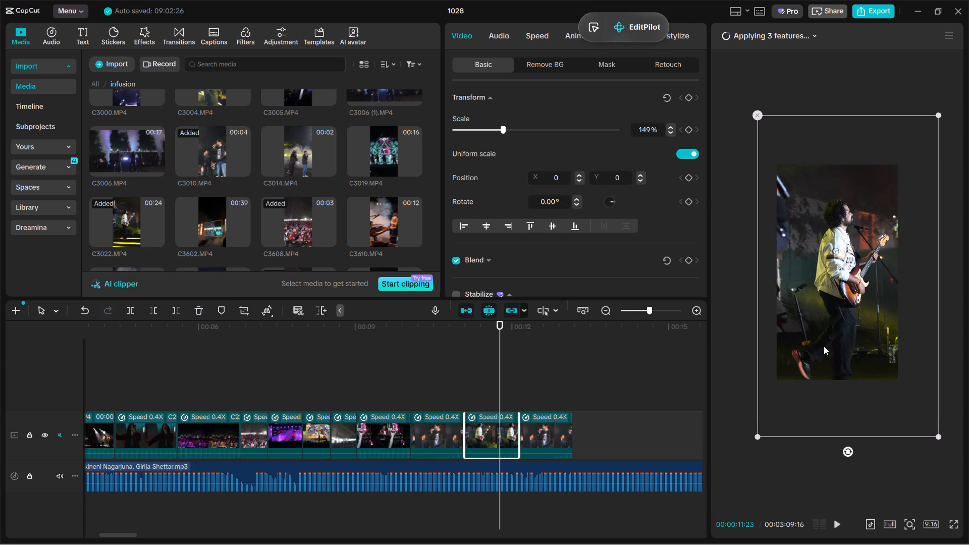
drag(824, 346, 818, 346)
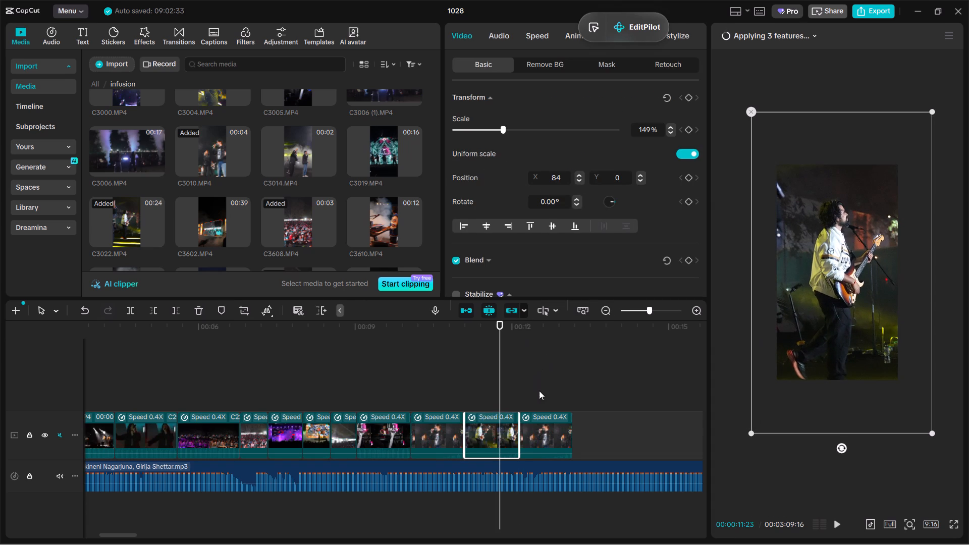
Replace the last singers clip on the main track with a section from further into C3672.MP4's guitarist footage and replay the cut.
click(541, 391)
click(397, 211)
scroll(382, 203, down, 1)
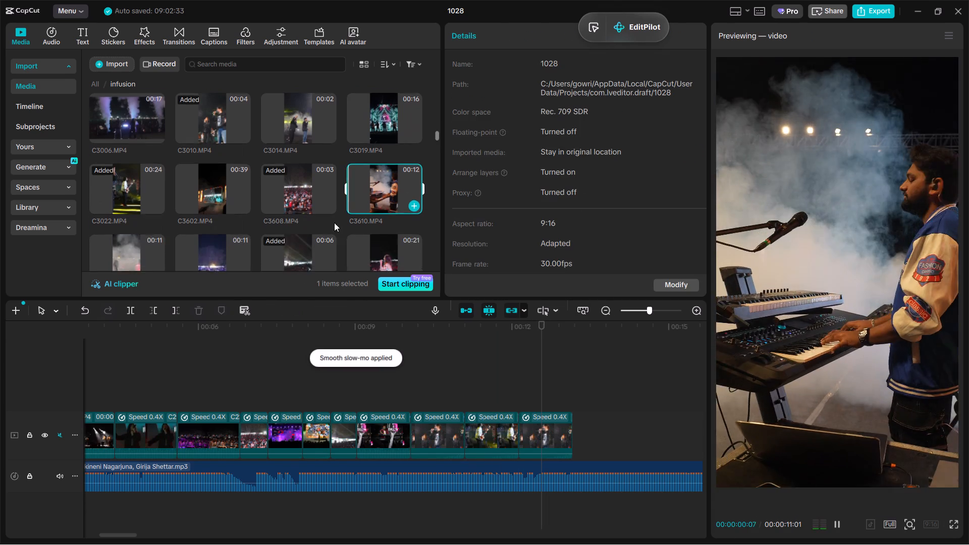
scroll(334, 223, down, 1)
scroll(372, 122, down, 1)
click(372, 122)
drag(379, 124, 298, 90)
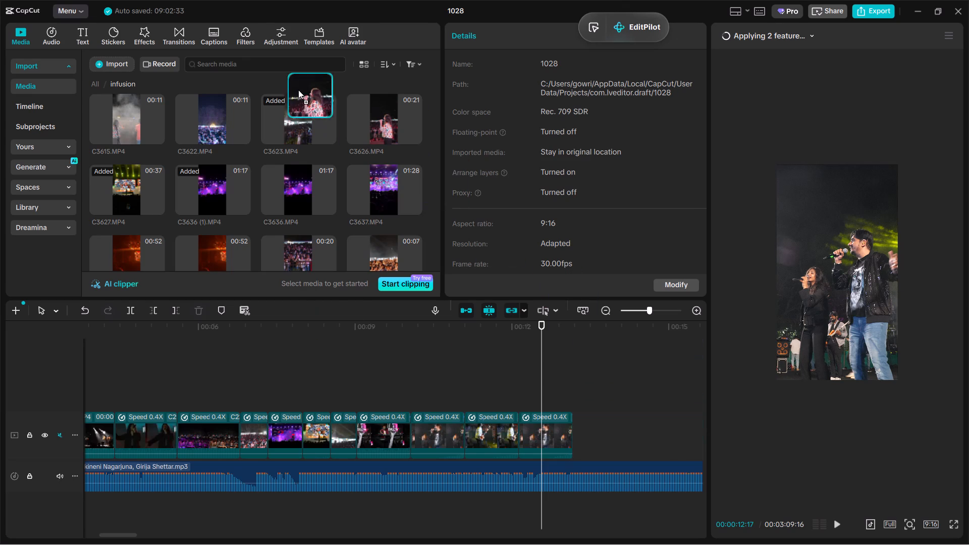
drag(298, 90, 374, 97)
scroll(327, 170, down, 1)
scroll(331, 219, down, 1)
click(271, 209)
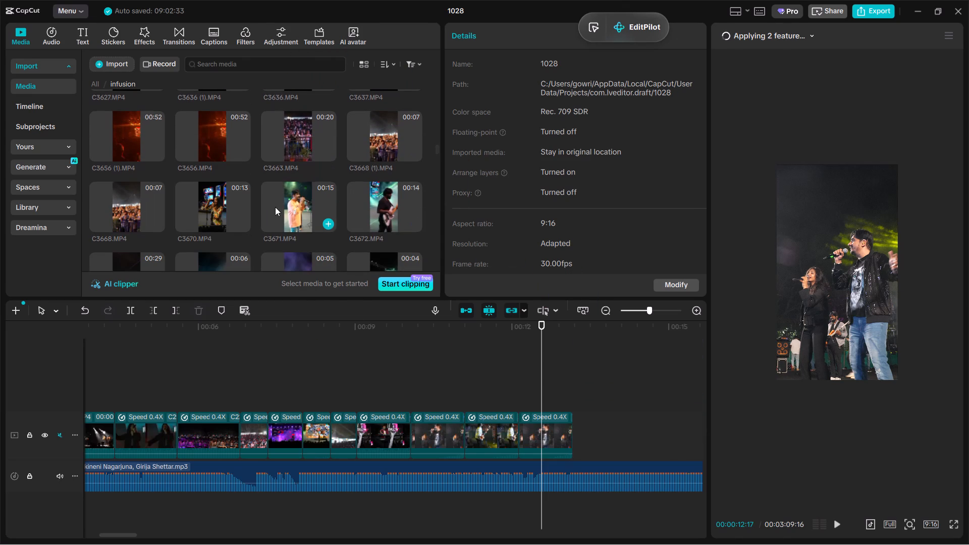
scroll(286, 203, down, 1)
click(286, 203)
click(190, 196)
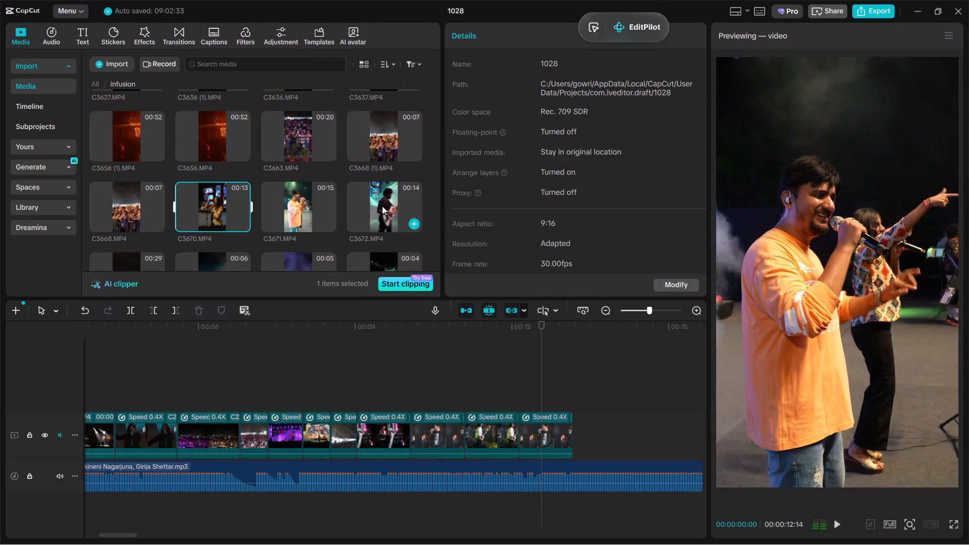
click(382, 206)
drag(382, 202, 541, 423)
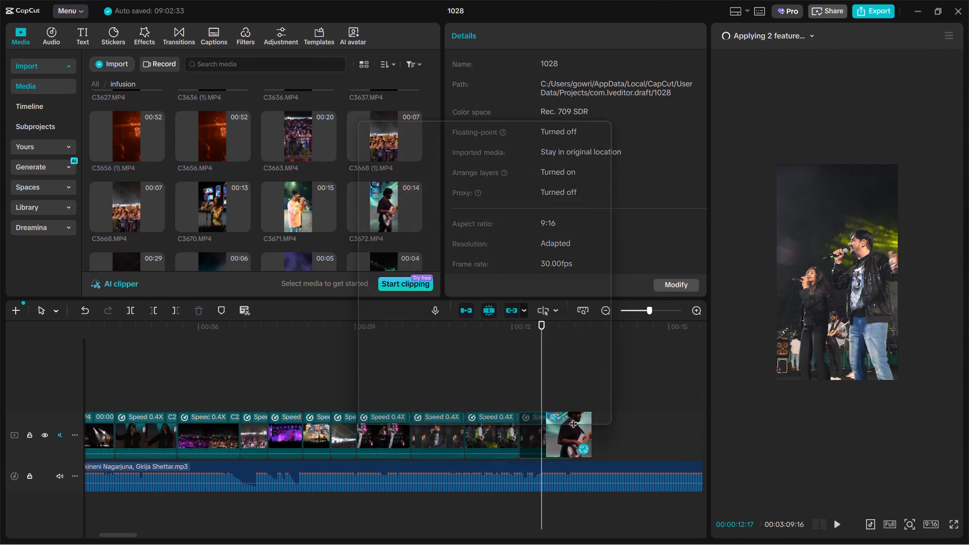
click(552, 411)
drag(517, 349, 128, 377)
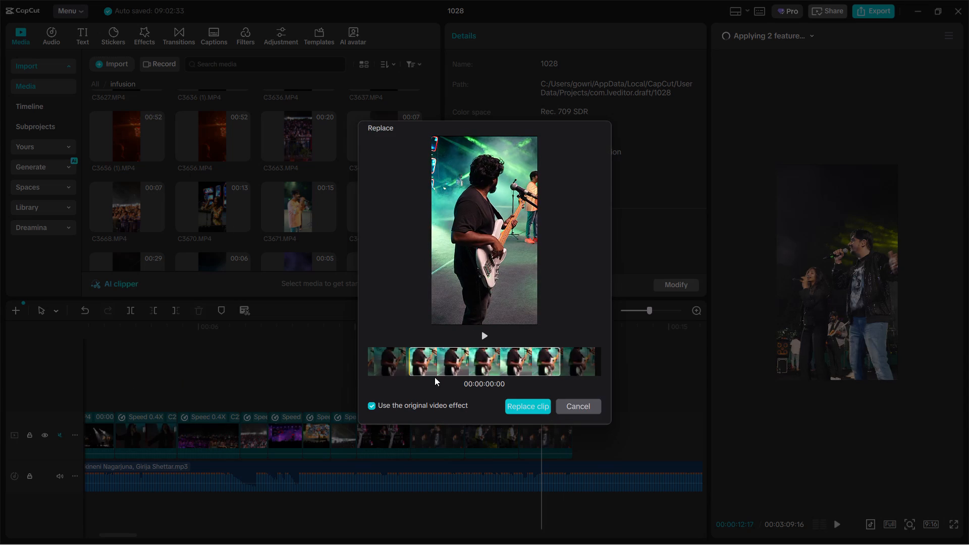
drag(508, 355, 0, 372)
click(535, 404)
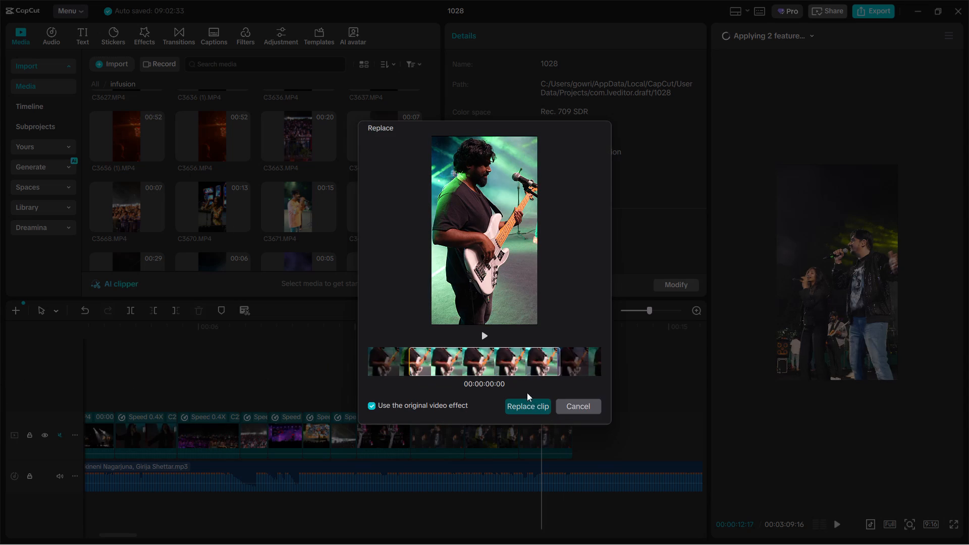
click(451, 314)
click(515, 386)
key(space)
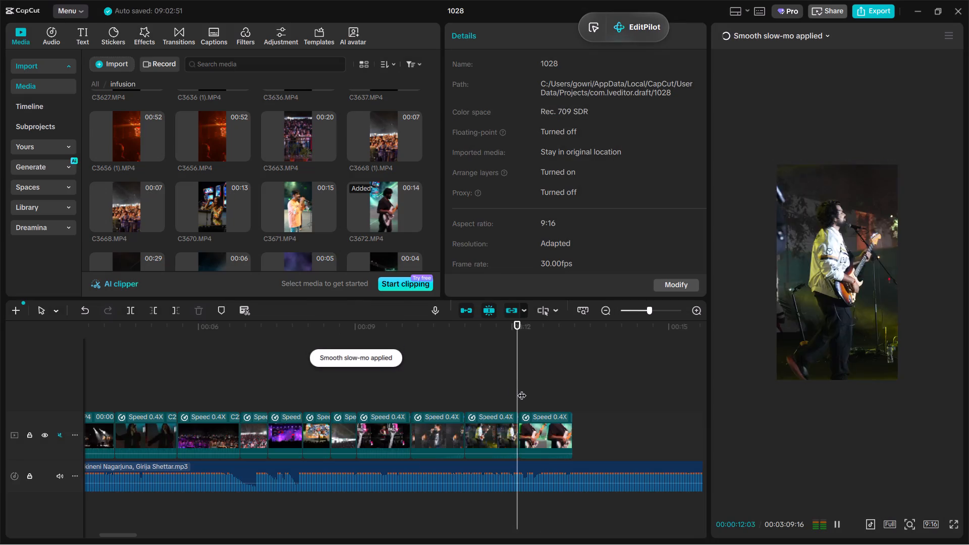
key(space)
key(space)
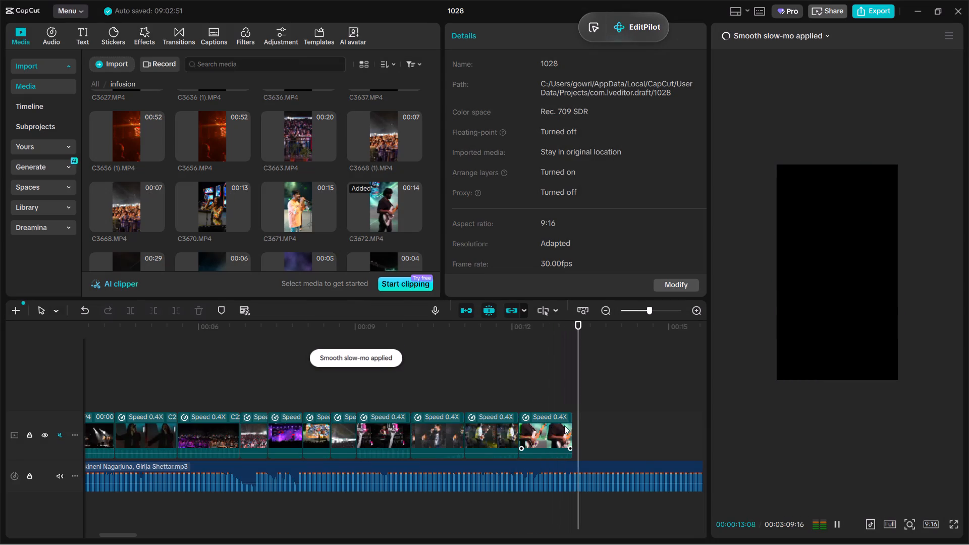
key(space)
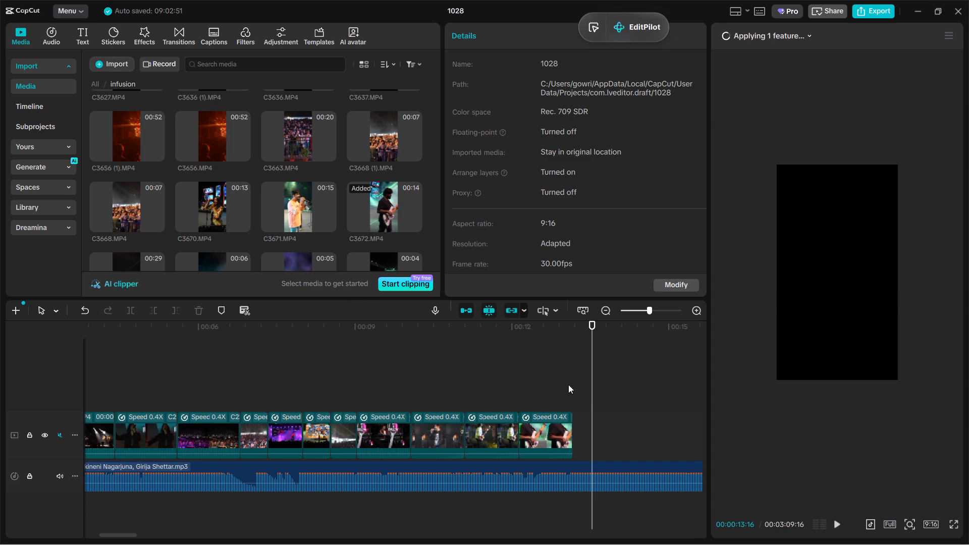
Paste the copied keyboardist and singers clips onto the end of the main track and play them through.
click(558, 393)
key(space)
key(space)
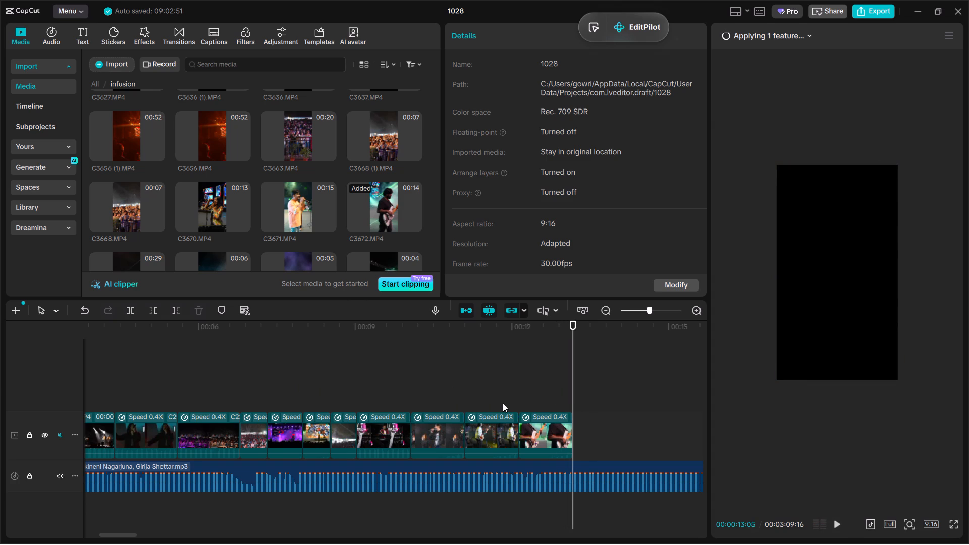
key(ctrl+v)
drag(590, 396, 596, 432)
key(space)
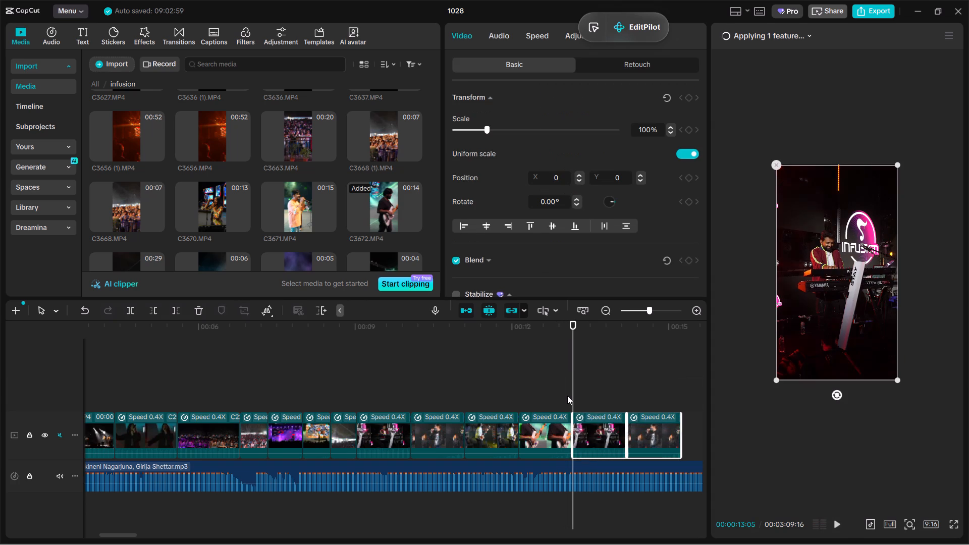
key(space)
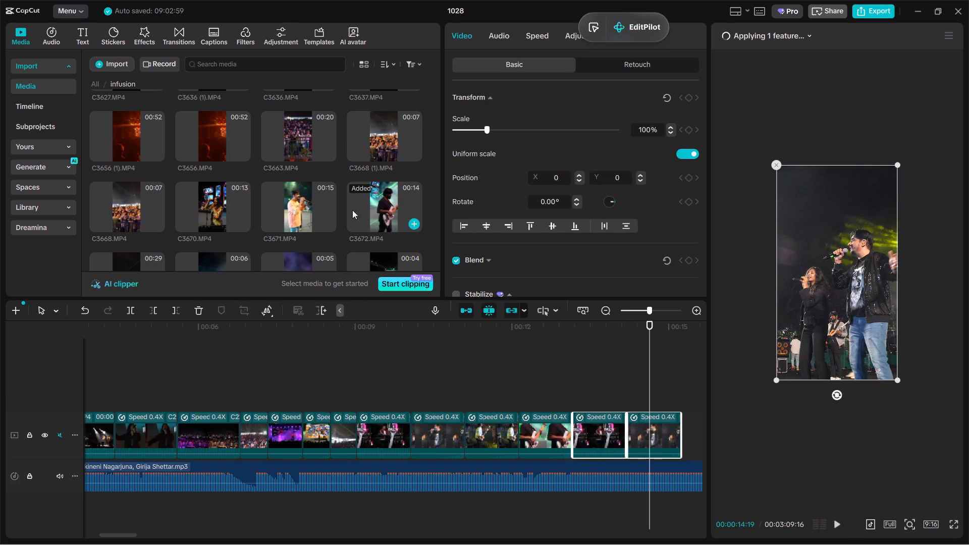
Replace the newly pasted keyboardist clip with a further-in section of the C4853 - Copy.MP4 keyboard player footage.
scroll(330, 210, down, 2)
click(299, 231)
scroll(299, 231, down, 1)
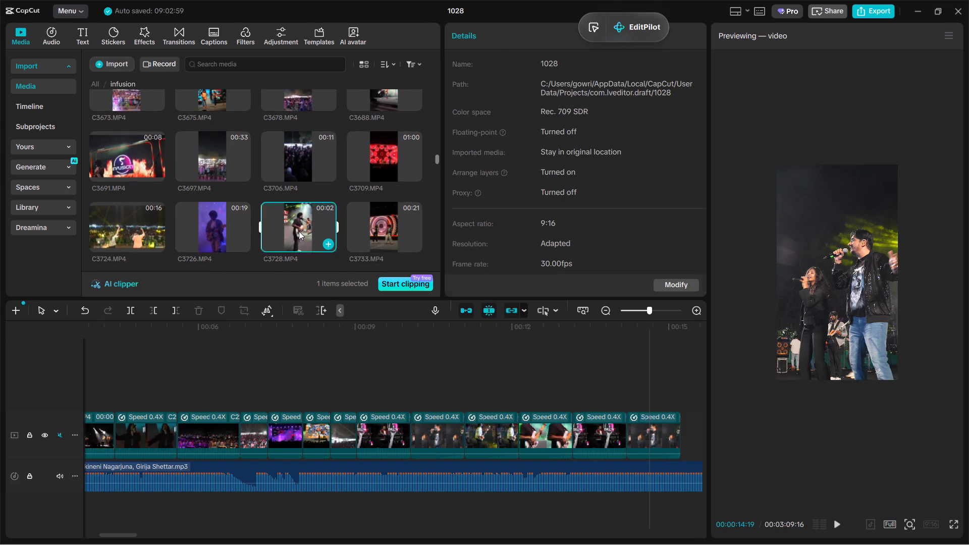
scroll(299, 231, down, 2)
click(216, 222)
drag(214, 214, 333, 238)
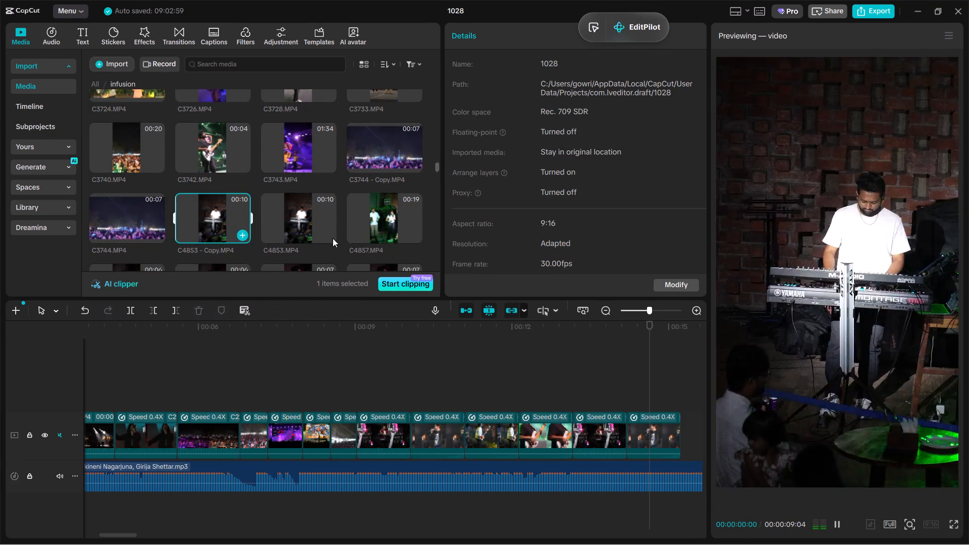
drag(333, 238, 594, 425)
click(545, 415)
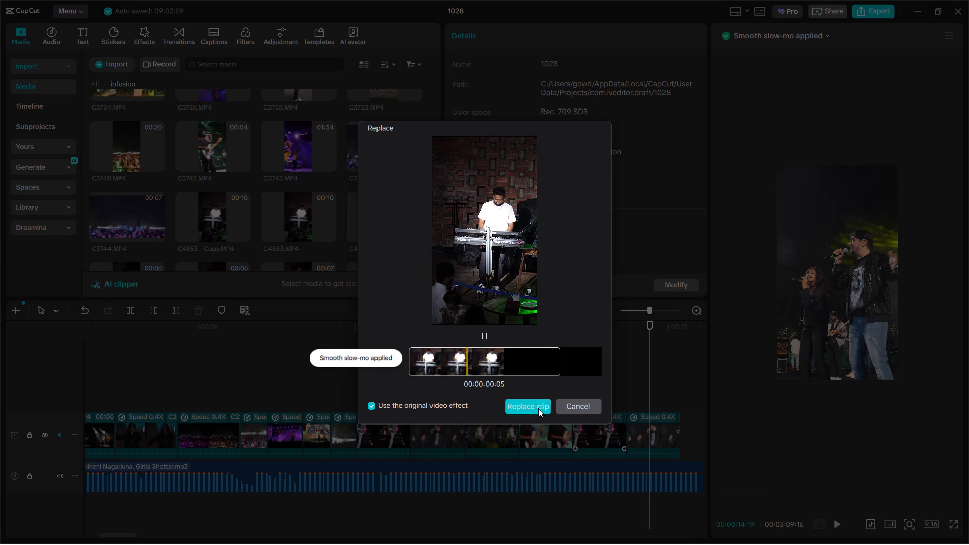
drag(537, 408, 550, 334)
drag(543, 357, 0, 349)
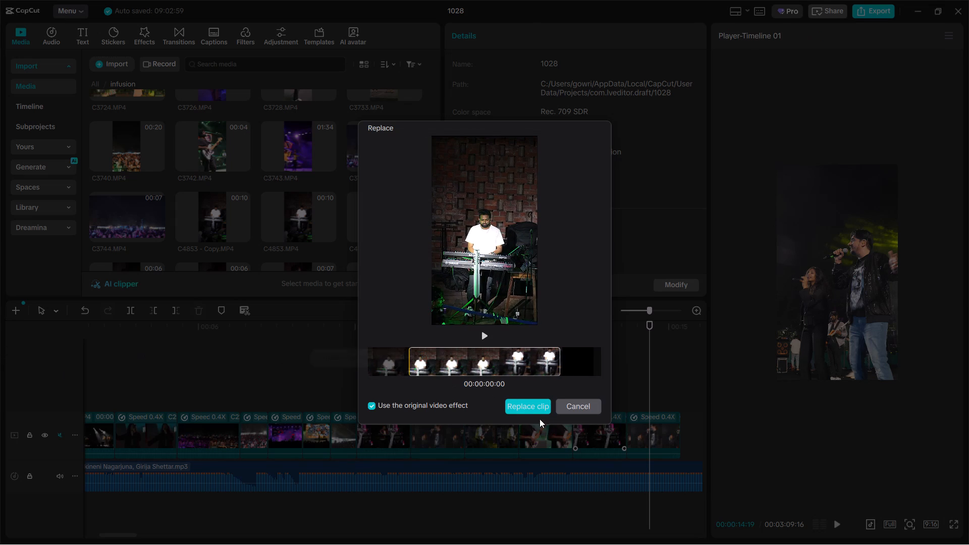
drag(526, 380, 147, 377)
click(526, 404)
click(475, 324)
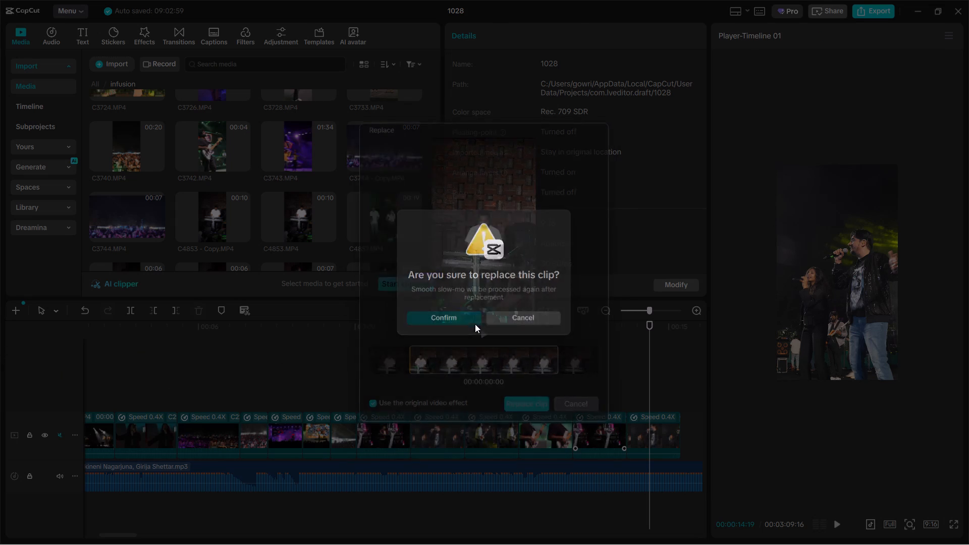
Scale the second-to-last clip on the main track up to about 127% and replay the cut around it.
click(608, 391)
click(604, 428)
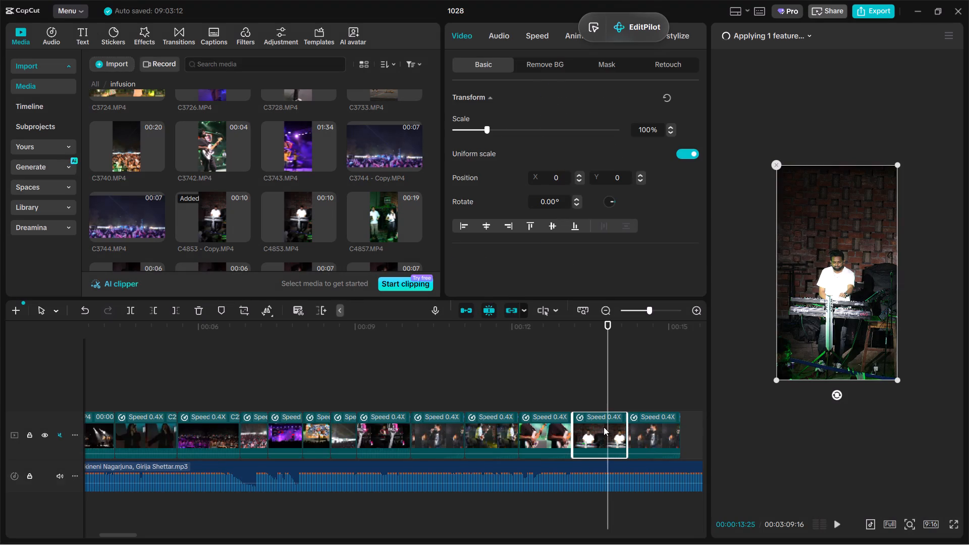
key(space)
key(space)
drag(895, 378, 908, 427)
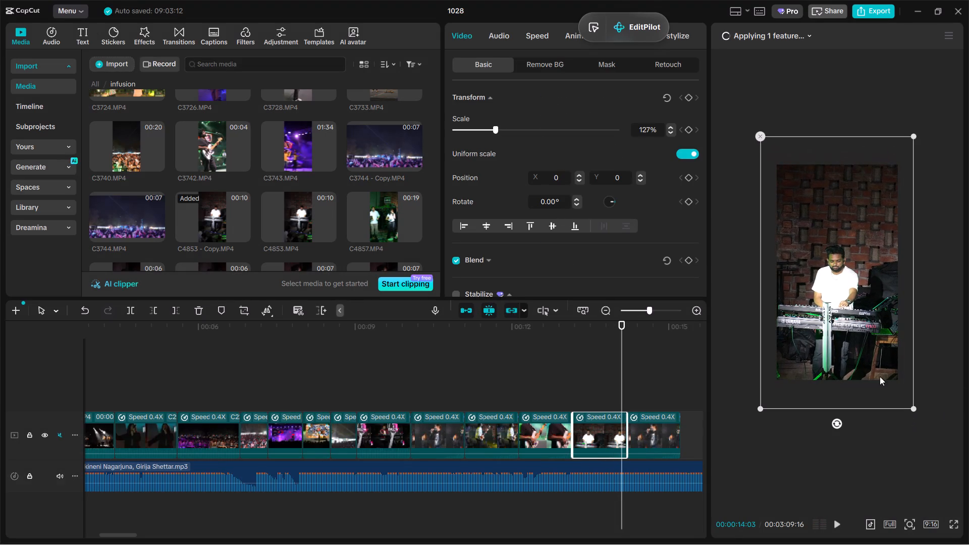
click(527, 393)
key(space)
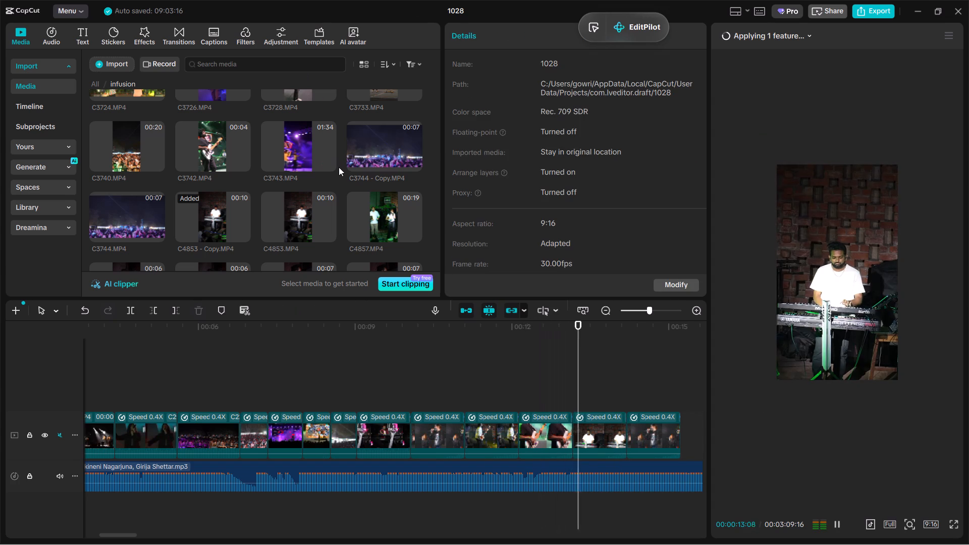
key(space)
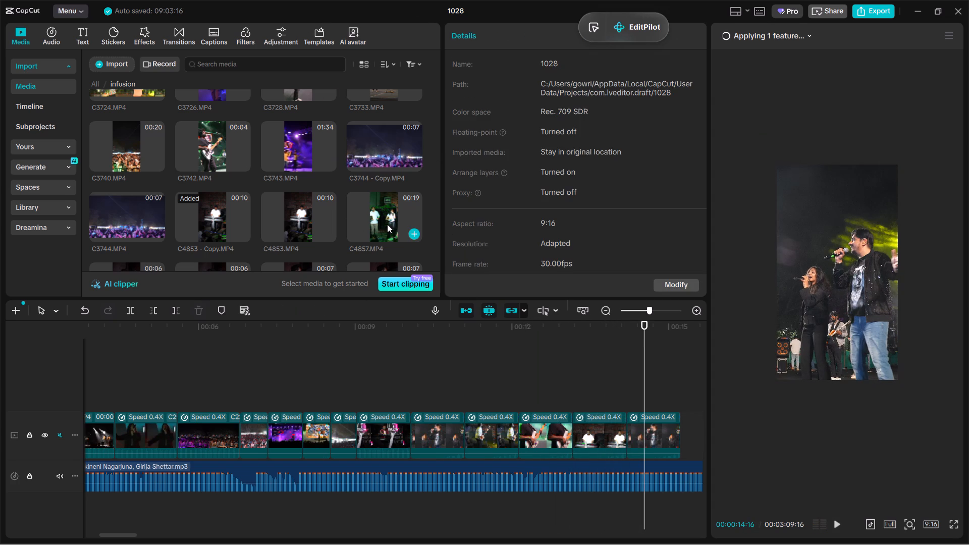
Replace the second-to-last clip on the main track with the C4878.MP4 drummer and guitarist footage, keeping the original video effect.
scroll(387, 224, down, 1)
click(298, 117)
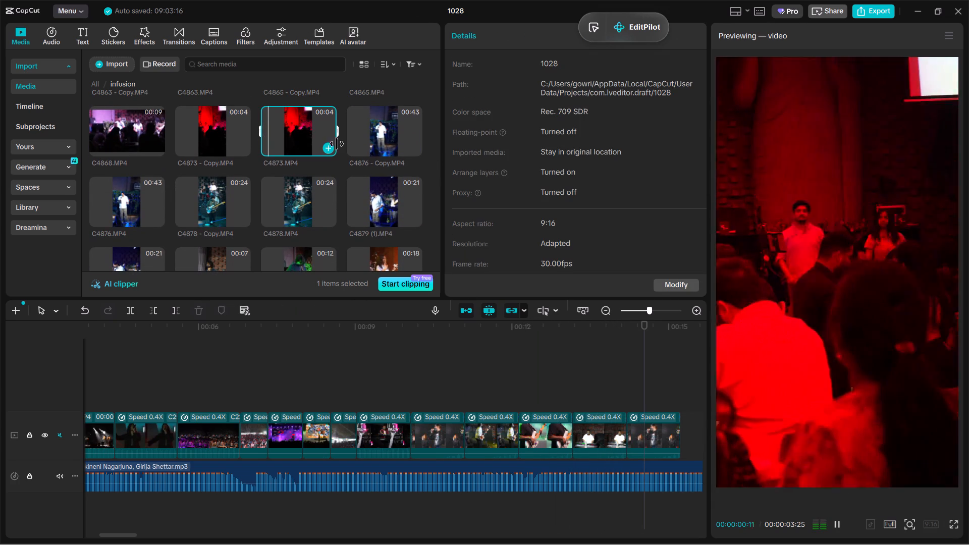
click(321, 201)
drag(303, 191, 610, 431)
click(530, 402)
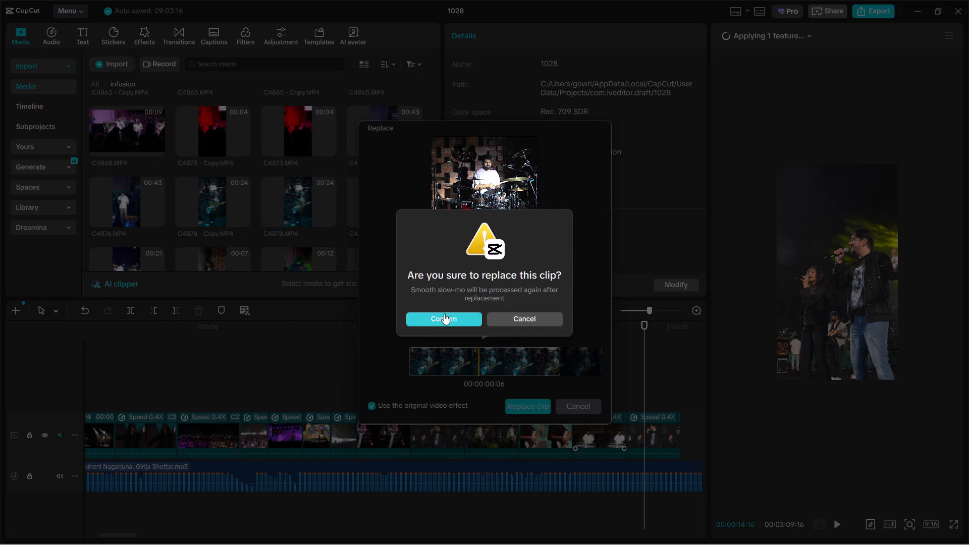
click(444, 313)
Reposition the C4878.MP4 clip within the frame to about X -62, Y -366 and replay it with the following cut.
click(599, 403)
click(611, 431)
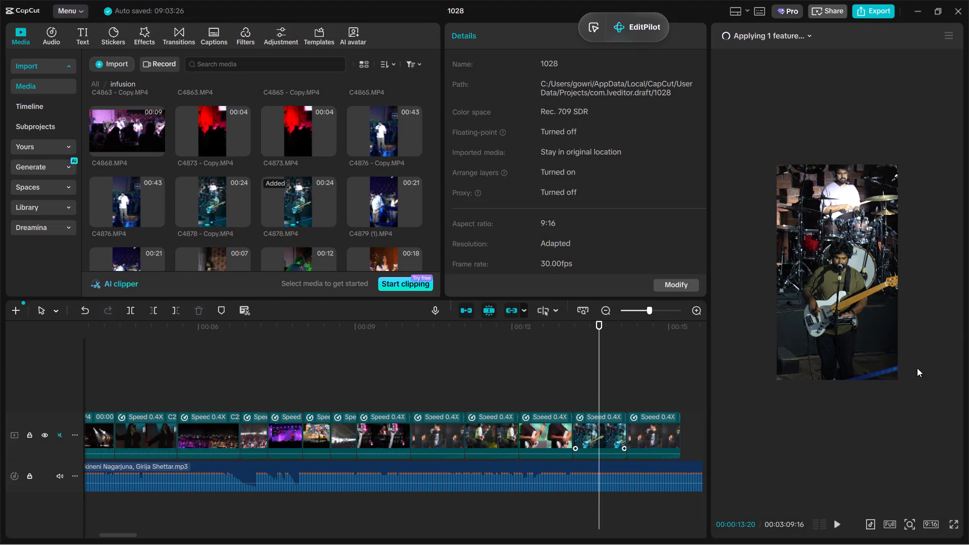
drag(875, 316, 872, 336)
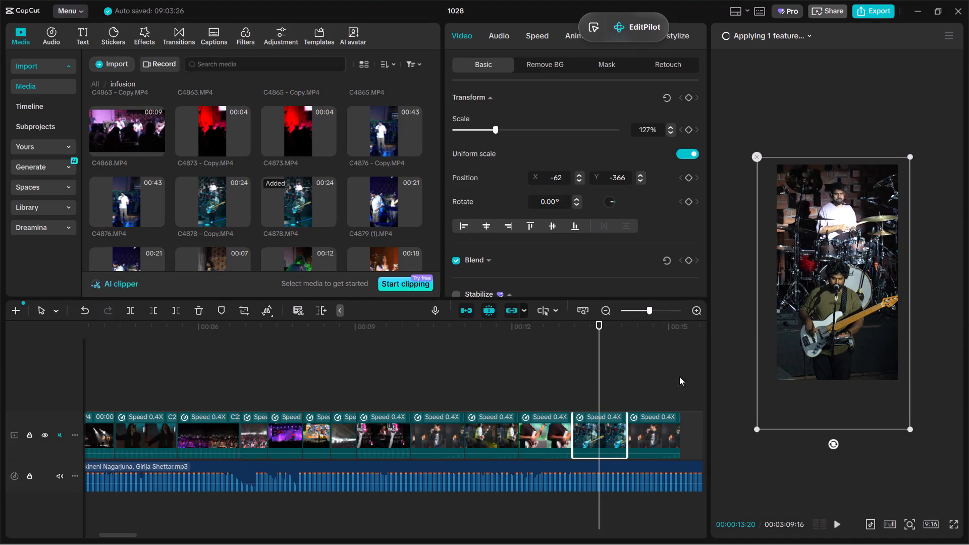
click(569, 384)
key(space)
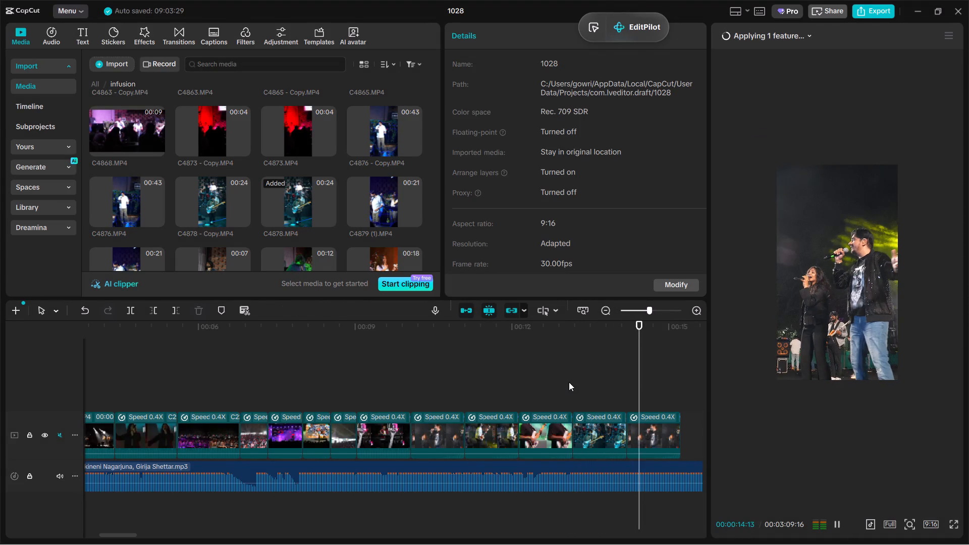
key(space)
click(609, 385)
click(612, 438)
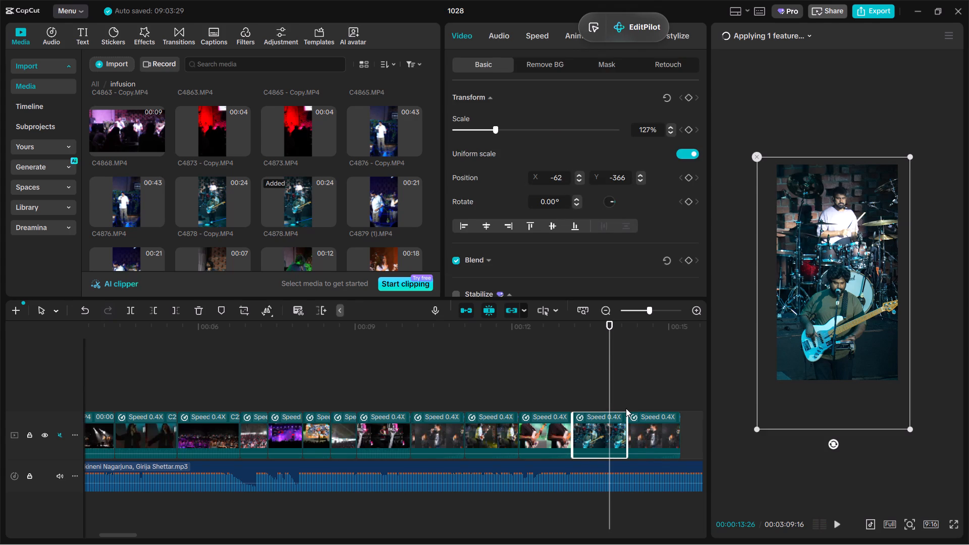
key(space)
key(space)
Replace the last singers clip on the main track with a further-in section of the red-lit C4873.MP4 footage and play it.
click(324, 130)
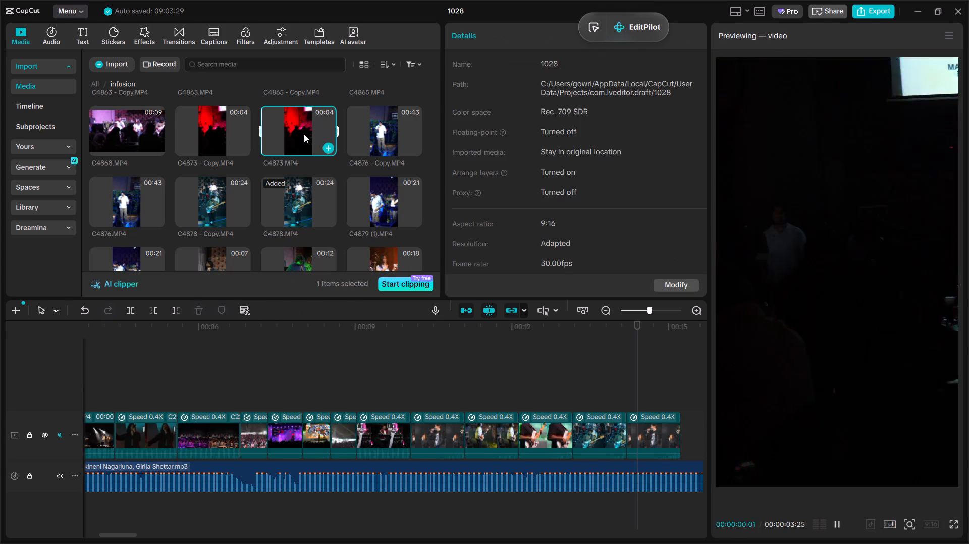
drag(304, 134, 660, 428)
drag(534, 389, 534, 387)
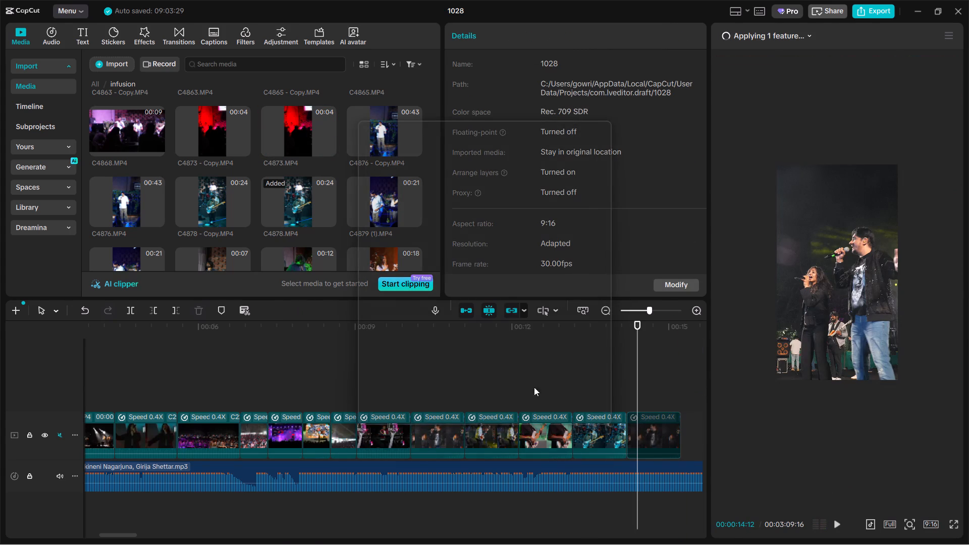
drag(534, 387, 478, 385)
drag(544, 355, 327, 357)
click(551, 410)
click(533, 408)
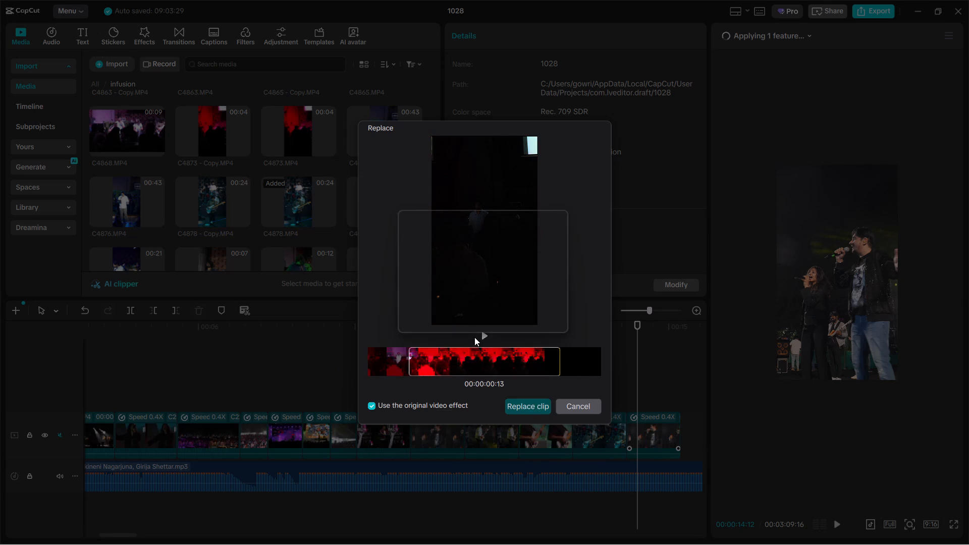
click(462, 329)
click(466, 318)
key(space)
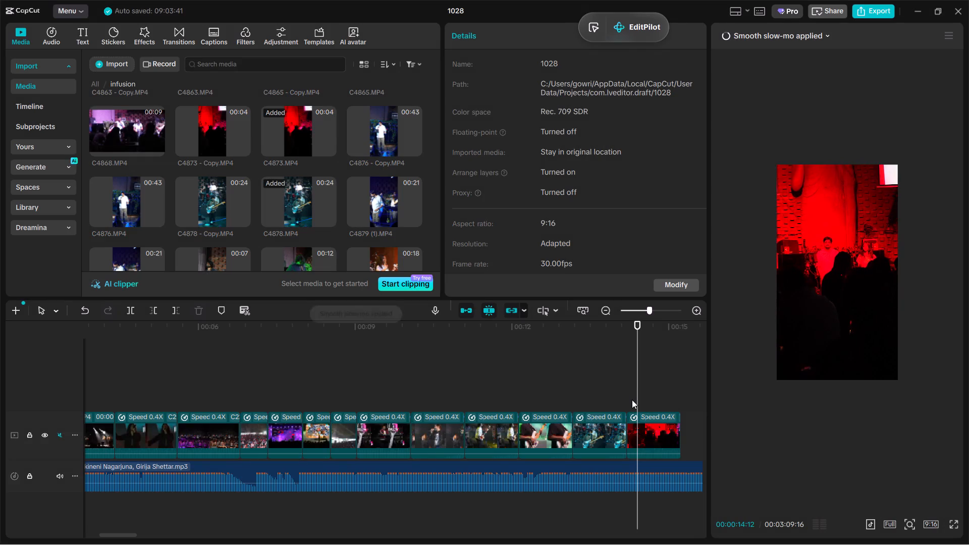
key(space)
key(space)
Paste the copied keyboardist and singers clips again after the red-lit C4873.MP4 clip on the main track and play them.
ctrl+scroll(645, 403, down, 1)
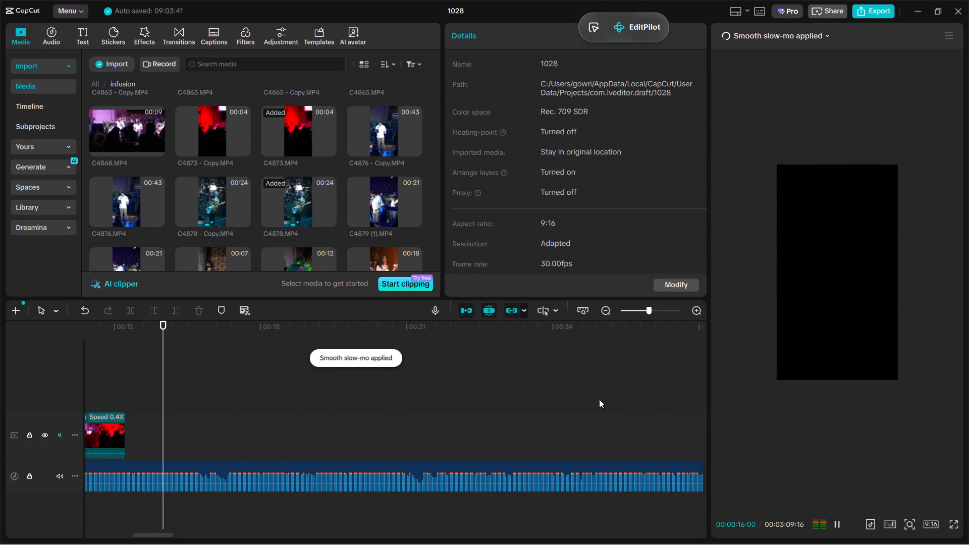
ctrl+scroll(260, 399, down, 2)
click(142, 393)
drag(142, 393, 129, 388)
key(ctrl+v)
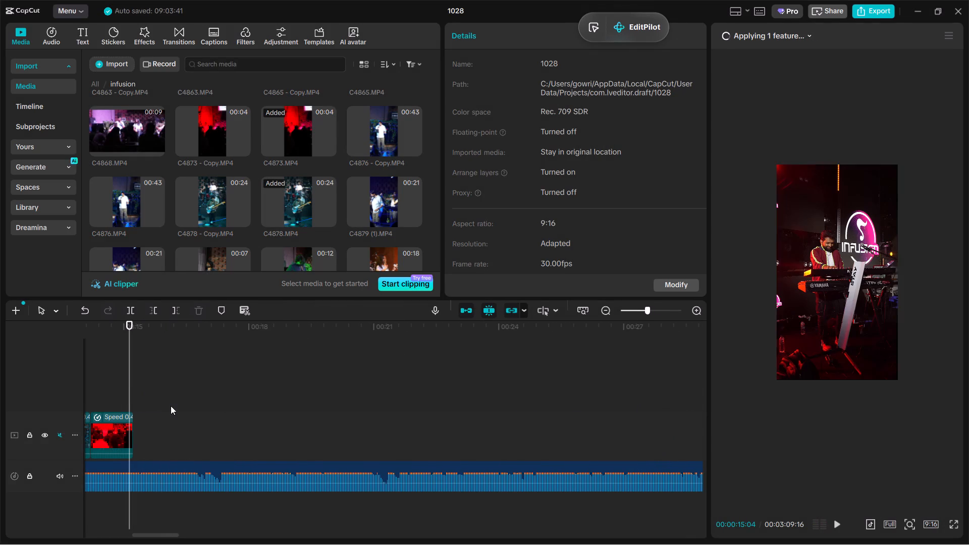
drag(145, 399, 150, 423)
key(space)
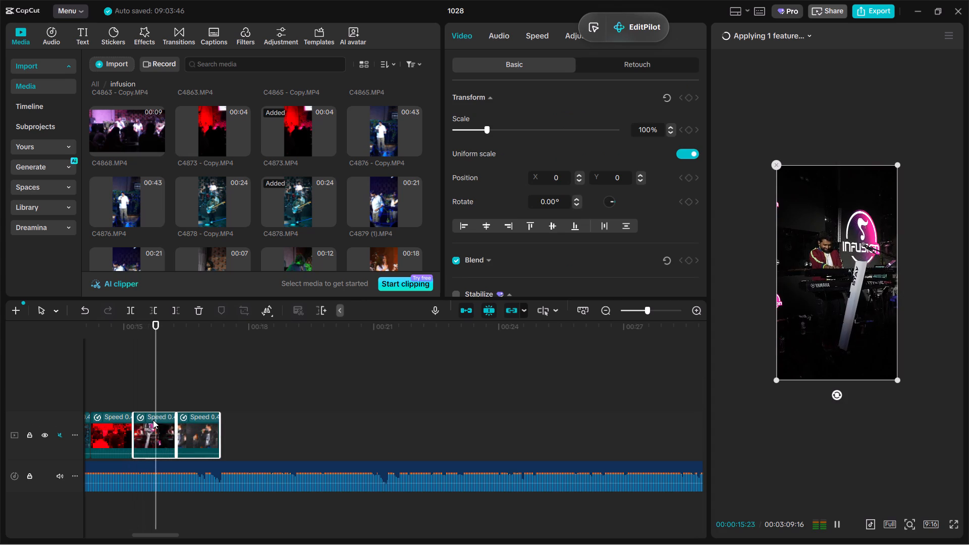
Preview the C4879.MP4 and C4883.MP4 clips in the infusion media folder.
key(space)
click(146, 395)
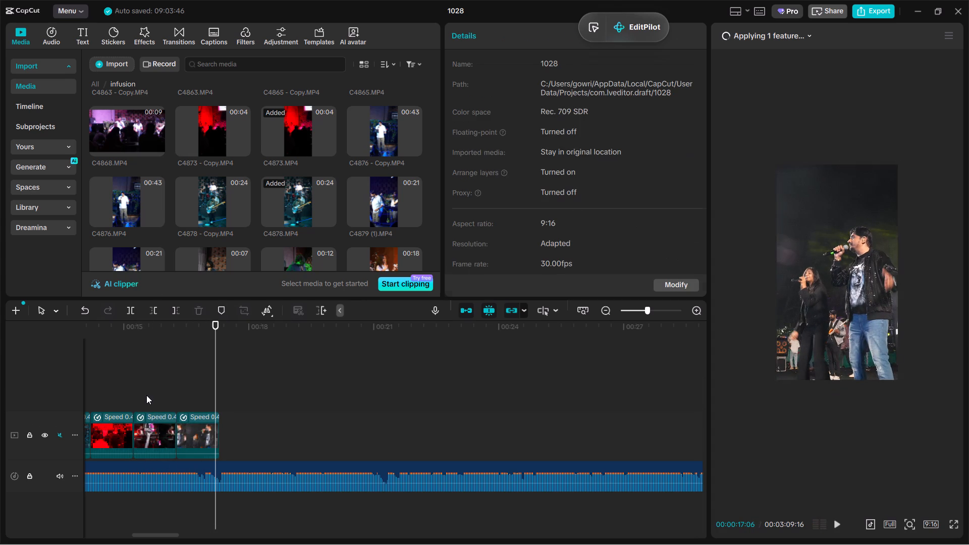
scroll(137, 237, down, 1)
click(123, 230)
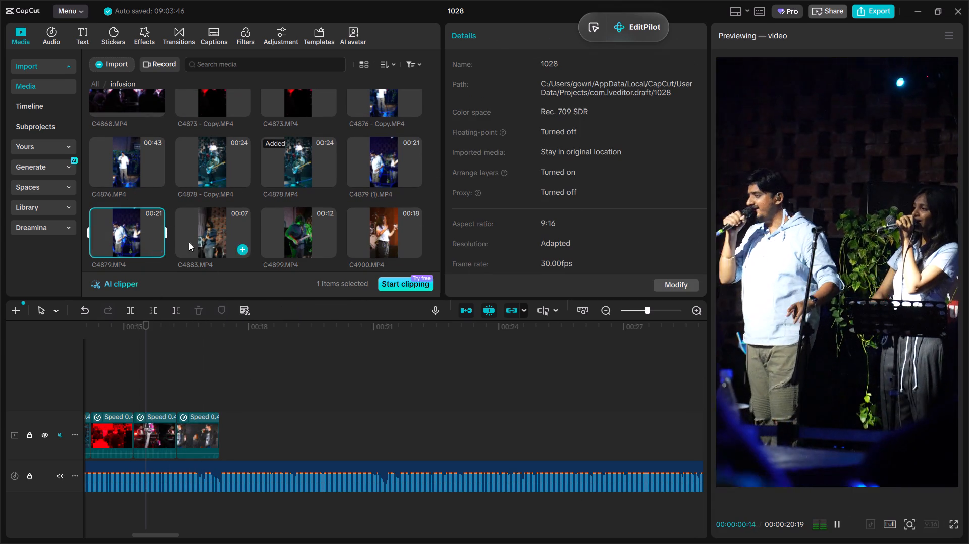
click(205, 237)
scroll(326, 203, down, 1)
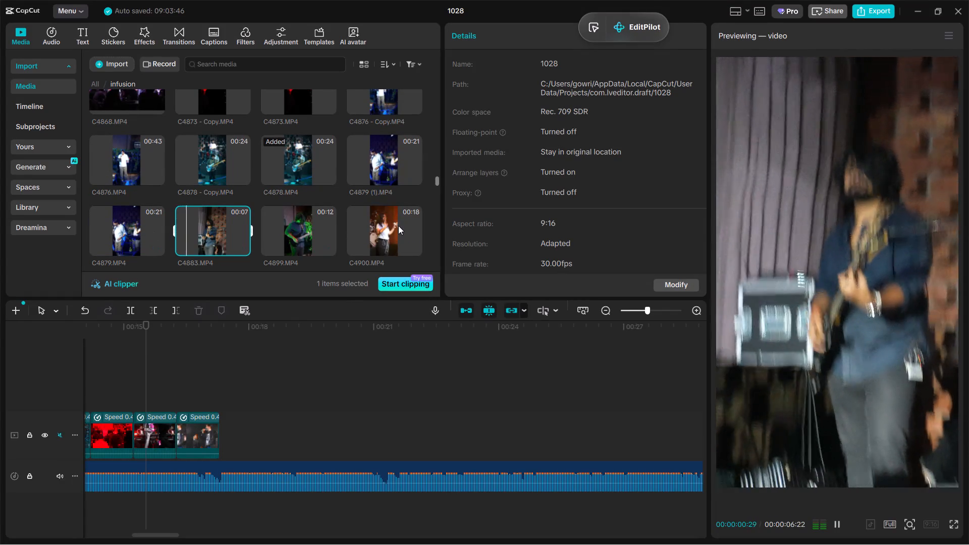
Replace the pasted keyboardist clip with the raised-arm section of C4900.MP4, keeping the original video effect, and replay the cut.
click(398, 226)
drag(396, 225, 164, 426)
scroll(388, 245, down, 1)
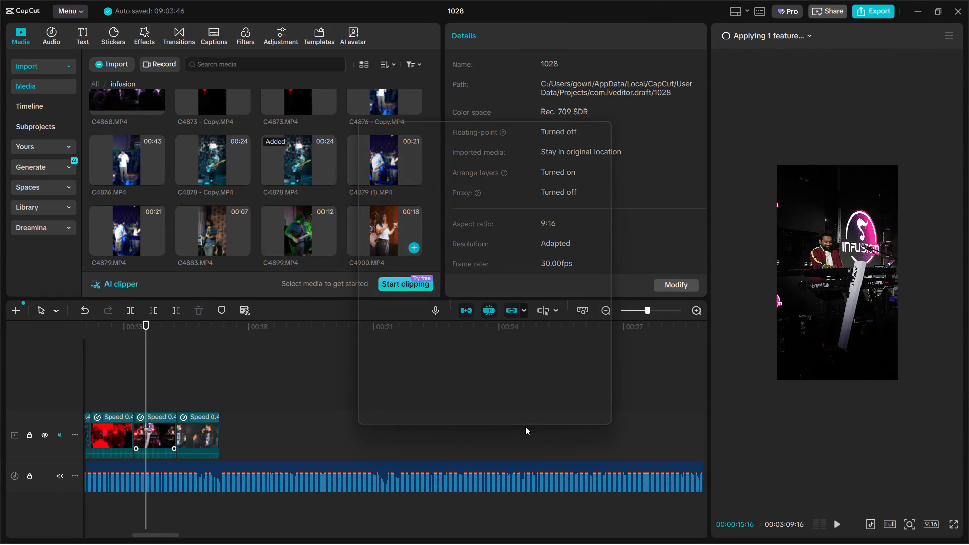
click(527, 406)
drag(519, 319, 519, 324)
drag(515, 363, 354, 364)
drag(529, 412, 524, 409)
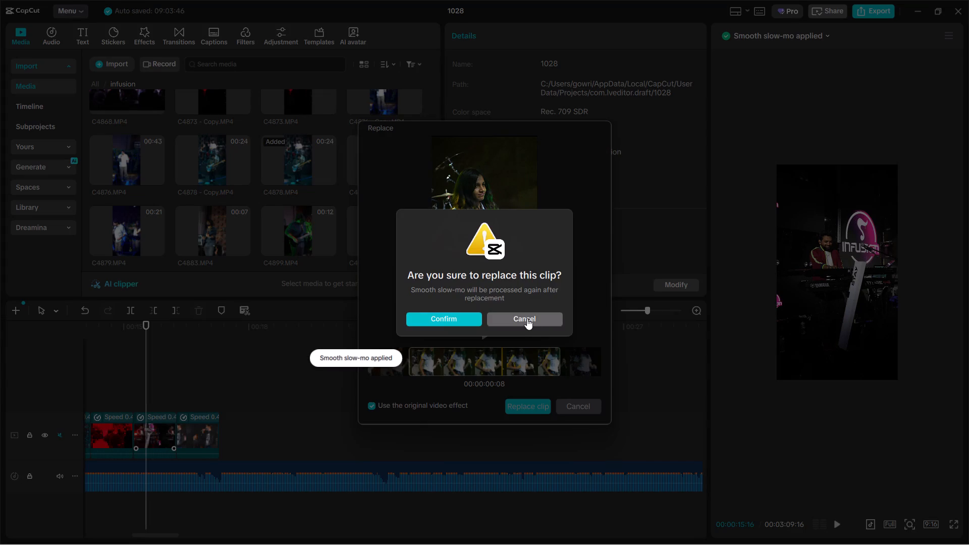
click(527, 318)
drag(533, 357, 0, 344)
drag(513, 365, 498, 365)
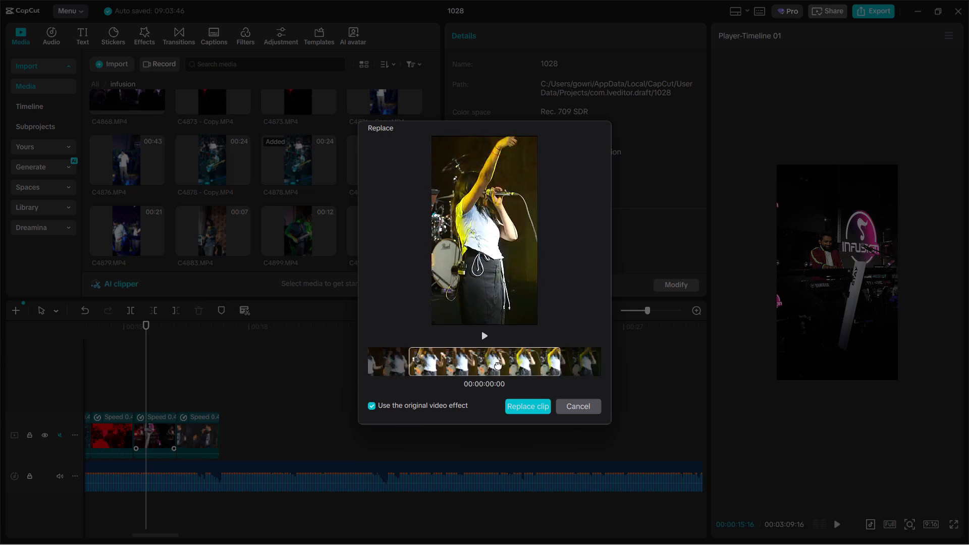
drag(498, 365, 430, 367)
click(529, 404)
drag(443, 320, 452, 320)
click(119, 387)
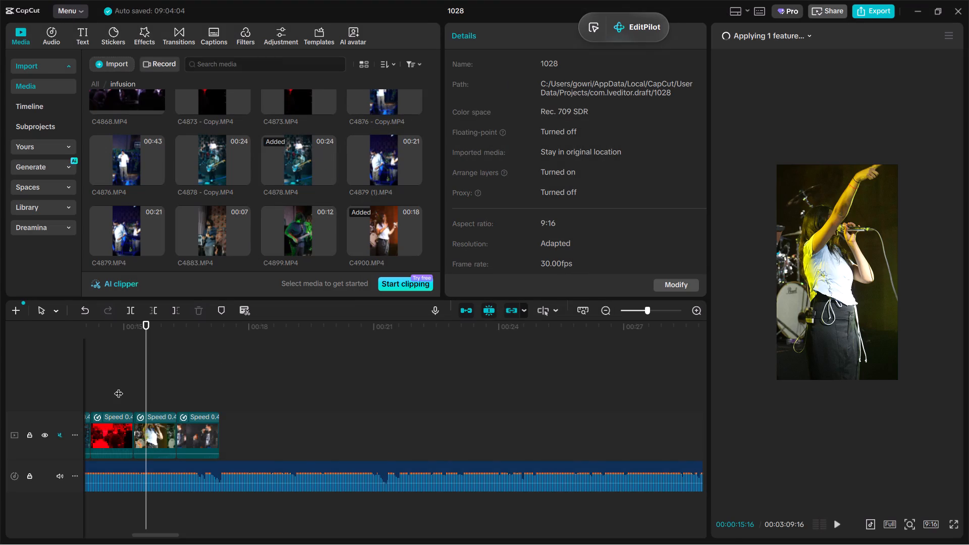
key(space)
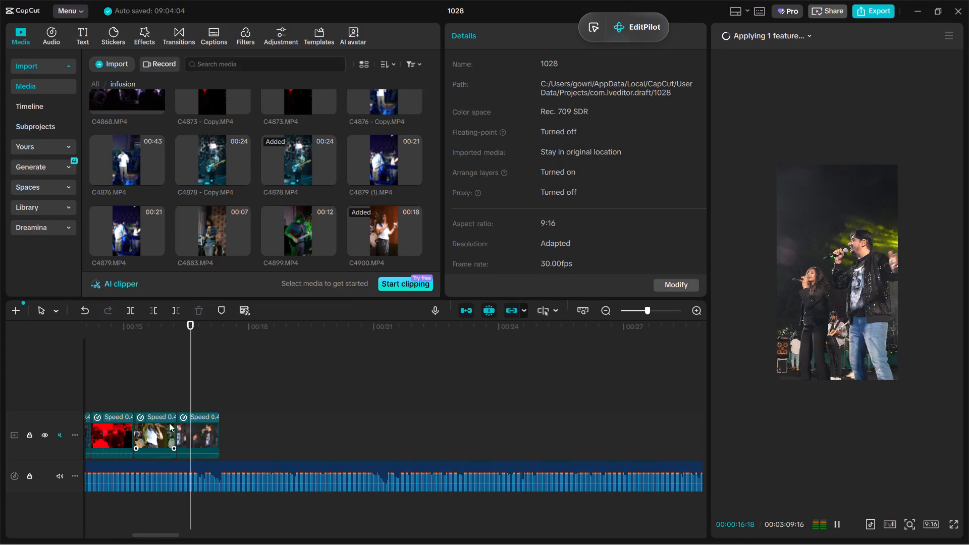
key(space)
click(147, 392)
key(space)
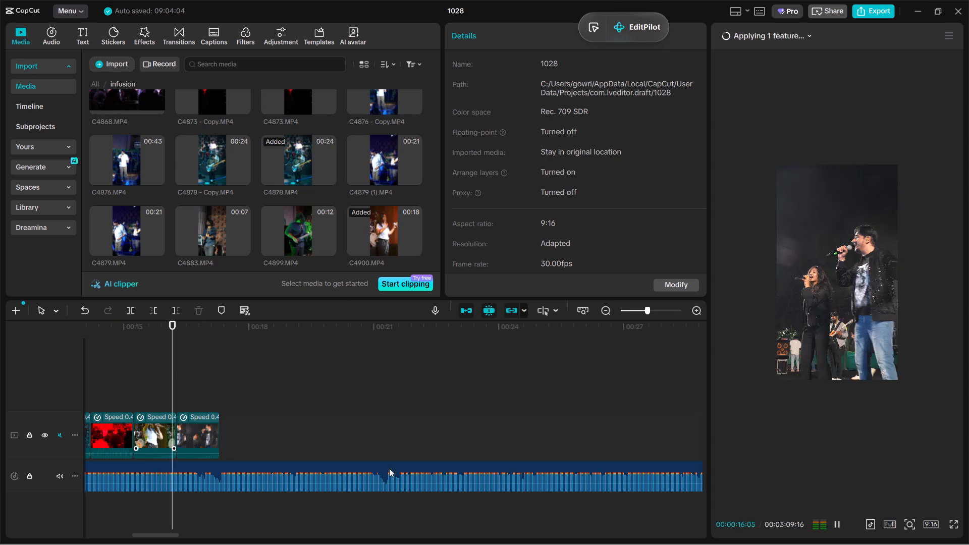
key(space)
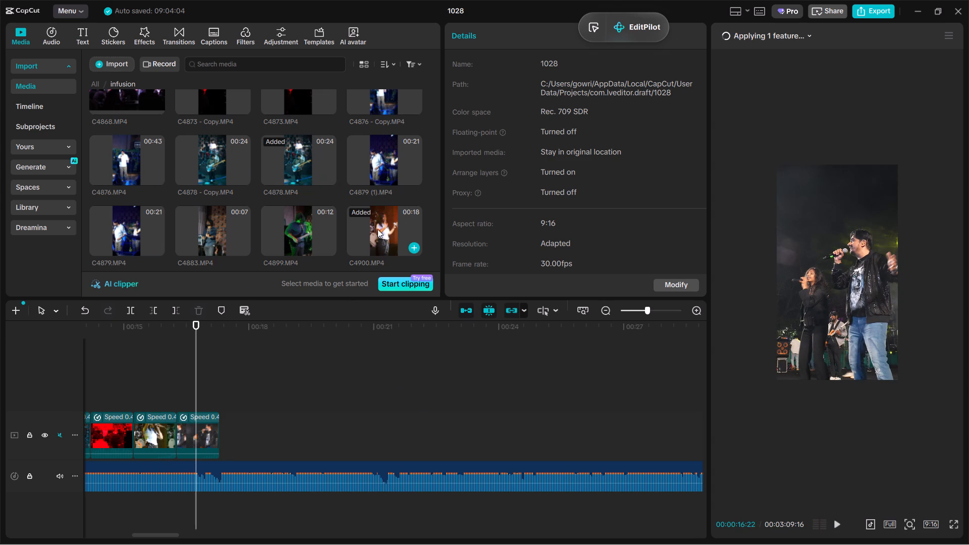
Set a later start point in C4900.MP4, replace the second-to-last clip with that section keeping the original video effect, and play it.
click(378, 229)
drag(348, 232, 378, 260)
drag(405, 227, 157, 417)
click(513, 406)
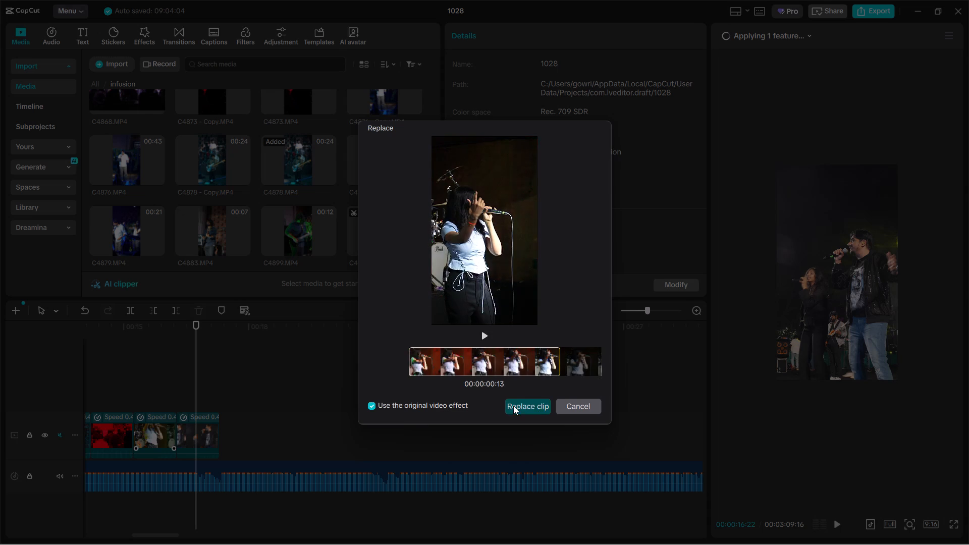
click(434, 320)
click(148, 400)
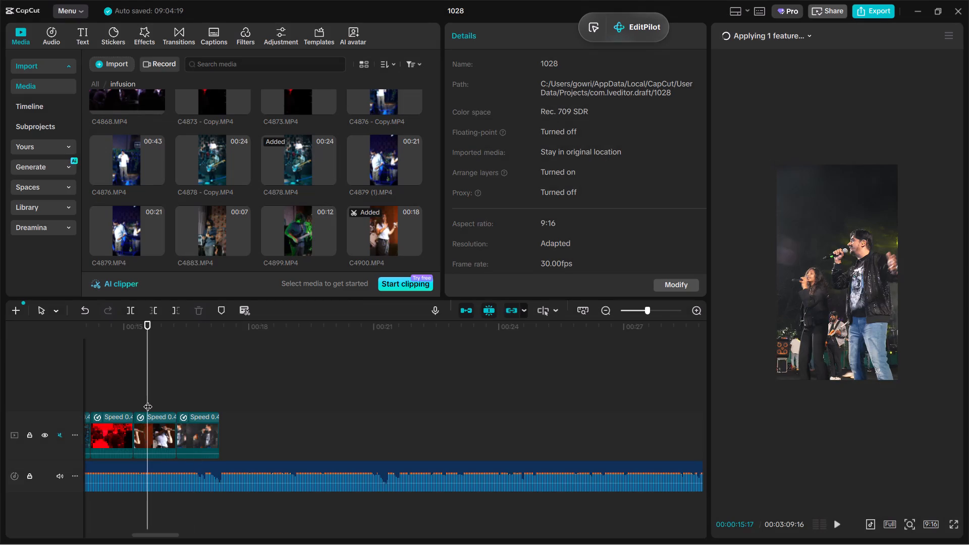
key(space)
key(space)
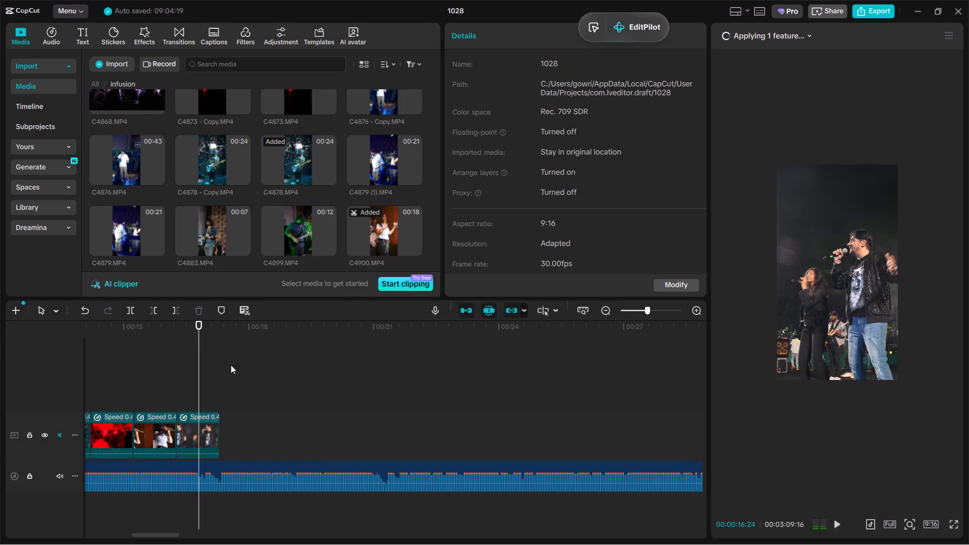
Replace the last singers clip on the main track with a further-in section of C4876.MP4, keeping the original video effect.
drag(131, 154, 223, 430)
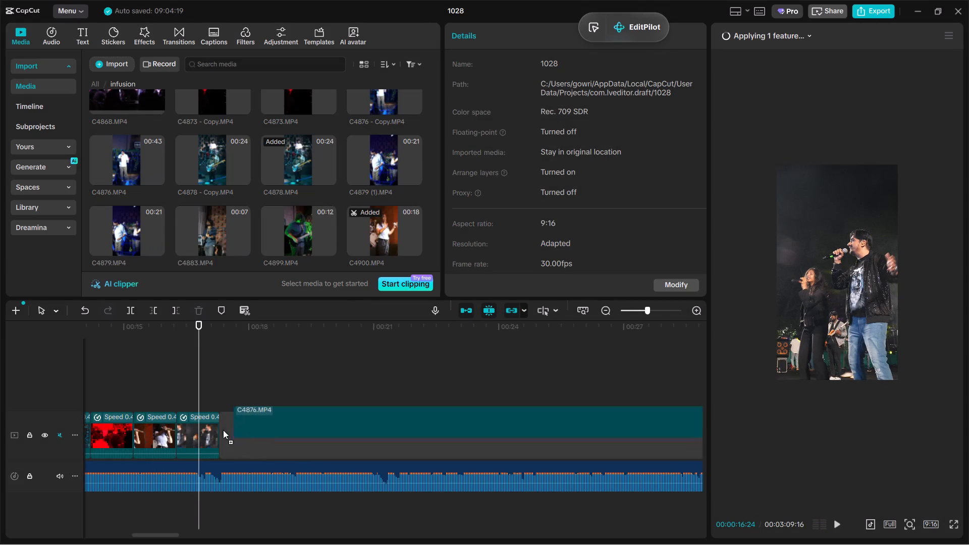
drag(223, 430, 205, 434)
drag(536, 410, 536, 409)
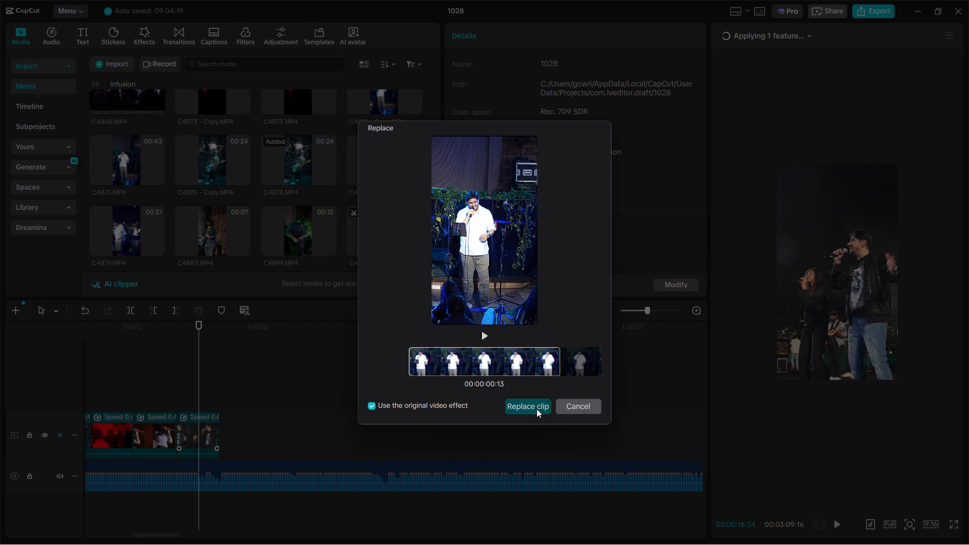
drag(536, 409, 535, 400)
click(526, 320)
drag(513, 371, 347, 380)
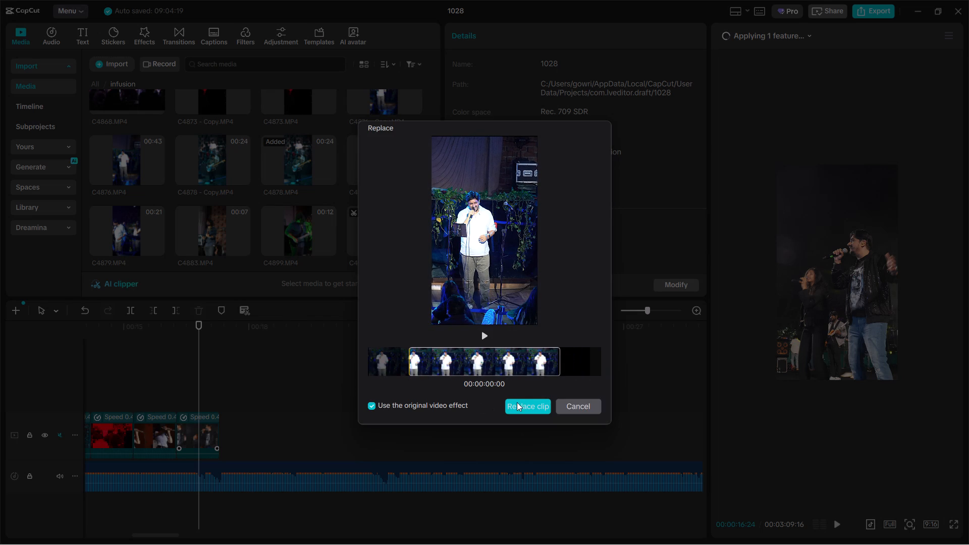
click(518, 404)
click(450, 319)
Enlarge and reposition the C4876.MP4 clip to frame the white-shirted singer more closely, and replay it with the preceding clip.
click(205, 430)
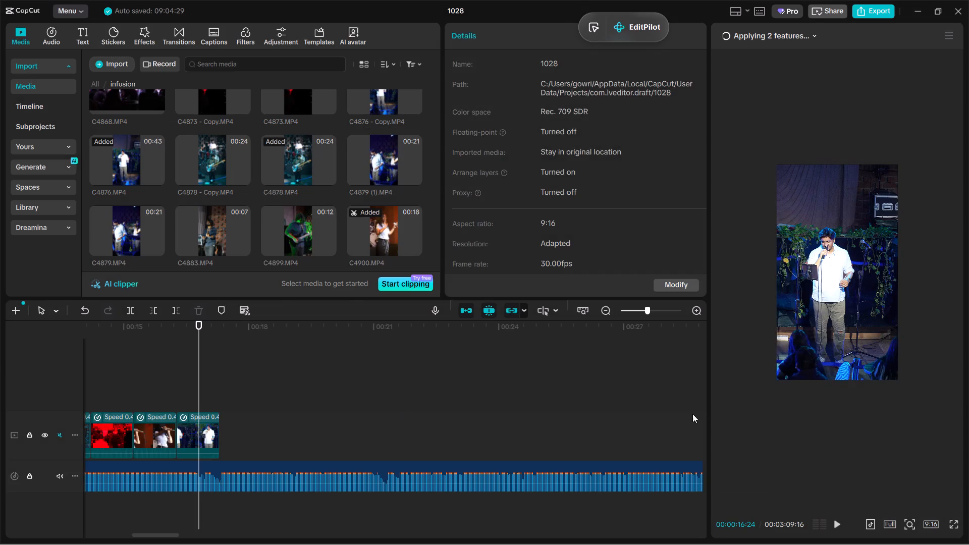
drag(900, 380, 922, 433)
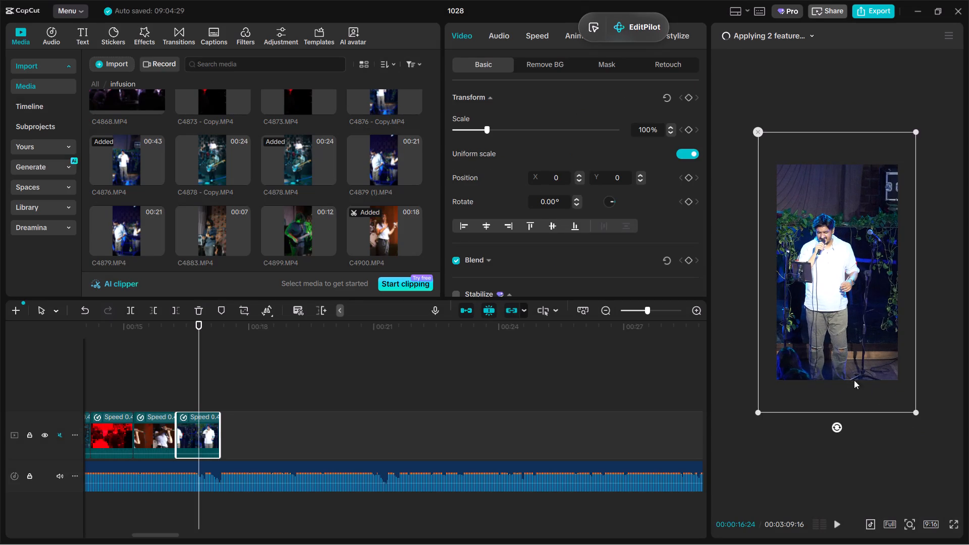
drag(849, 376, 859, 382)
click(150, 380)
key(space)
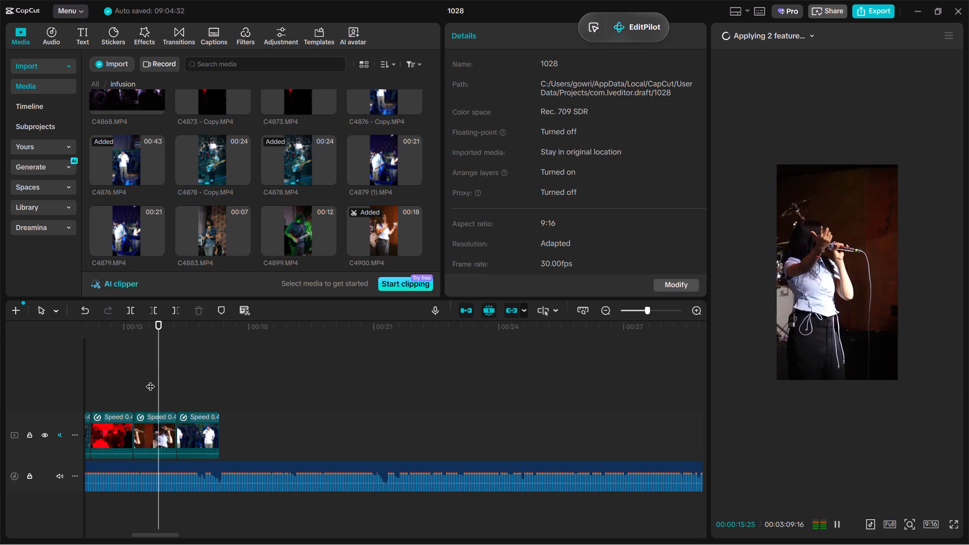
key(space)
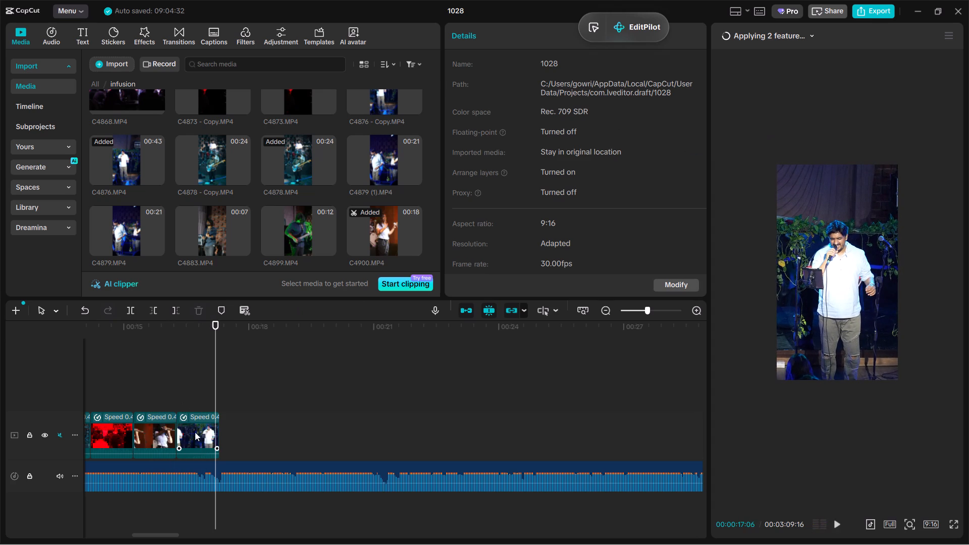
Paste the copied keyboardist and singers clips again at the end of the main track, after the C4876.MP4 clip.
key(space)
click(216, 406)
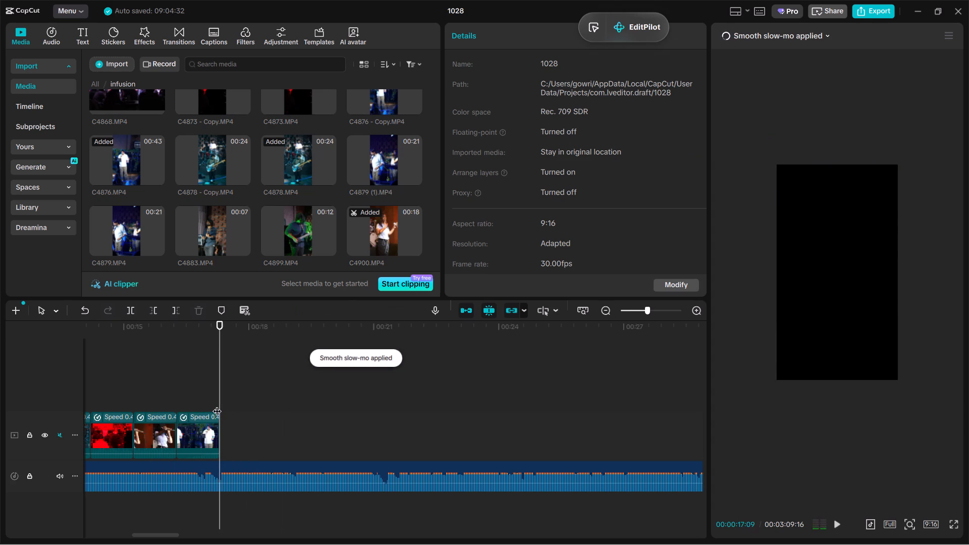
key(ctrl+v)
drag(247, 404, 247, 431)
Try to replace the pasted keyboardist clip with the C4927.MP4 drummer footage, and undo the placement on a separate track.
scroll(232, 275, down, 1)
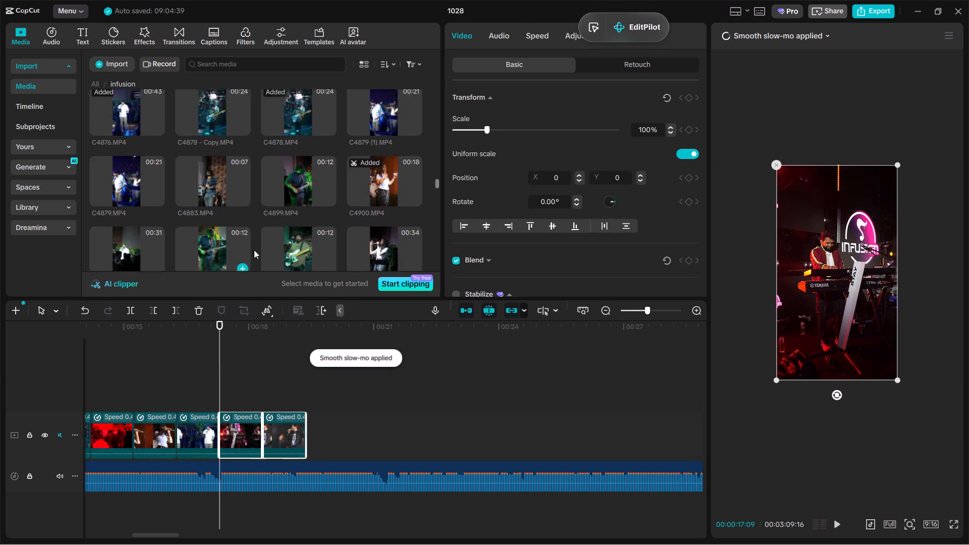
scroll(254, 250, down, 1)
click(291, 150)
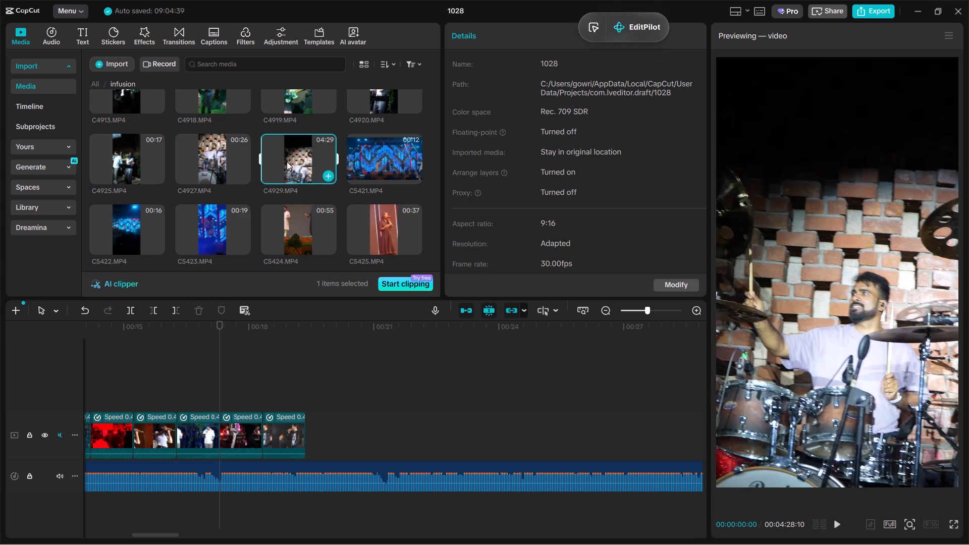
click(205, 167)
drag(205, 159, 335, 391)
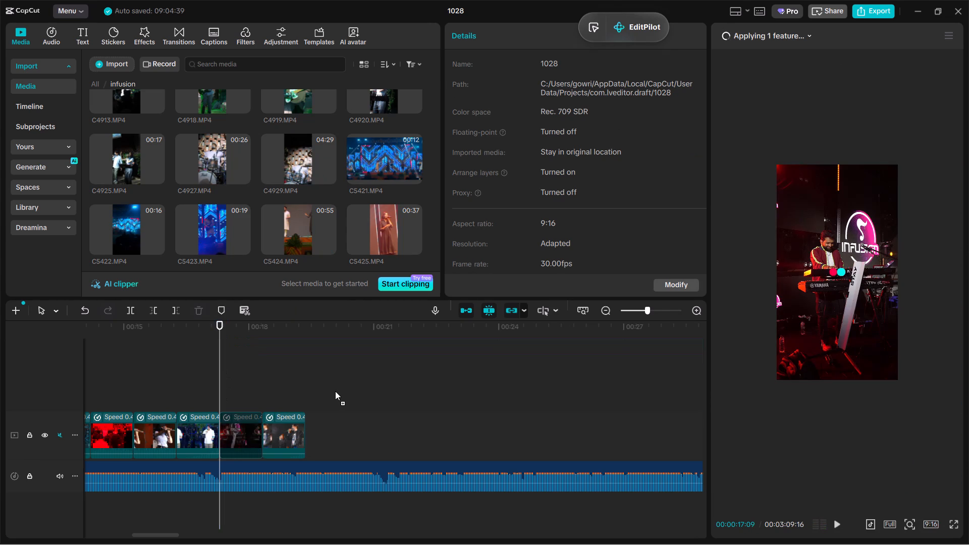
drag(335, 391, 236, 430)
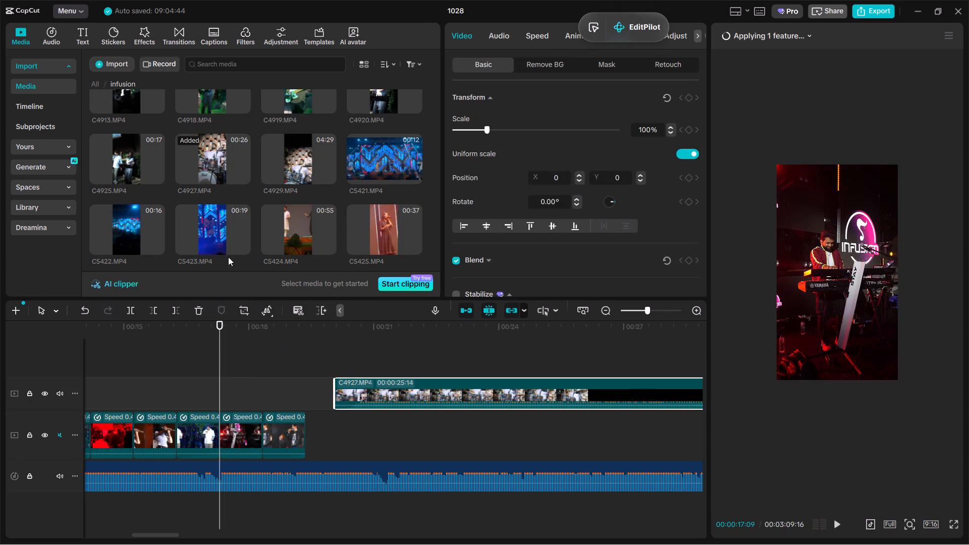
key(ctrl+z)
Replace the pasted keyboardist clip with a further-in section of the C4927.MP4 drummer footage, keeping the original video effect.
drag(219, 154, 241, 429)
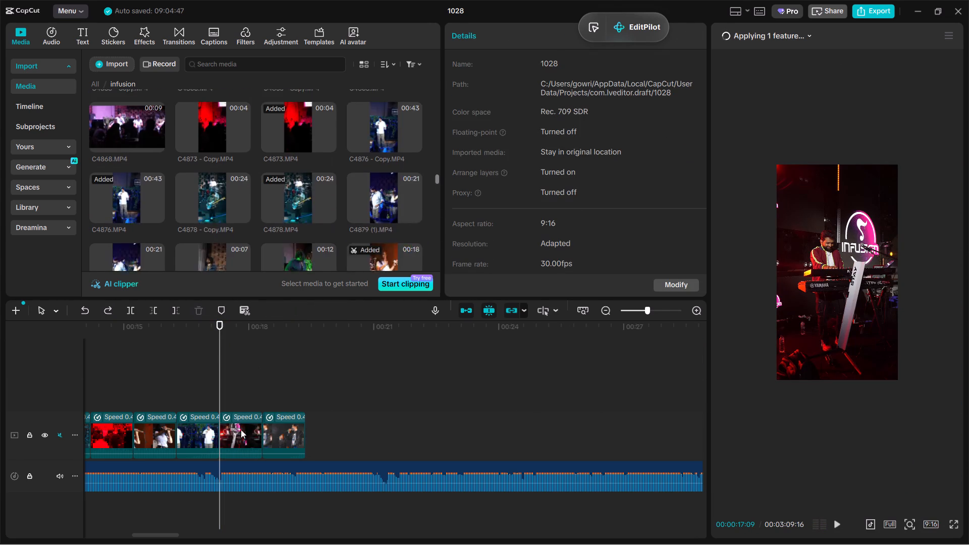
drag(241, 429, 285, 205)
drag(210, 196, 252, 445)
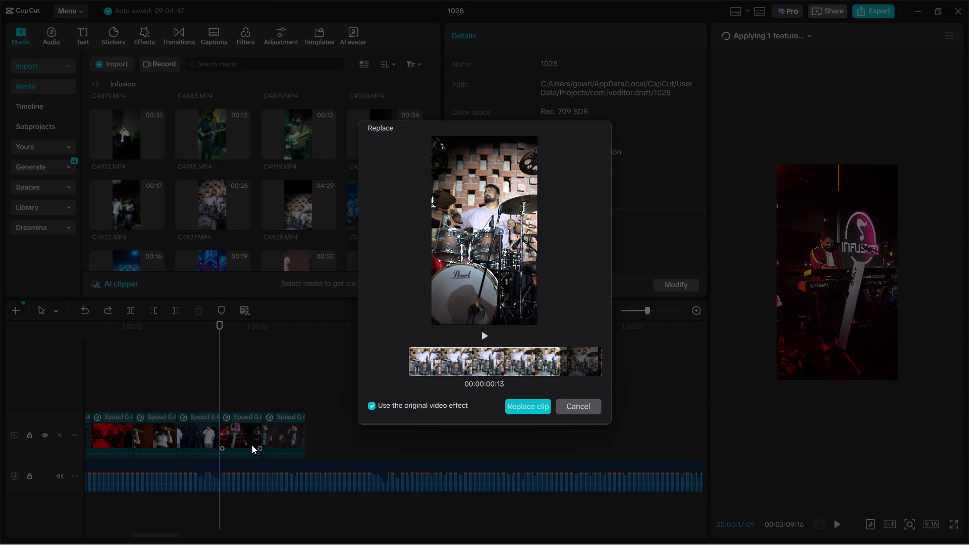
drag(544, 363, 37, 430)
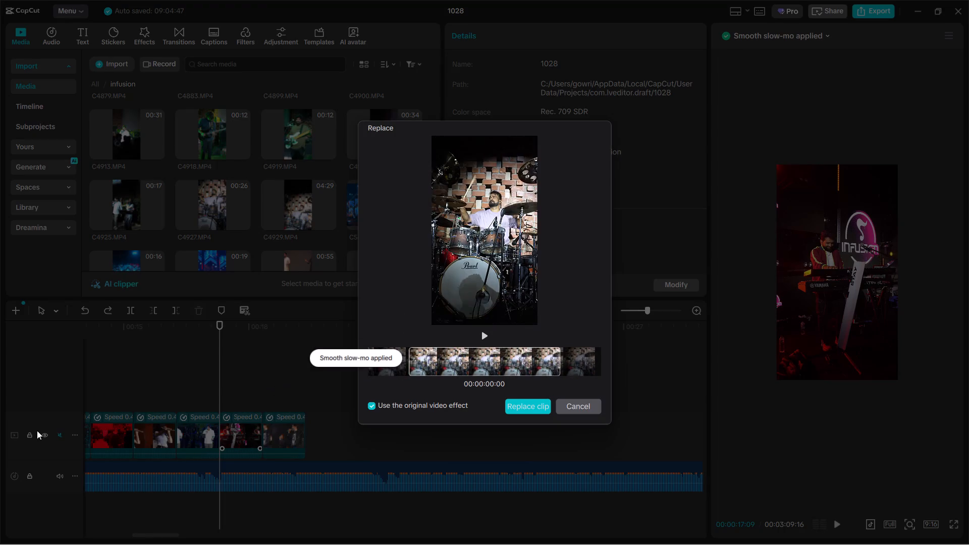
drag(37, 430, 0, 470)
drag(543, 357, 242, 366)
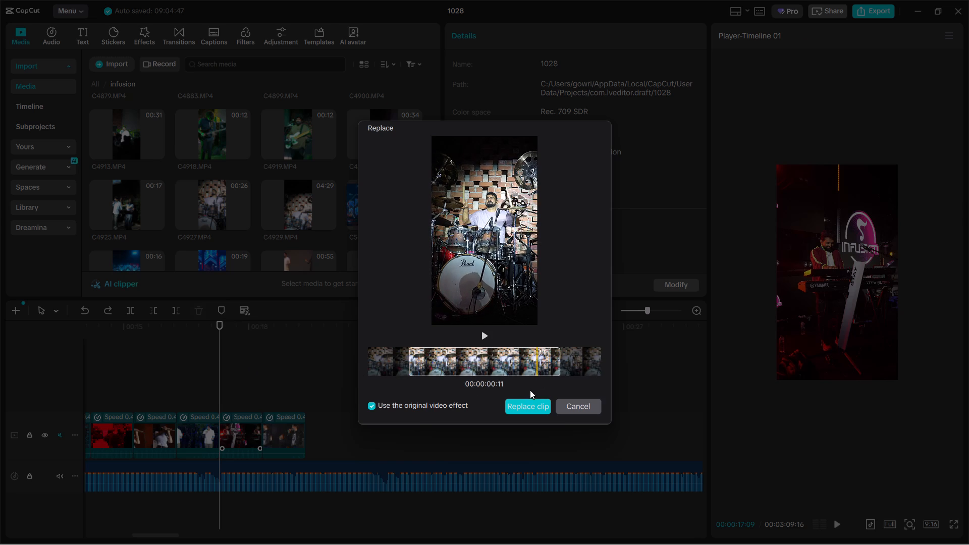
click(525, 406)
click(414, 321)
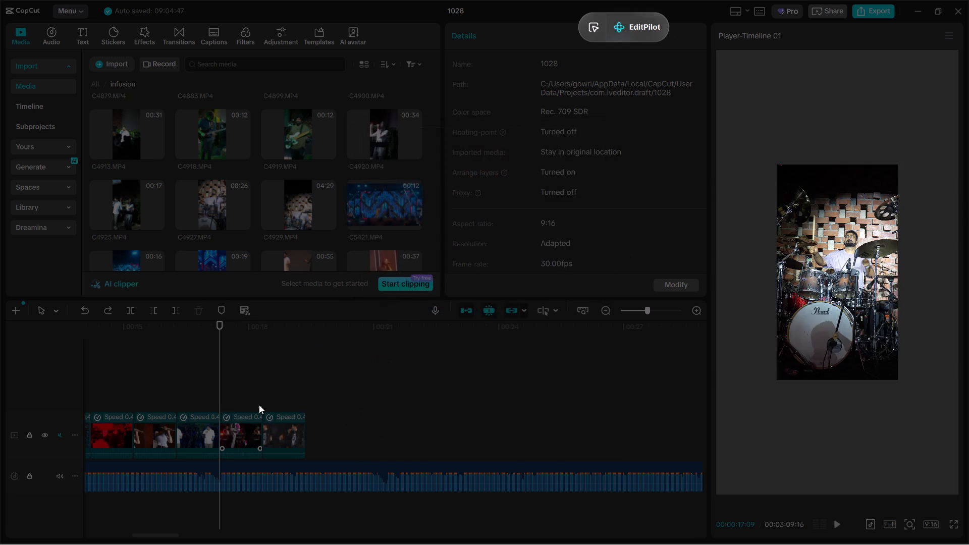
Scale the C4927.MP4 drummer clip to 127%, reposition it to about X -96, Y -231, and play the surrounding cuts.
click(232, 397)
click(232, 421)
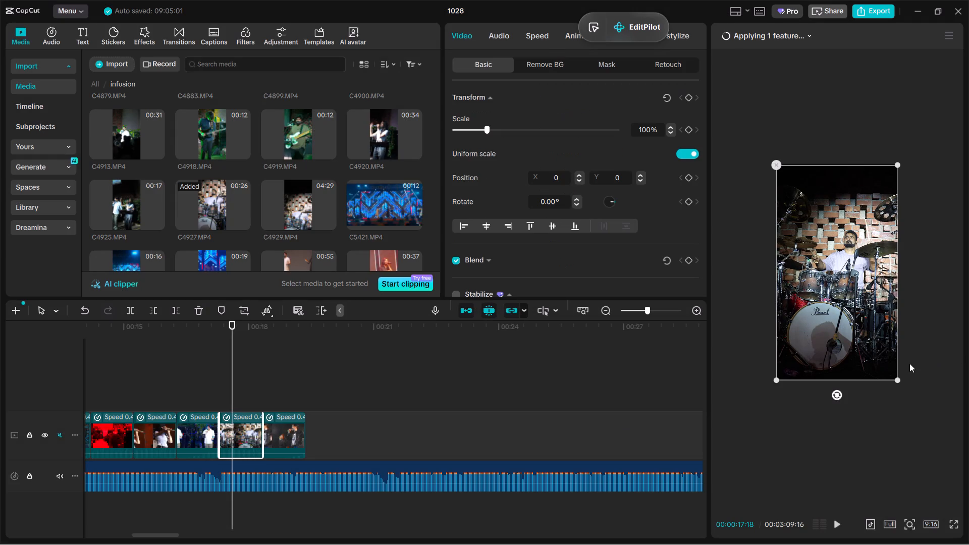
drag(898, 378, 920, 421)
drag(855, 375, 850, 389)
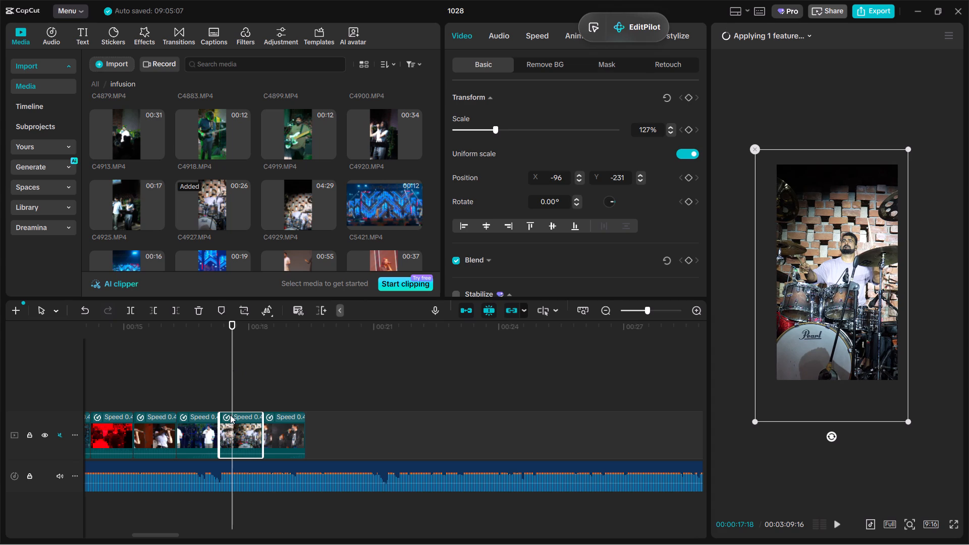
click(181, 386)
key(space)
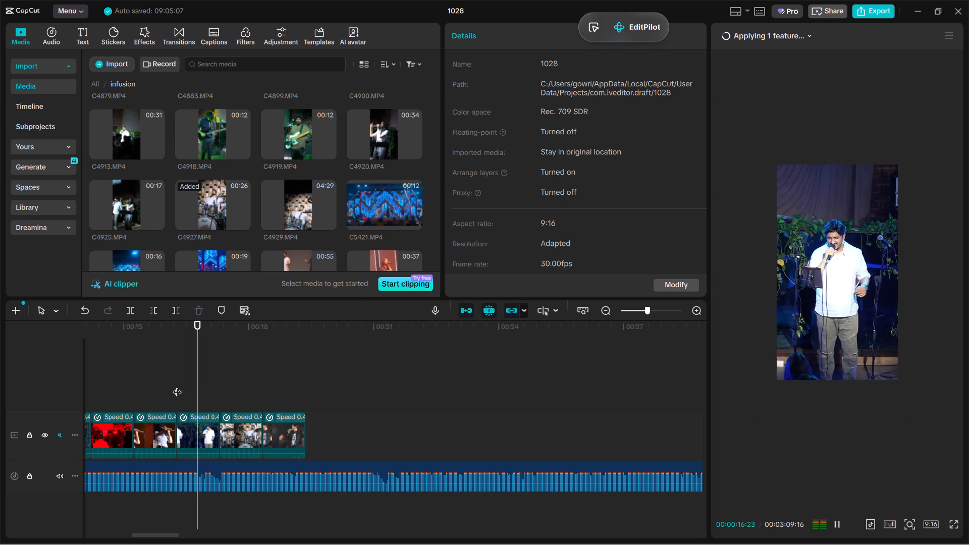
ctrl+scroll(177, 386, down, 5)
ctrl+scroll(177, 386, up, 4)
key(space)
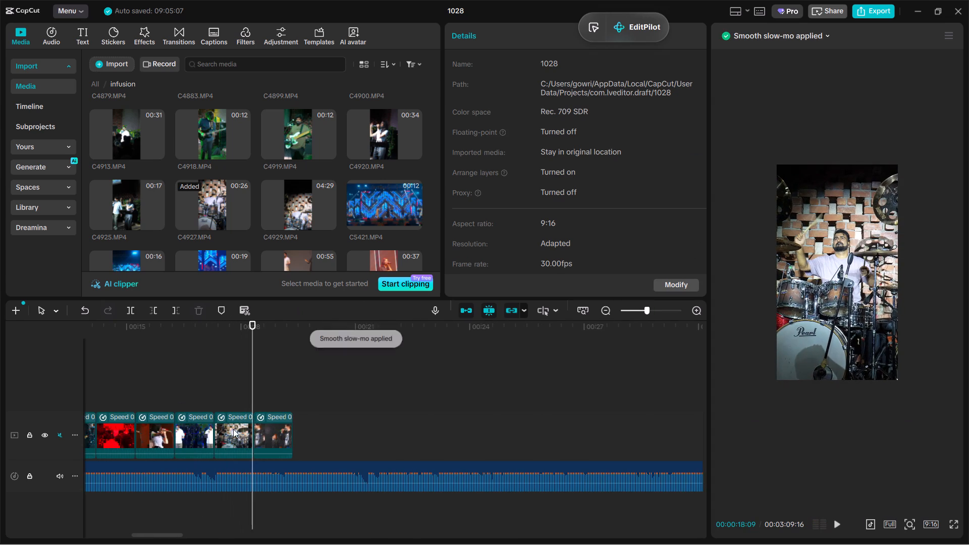
click(233, 393)
key(space)
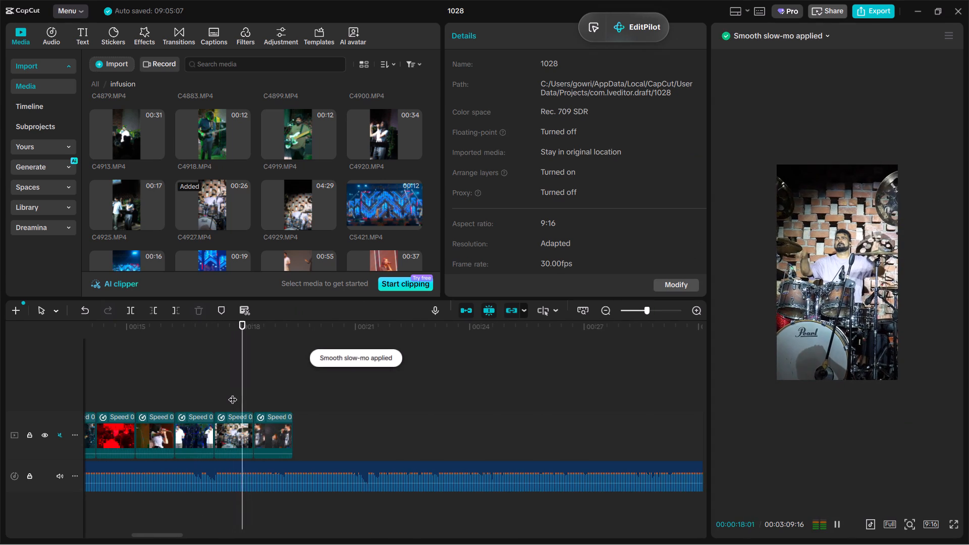
Play back the cuts around the C4927.MP4 drummer clip through to the last clip on the main track.
key(space)
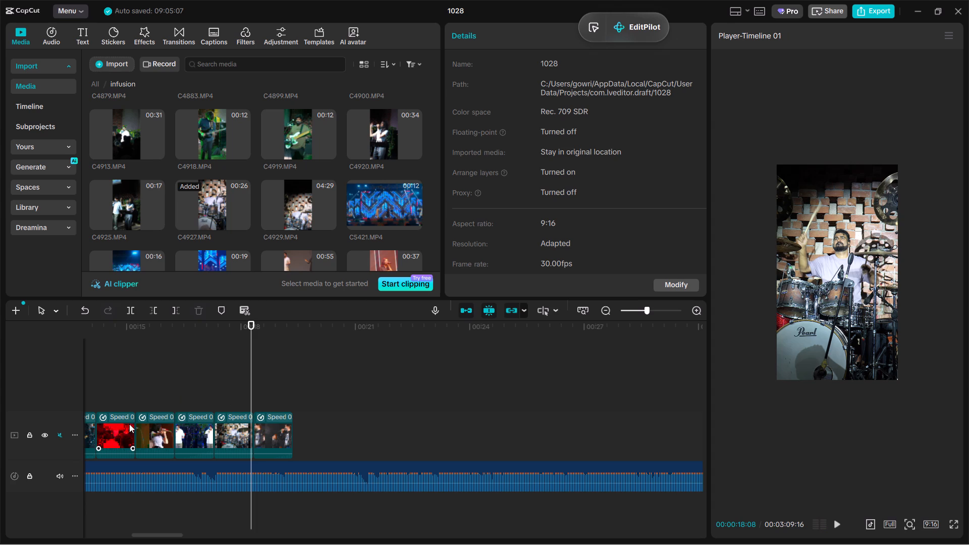
click(188, 398)
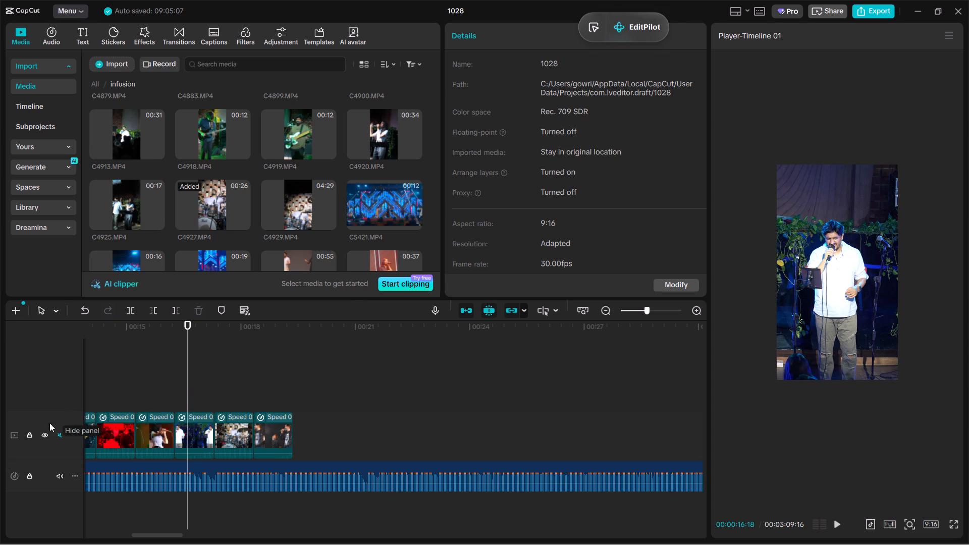
key(space)
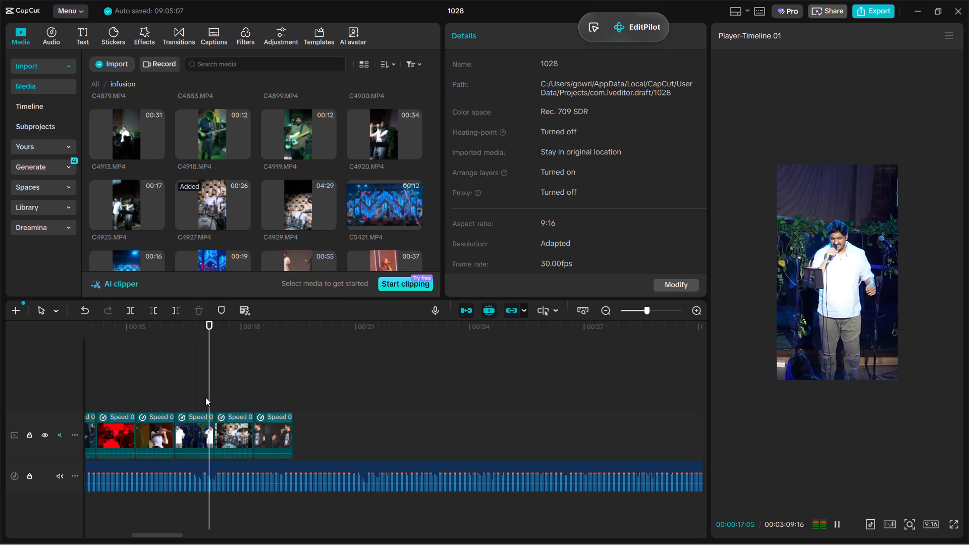
ctrl+scroll(205, 397, up, 5)
key(space)
key(space)
key(space)
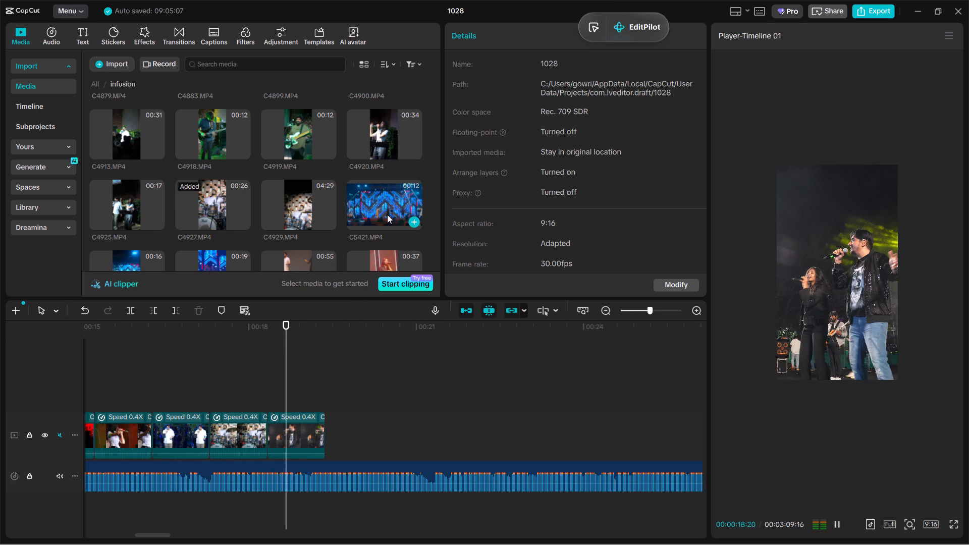
Replace the singers clip at the end of the main track with a further-in section of C5425.MP4, keeping the original video effect.
scroll(357, 203, down, 1)
click(294, 190)
scroll(294, 190, down, 1)
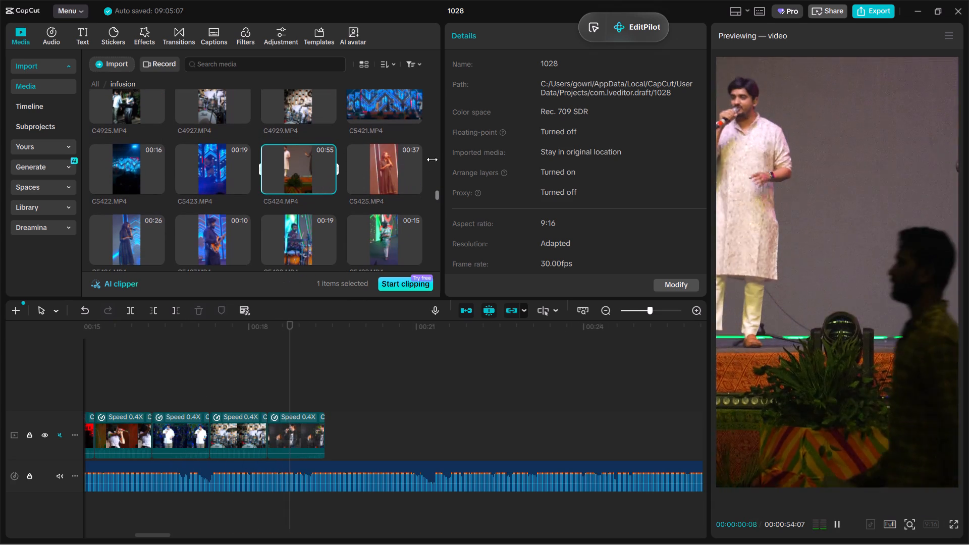
click(409, 162)
scroll(406, 162, down, 1)
drag(399, 156, 354, 458)
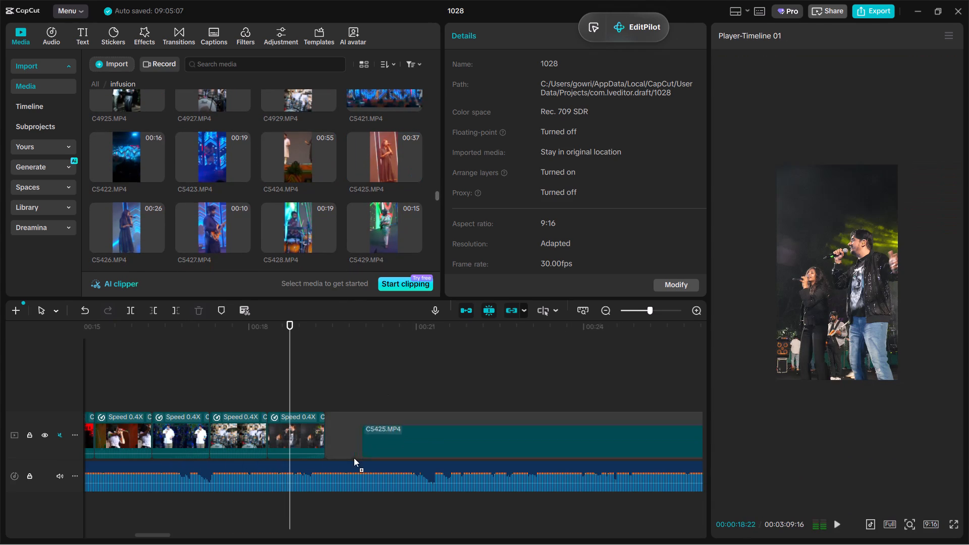
drag(354, 458, 294, 440)
scroll(428, 402, down, 1)
drag(521, 365, 257, 366)
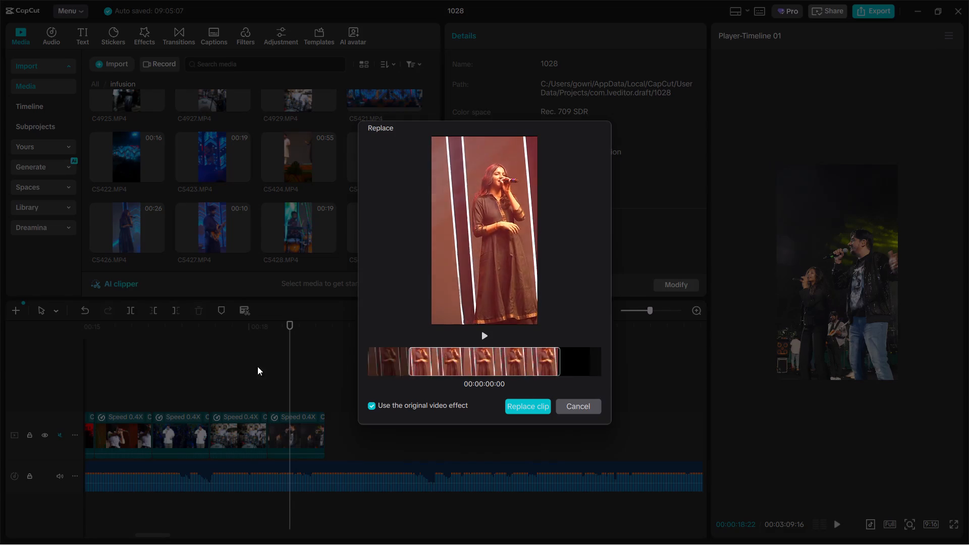
drag(257, 366, 0, 358)
drag(515, 356, 281, 355)
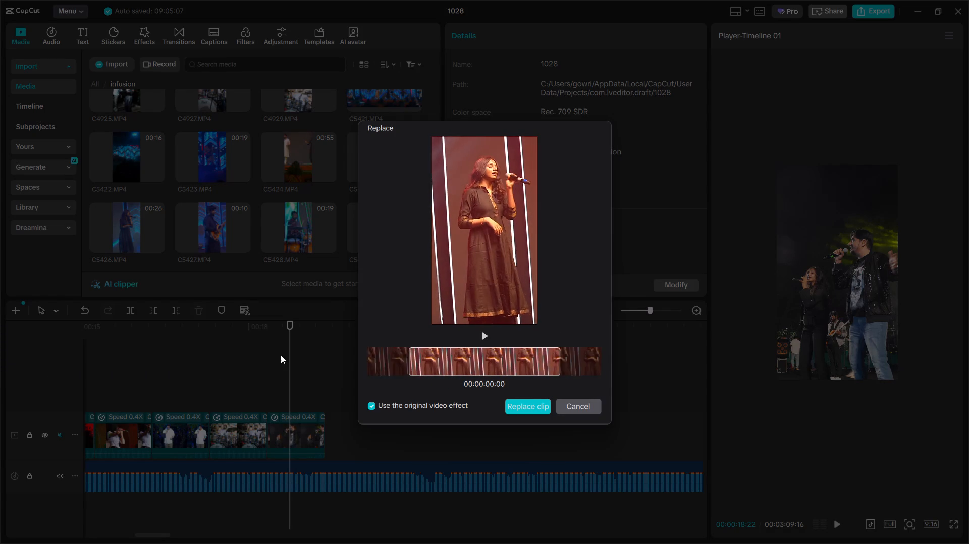
drag(281, 355, 275, 356)
click(530, 408)
click(469, 322)
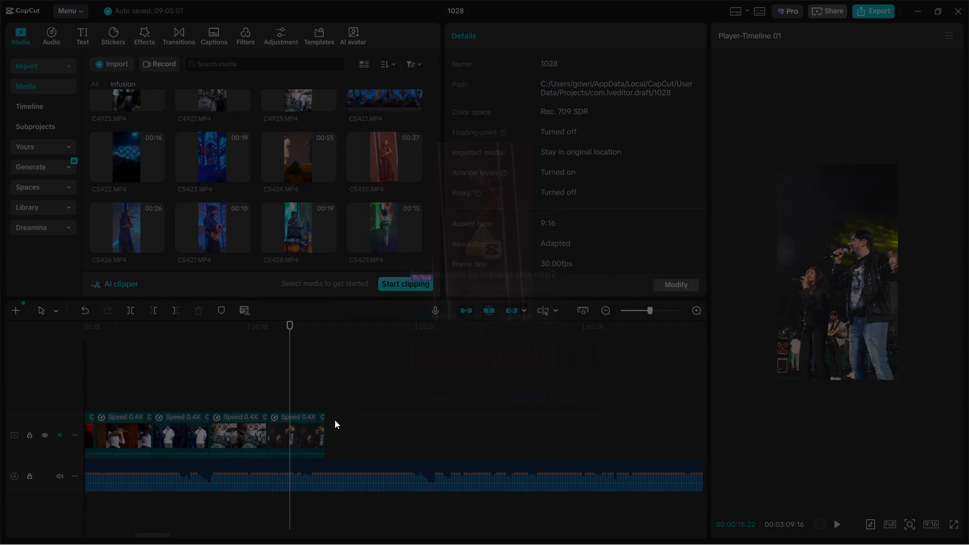
Scale the C5425.MP4 singer clip to 131%, shift it down within the frame, and play the surrounding cuts.
click(308, 431)
drag(895, 384, 895, 384)
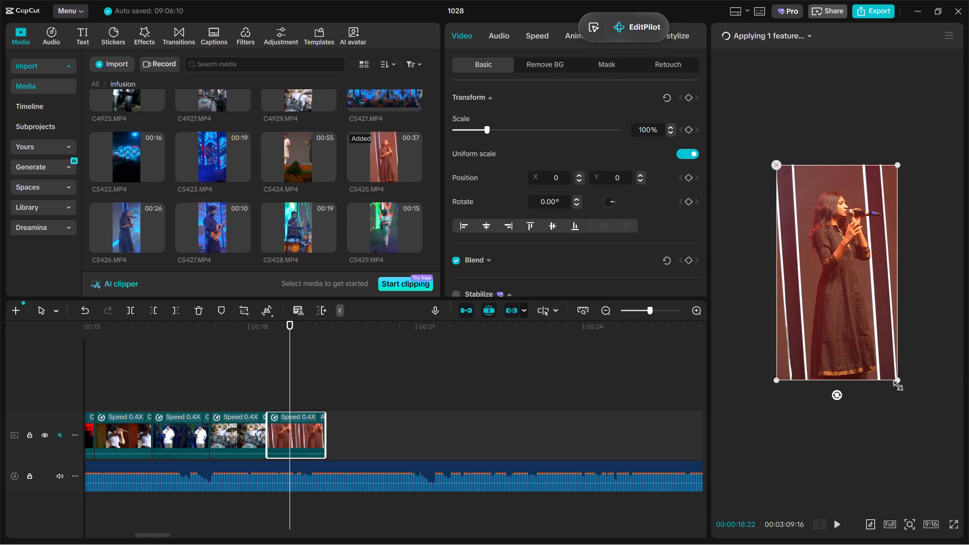
drag(895, 384, 930, 431)
drag(836, 253, 838, 282)
drag(838, 282, 833, 281)
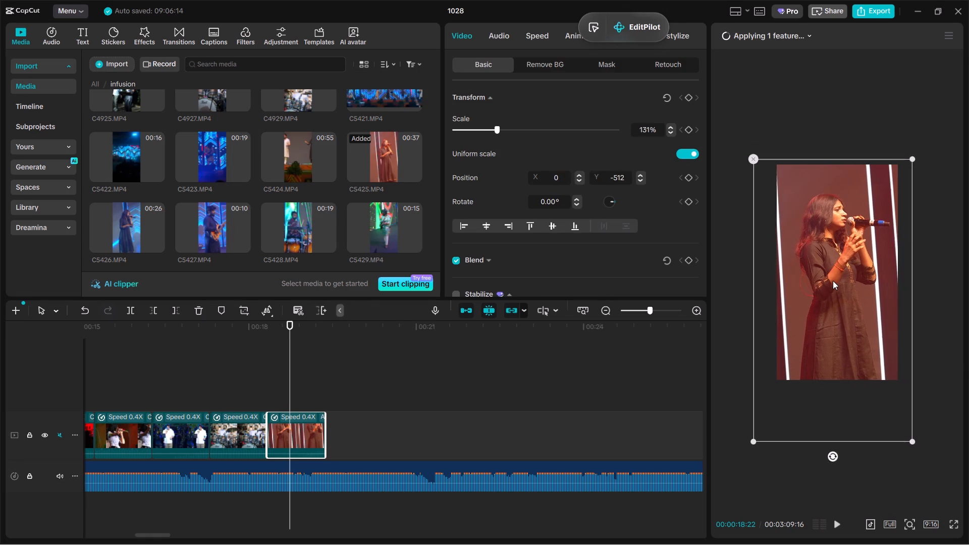
drag(833, 281, 828, 279)
click(175, 407)
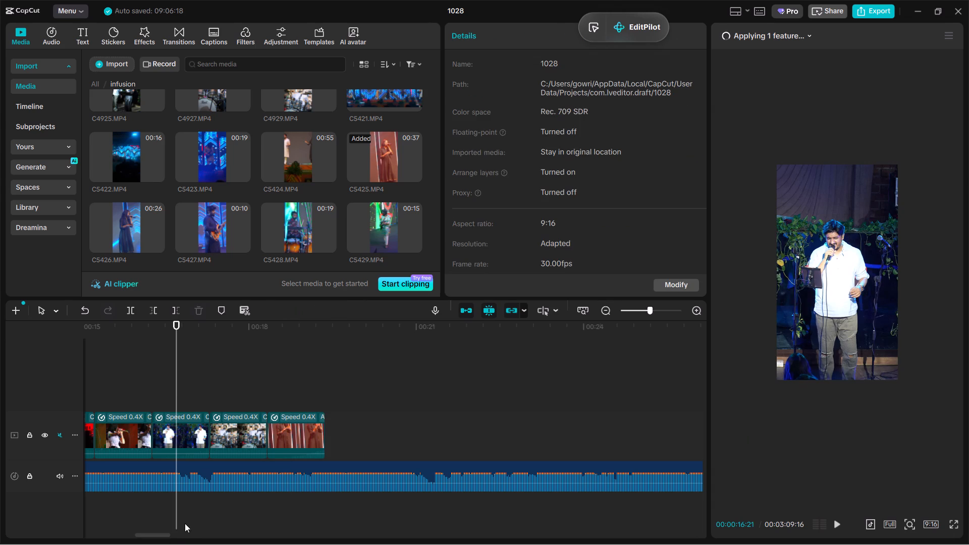
key(space)
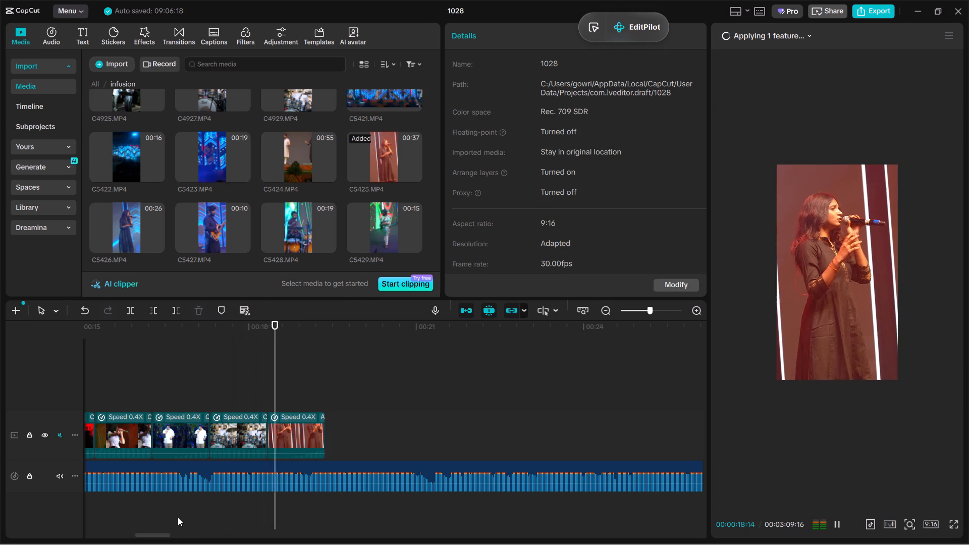
key(space)
key(space)
key(space)
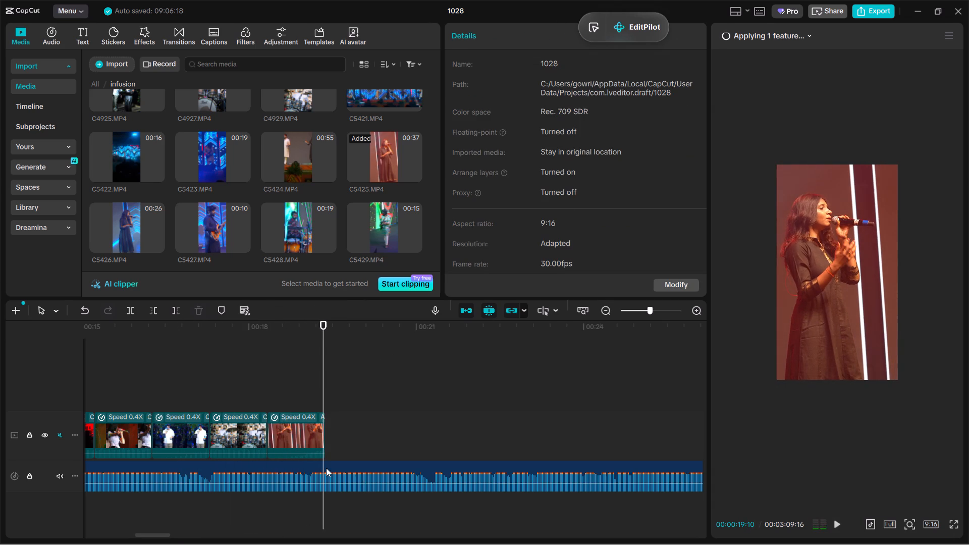
key(space)
Paste the copied keyboardist and singers clips at the end of the main track, after the C5425.MP4 clip.
key(ctrl+v)
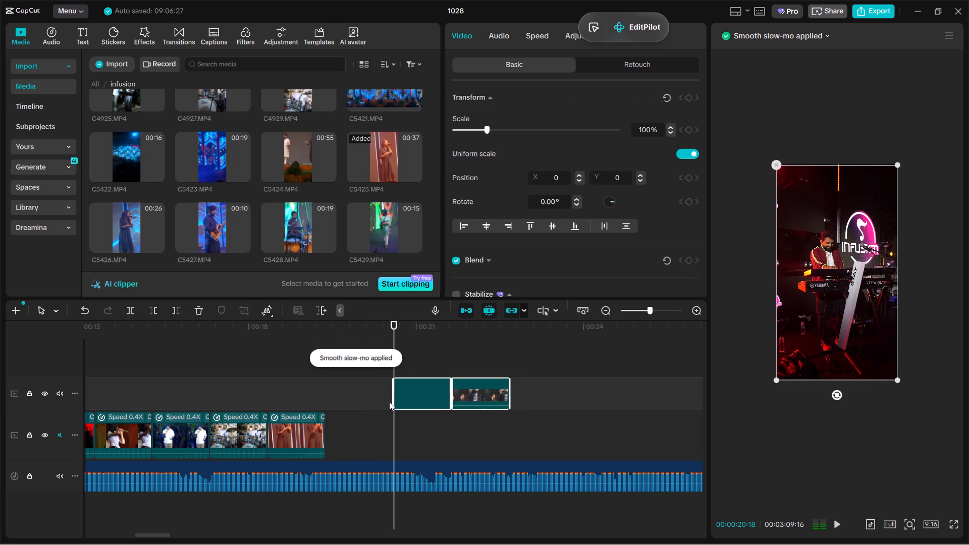
drag(422, 389, 355, 451)
Replace the pasted keyboardist clip with a further-in section of the C5427.MP4 guitarist footage, keeping the original video effect.
click(211, 225)
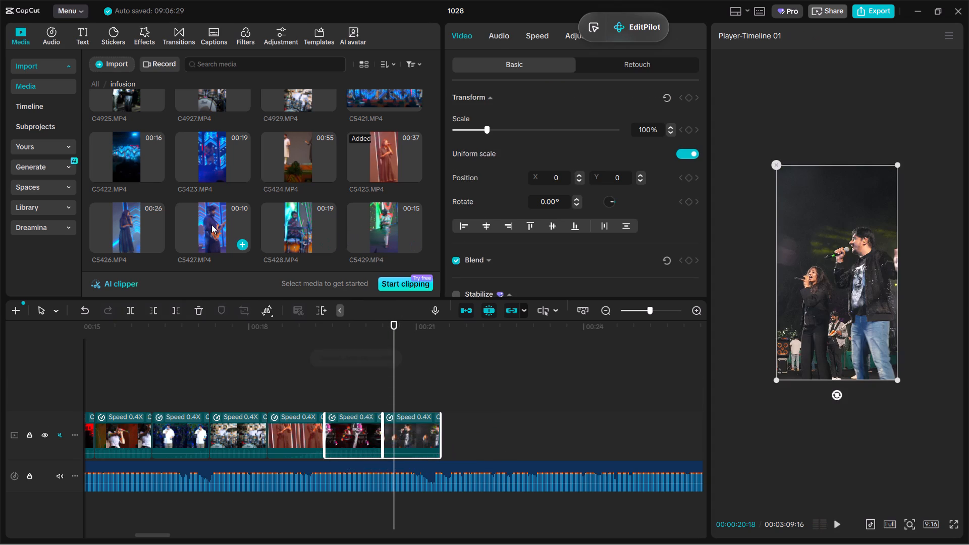
drag(213, 223, 362, 425)
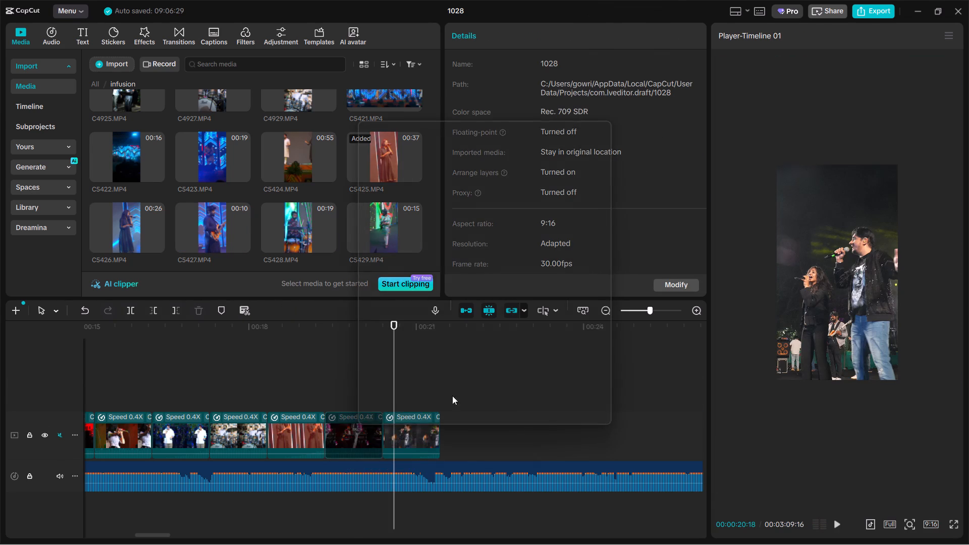
drag(521, 363, 0, 389)
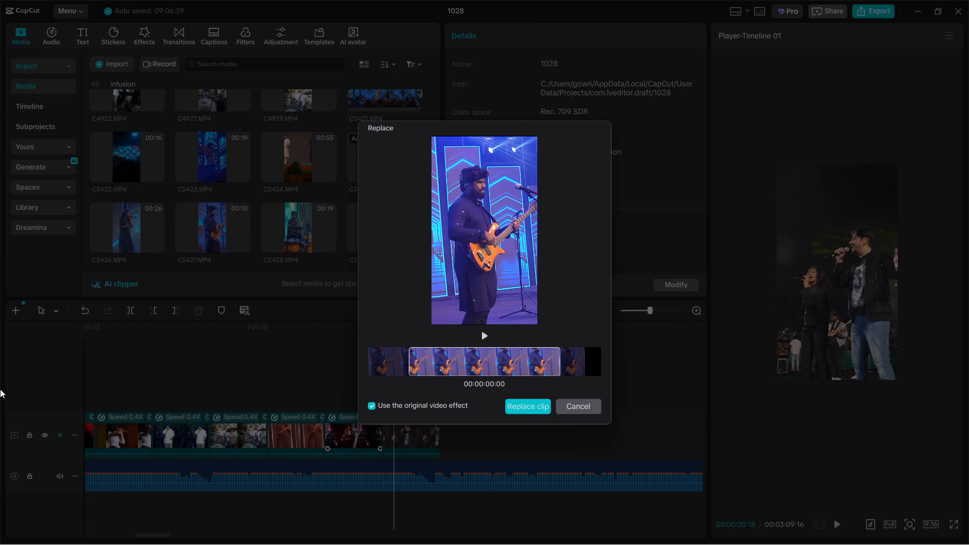
drag(0, 389, 0, 390)
drag(525, 374, 33, 379)
click(527, 407)
click(438, 321)
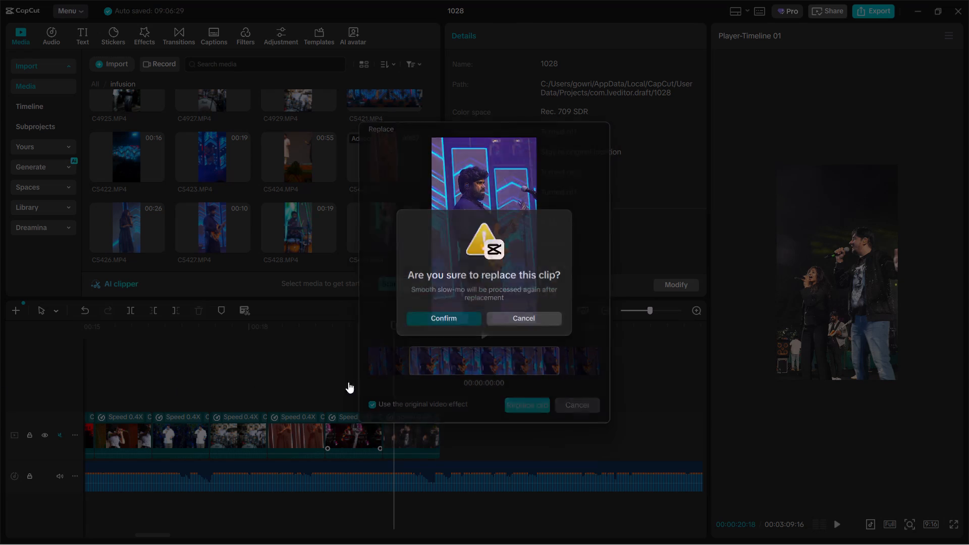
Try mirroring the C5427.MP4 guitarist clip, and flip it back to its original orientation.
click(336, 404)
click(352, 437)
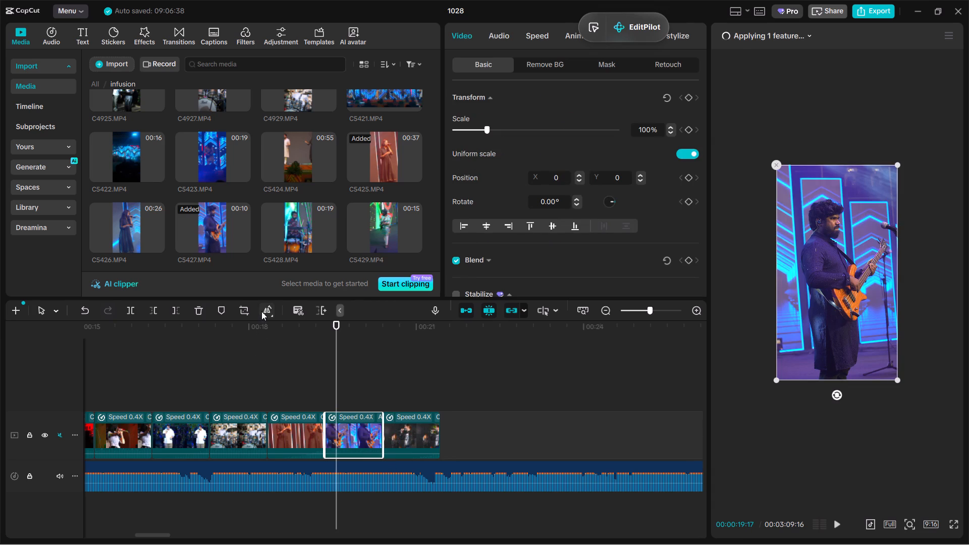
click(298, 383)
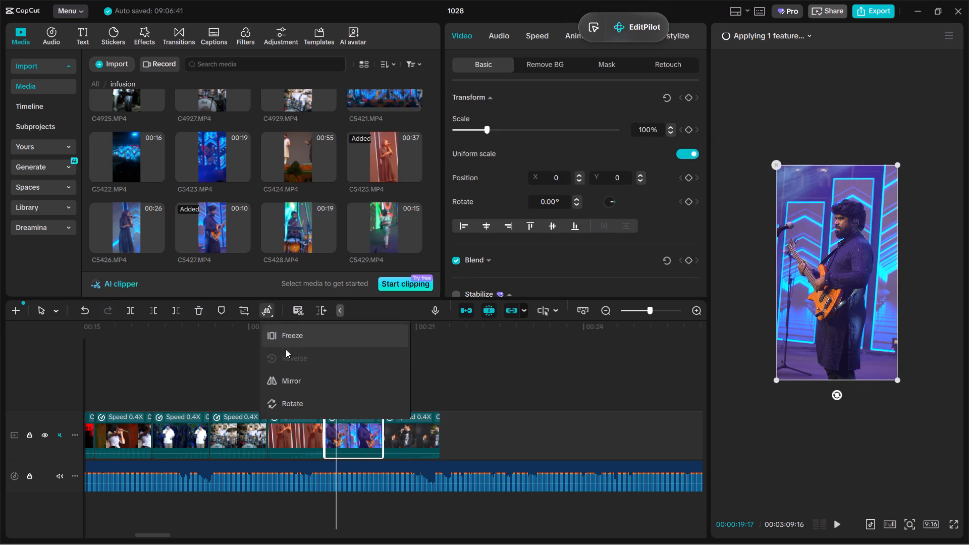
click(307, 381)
Scale the C5427.MP4 guitarist clip to 136%, reposition it to about X -135, Y -107, and play the surrounding cuts.
click(355, 400)
click(354, 426)
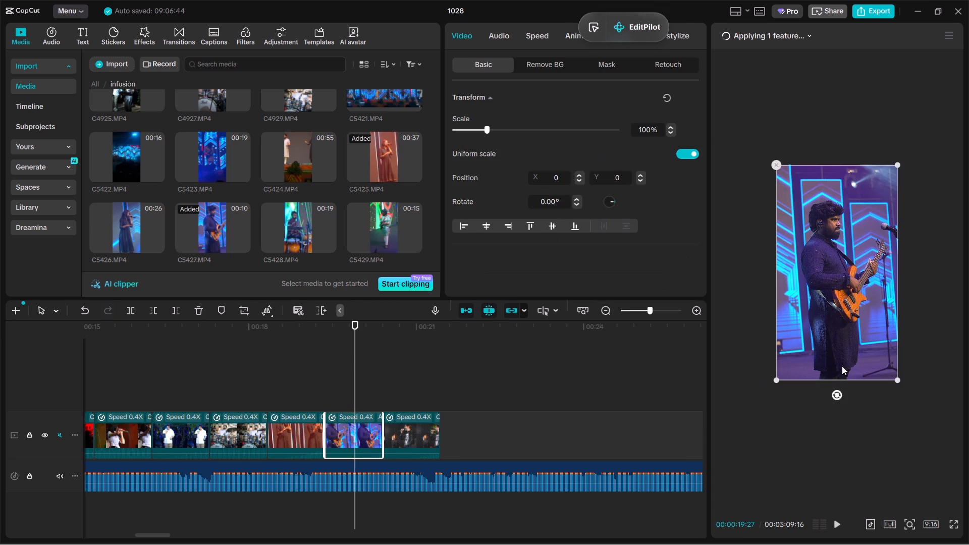
drag(902, 377, 929, 439)
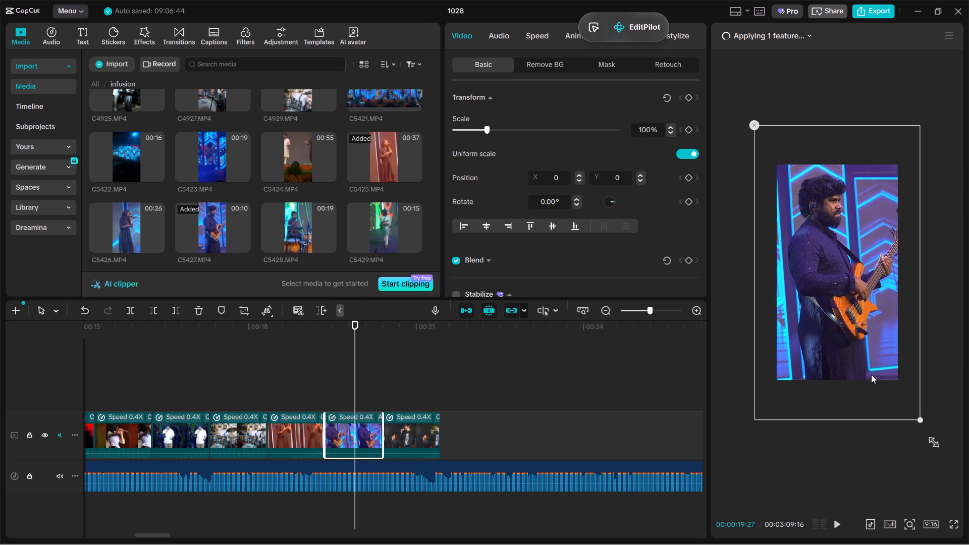
drag(866, 366, 858, 372)
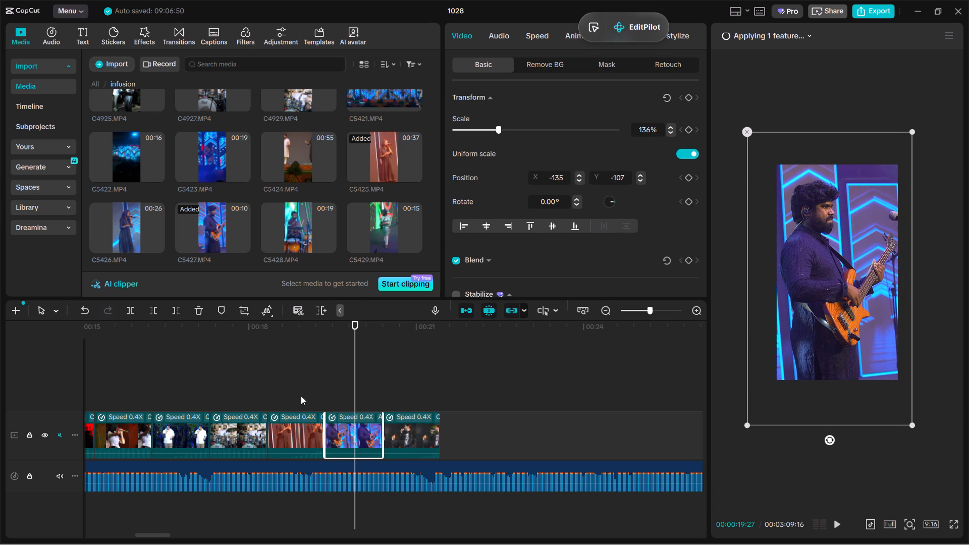
click(309, 377)
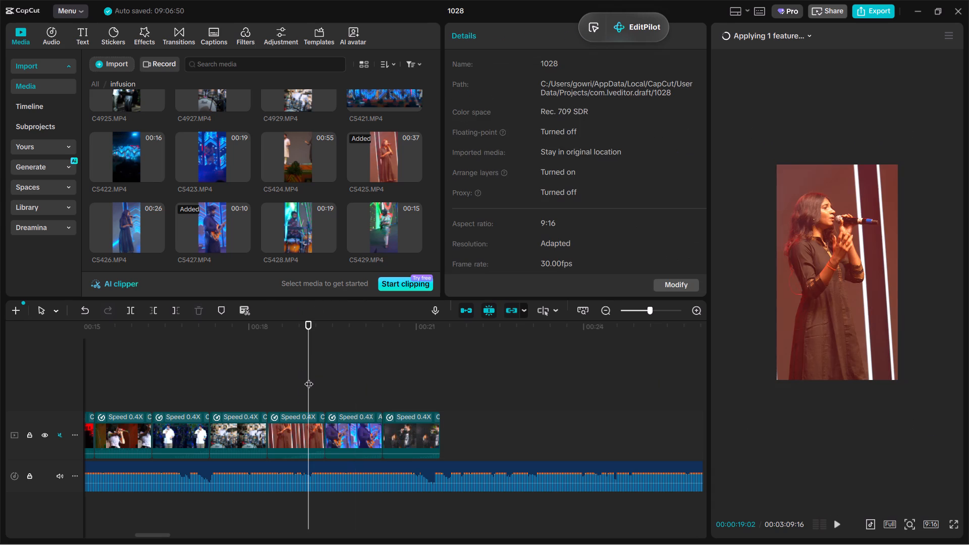
key(space)
key(space)
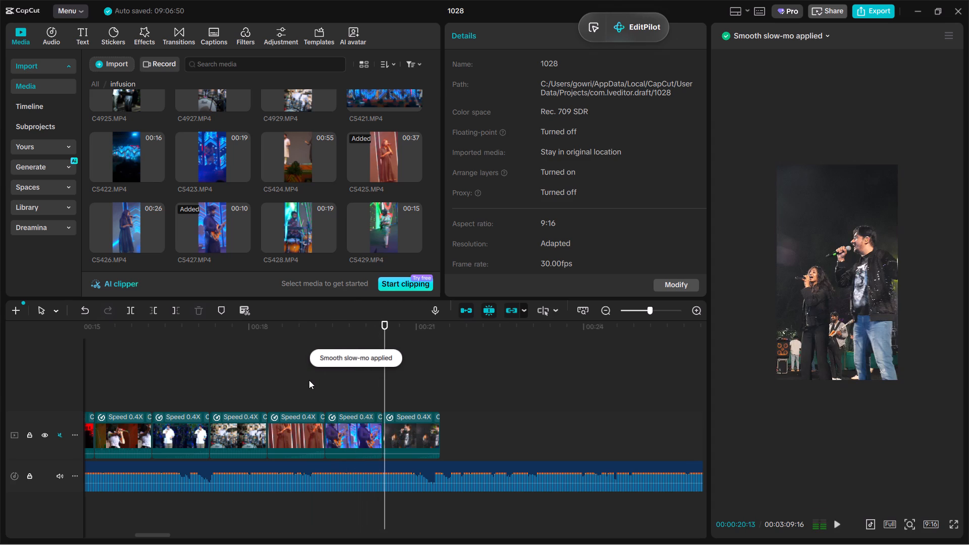
key(space)
key(space)
Replace the pasted singers clip with the C5432.MP4 keyboardist footage starting 24 frames in, keeping the original video effect.
scroll(301, 219, down, 1)
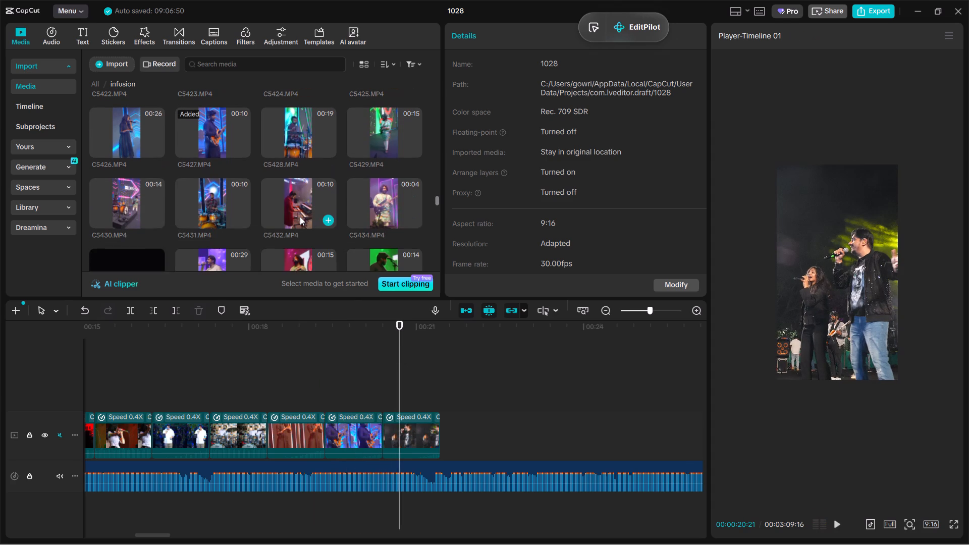
scroll(300, 216, down, 1)
click(257, 193)
click(309, 198)
scroll(309, 198, down, 1)
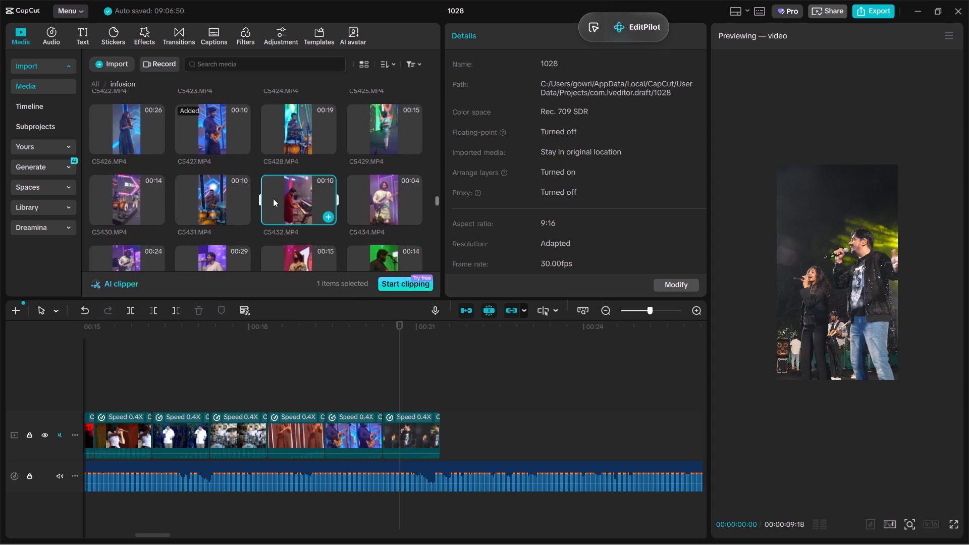
drag(261, 197, 267, 205)
drag(286, 194, 289, 196)
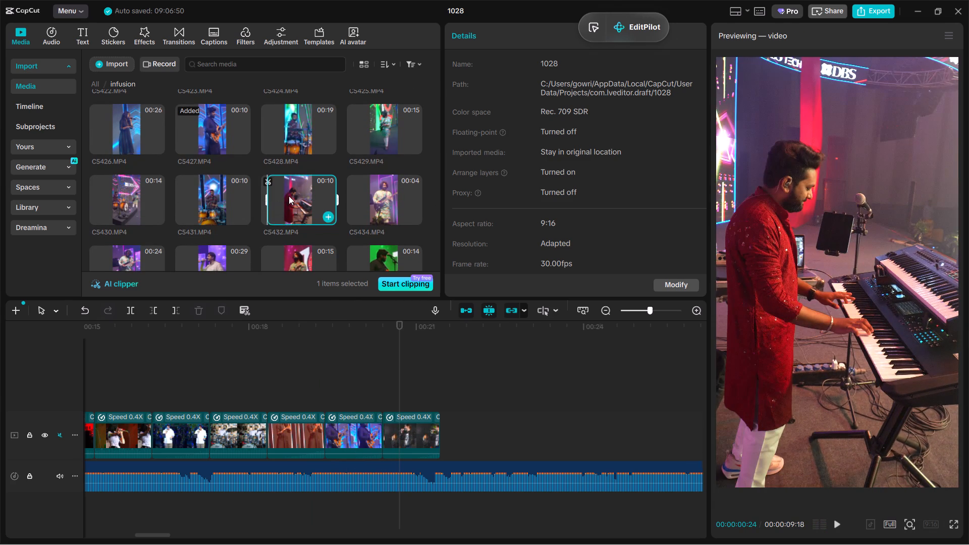
drag(289, 196, 406, 421)
click(524, 401)
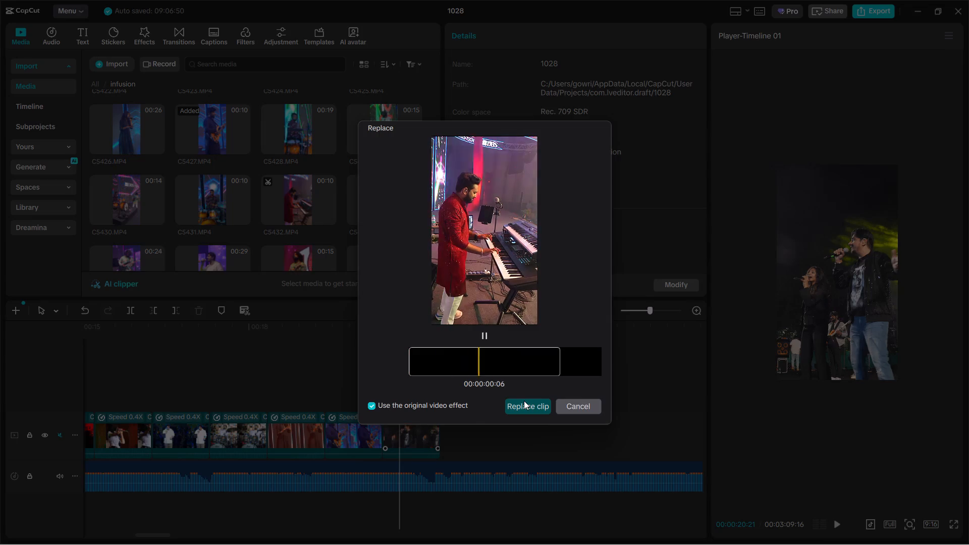
click(460, 314)
Scale the C5432.MP4 keyboardist clip to 156% and reposition it to about X 248, Y -383.
click(424, 435)
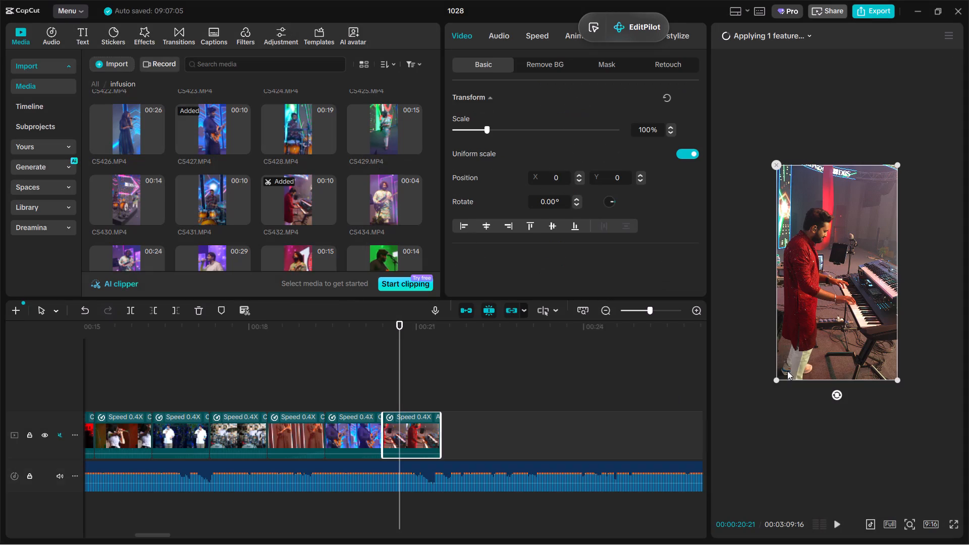
drag(894, 384, 936, 484)
drag(826, 359, 841, 390)
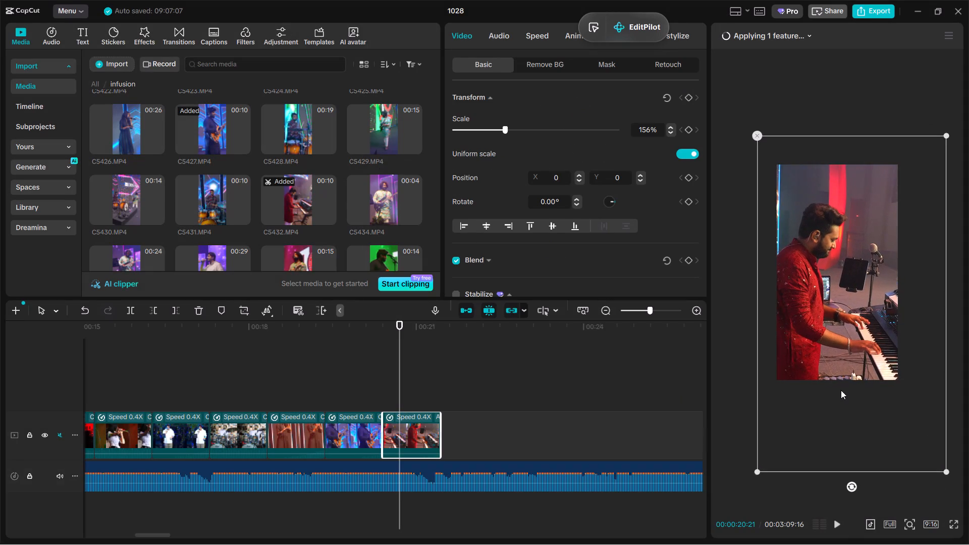
drag(841, 390, 840, 380)
Replace the C5432.MP4 keyboardist clip with a section from partway through the C5437.MP4 guitarist footage, keeping the original video effect.
scroll(309, 219, down, 1)
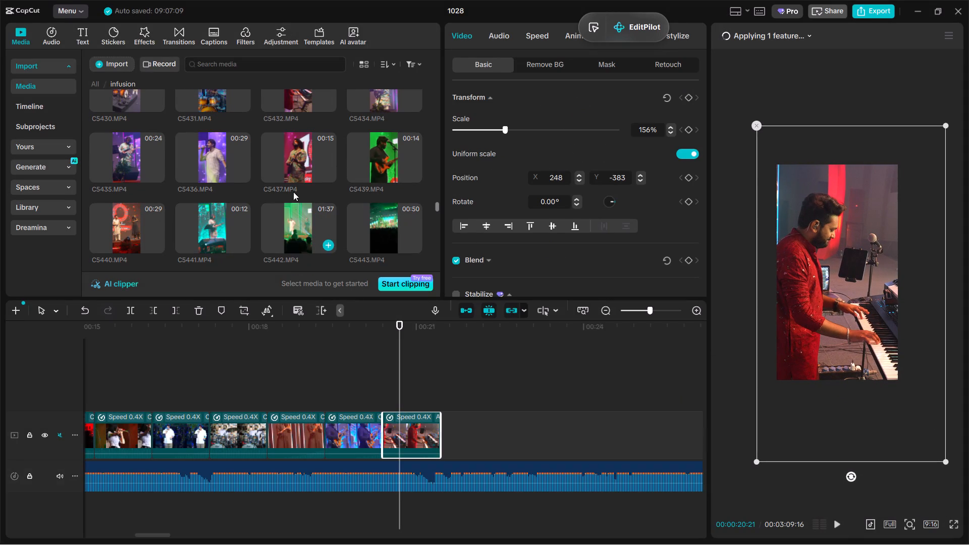
click(288, 165)
scroll(288, 165, down, 1)
drag(311, 154, 394, 438)
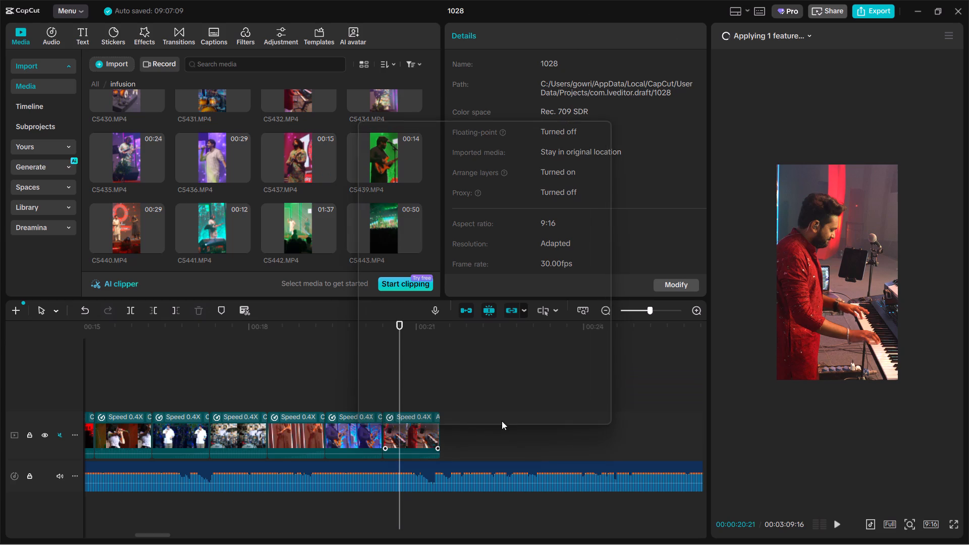
drag(516, 368, 481, 371)
click(515, 404)
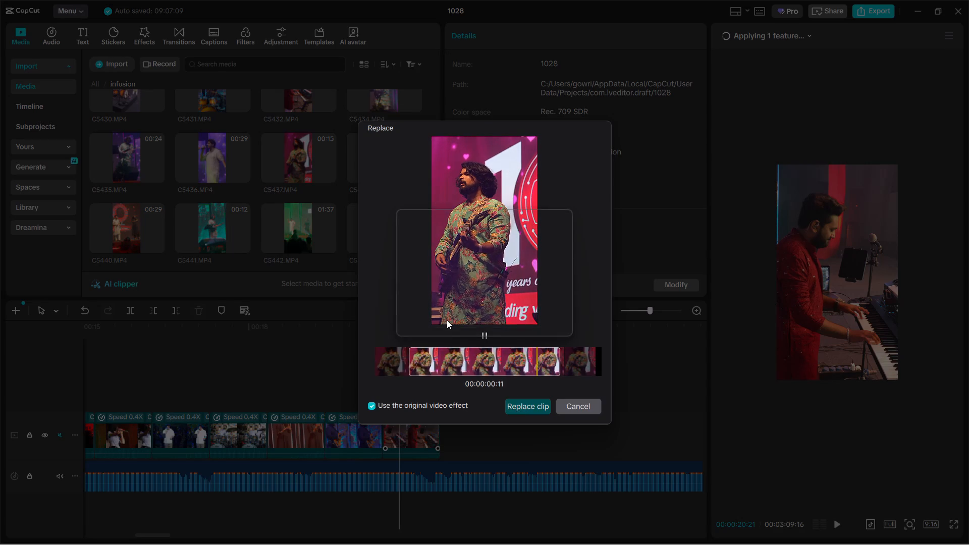
click(447, 320)
Scale the C5437.MP4 guitarist clip to 132%, reposition it to X 0, Y -309, and play the surrounding cuts.
click(404, 446)
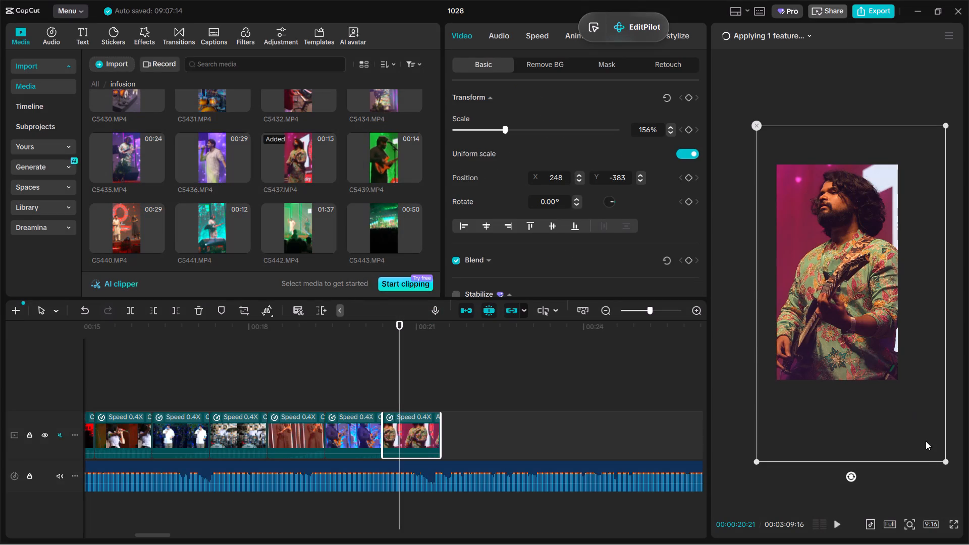
drag(944, 462, 907, 432)
drag(889, 423, 868, 404)
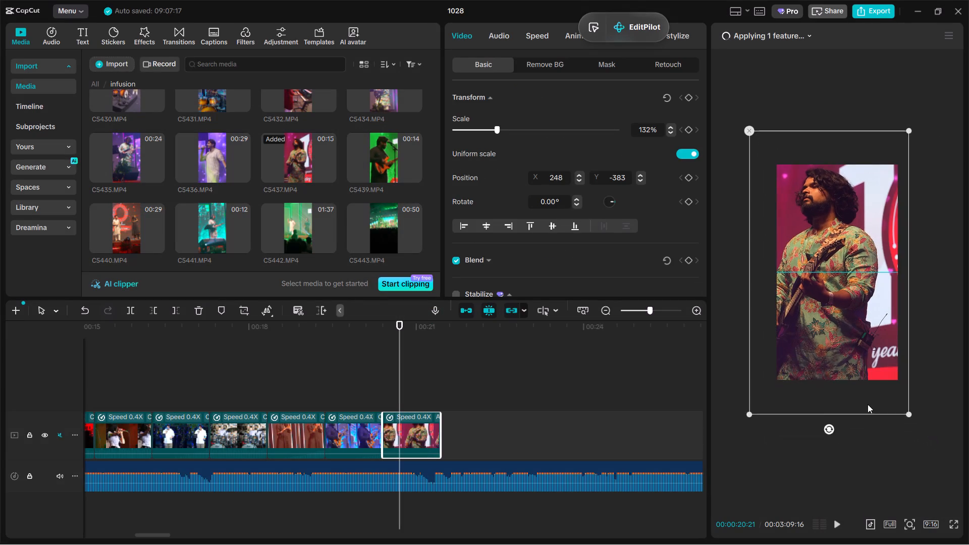
drag(868, 404, 878, 419)
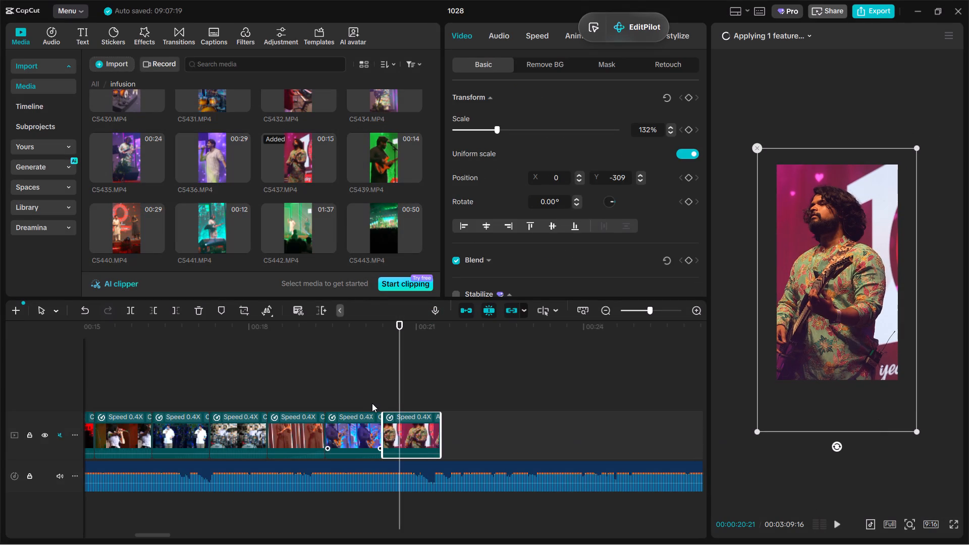
click(367, 396)
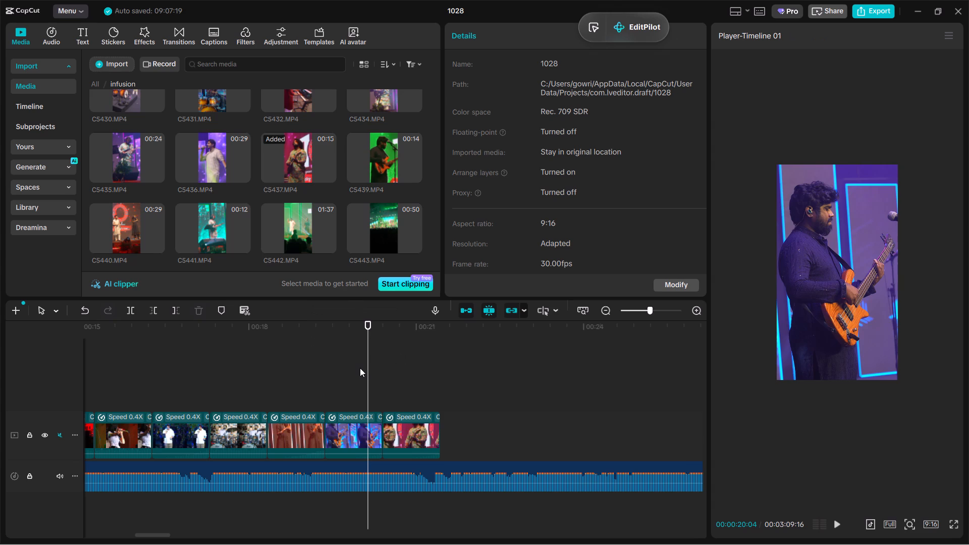
key(space)
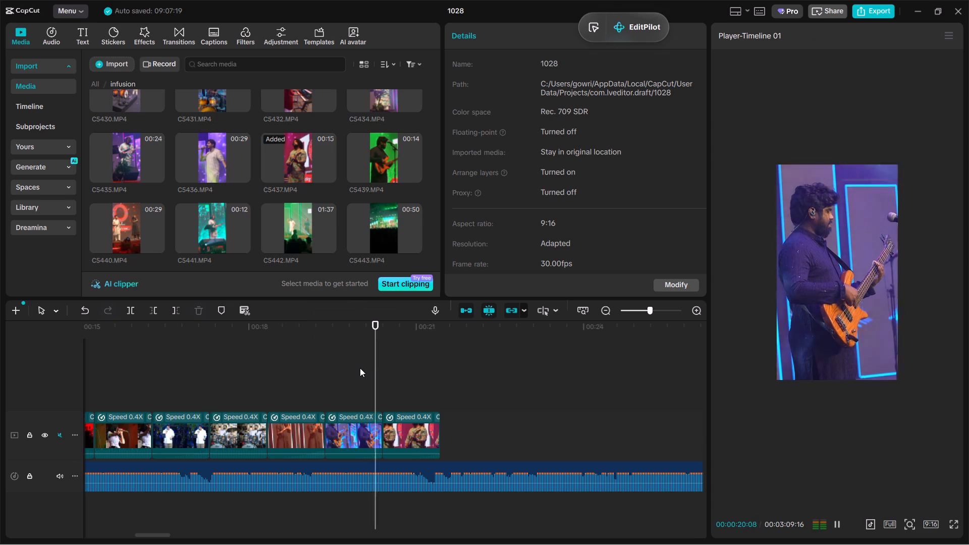
key(space)
key(space)
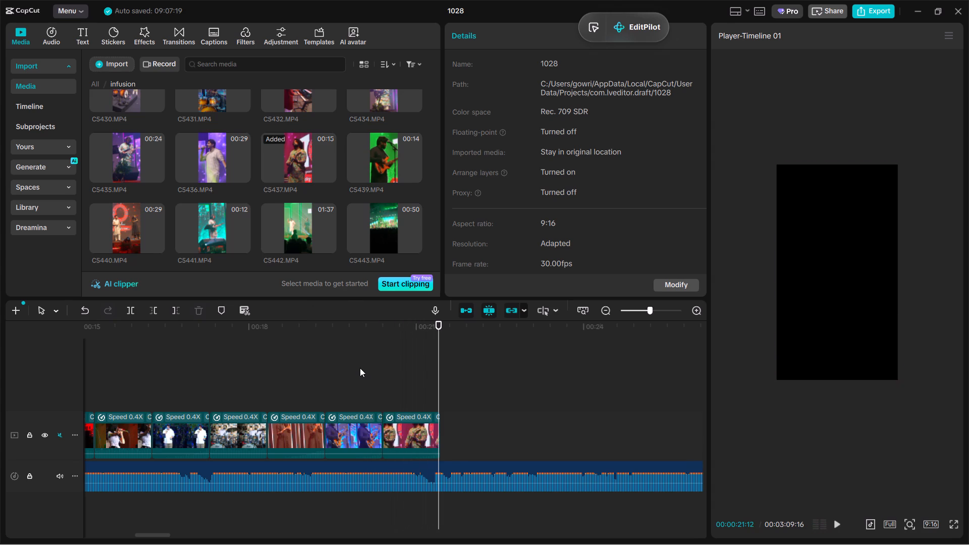
Paste the two copied 0.4X clips at the end of the edit and place them on the main video track.
click(360, 368)
drag(360, 368, 444, 433)
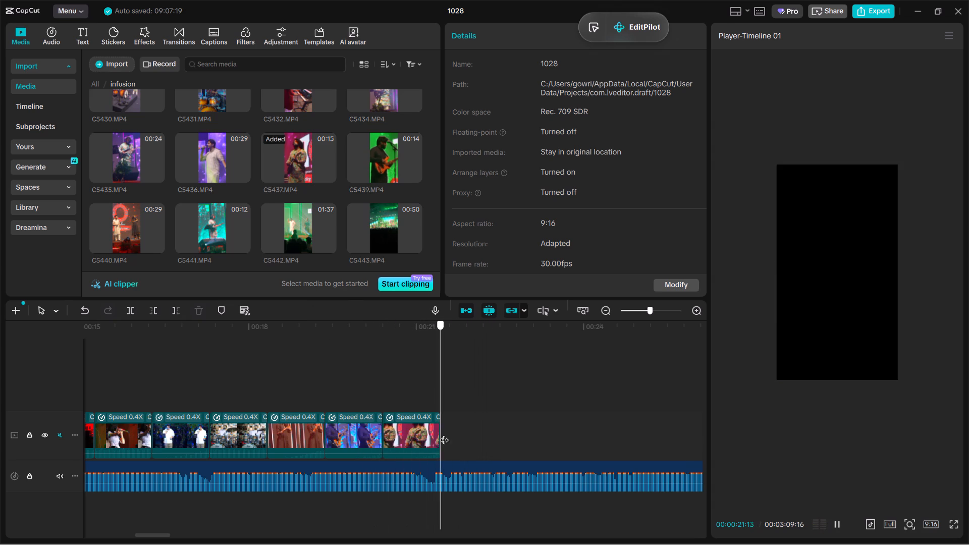
drag(444, 433, 438, 444)
key(ctrl+v)
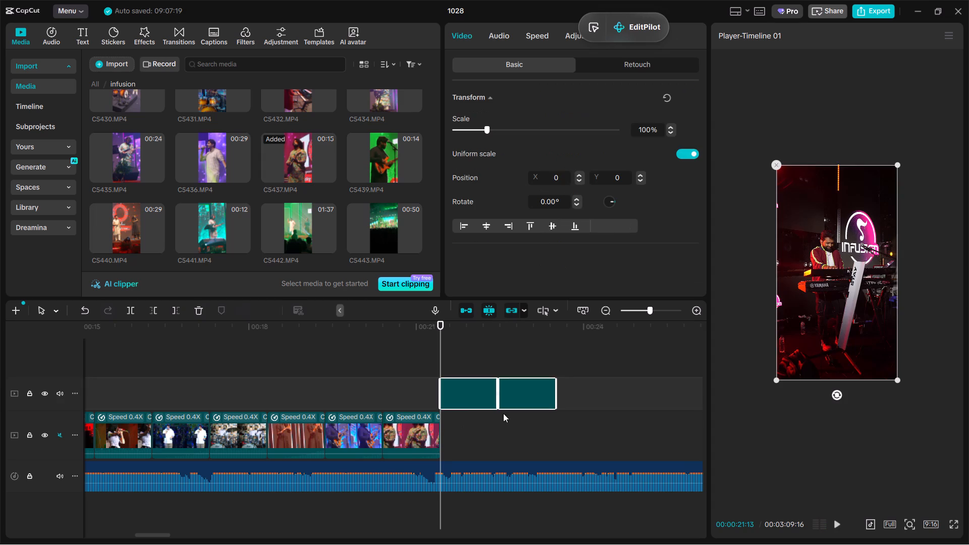
drag(464, 400, 464, 429)
key(space)
key(space)
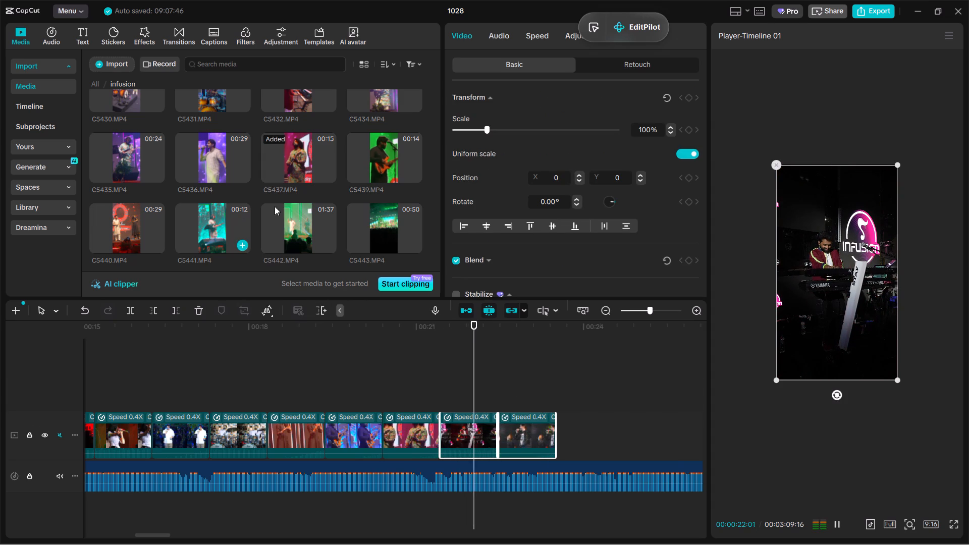
Preview further concert footage and replace the first pasted clip with the C5451.MP4 drummer footage, keeping the original video effect.
click(307, 217)
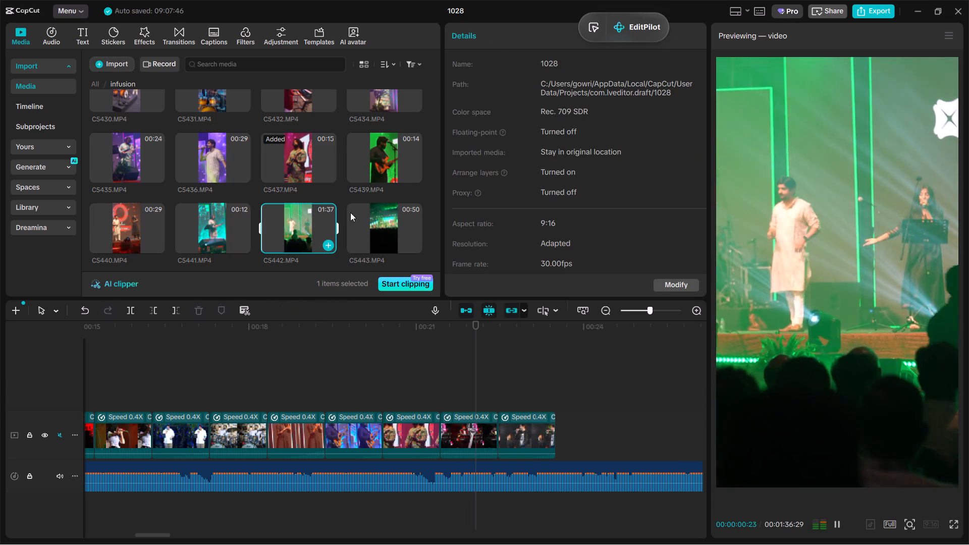
click(370, 222)
scroll(370, 222, down, 1)
click(295, 214)
scroll(295, 214, down, 1)
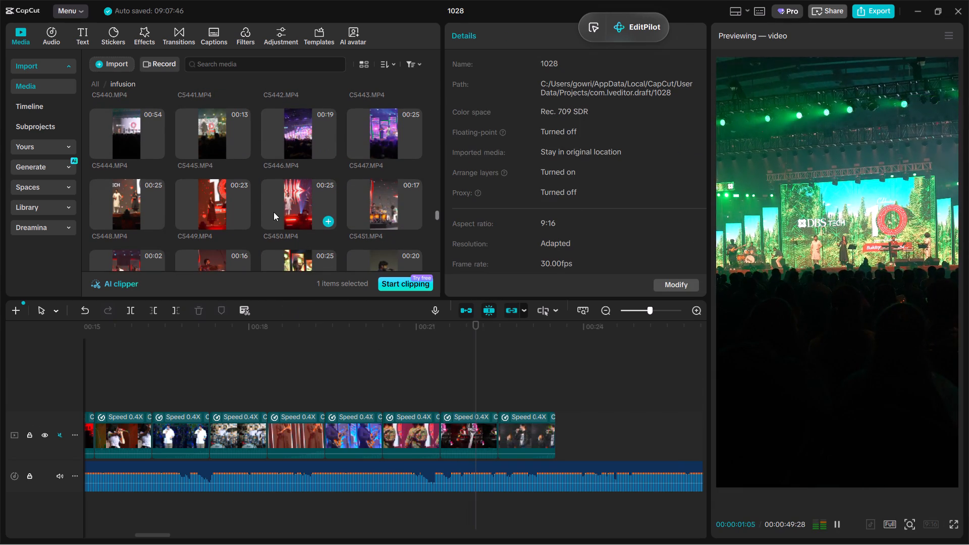
key(space)
click(369, 199)
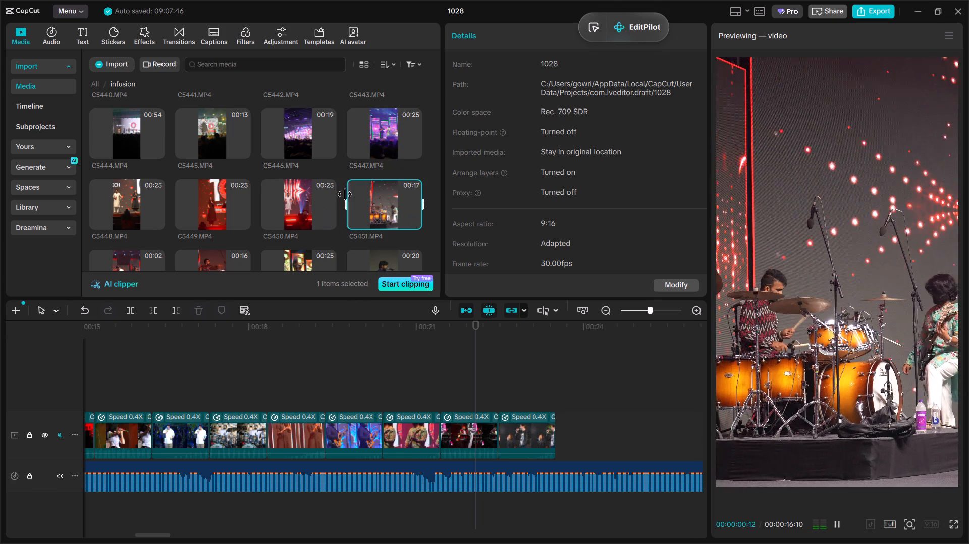
drag(350, 193, 474, 423)
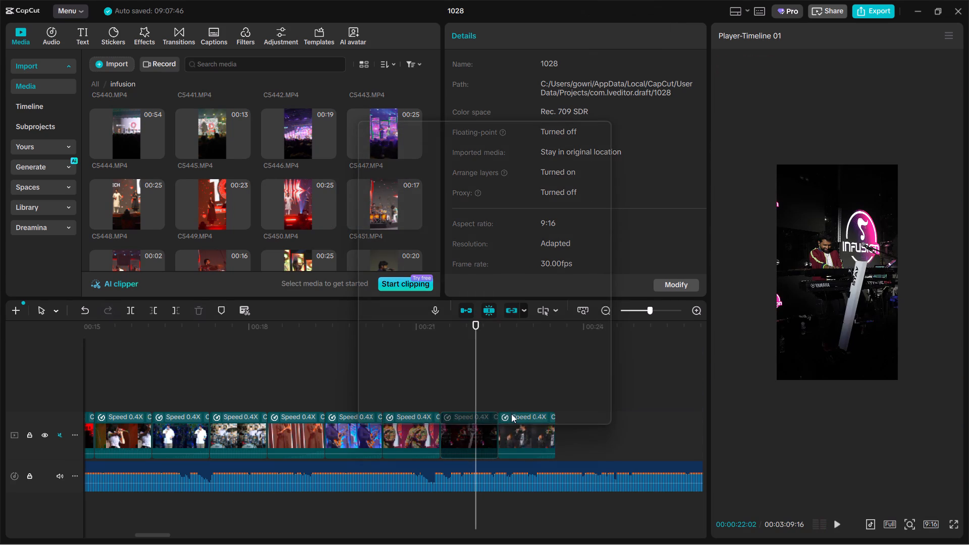
click(518, 401)
click(532, 315)
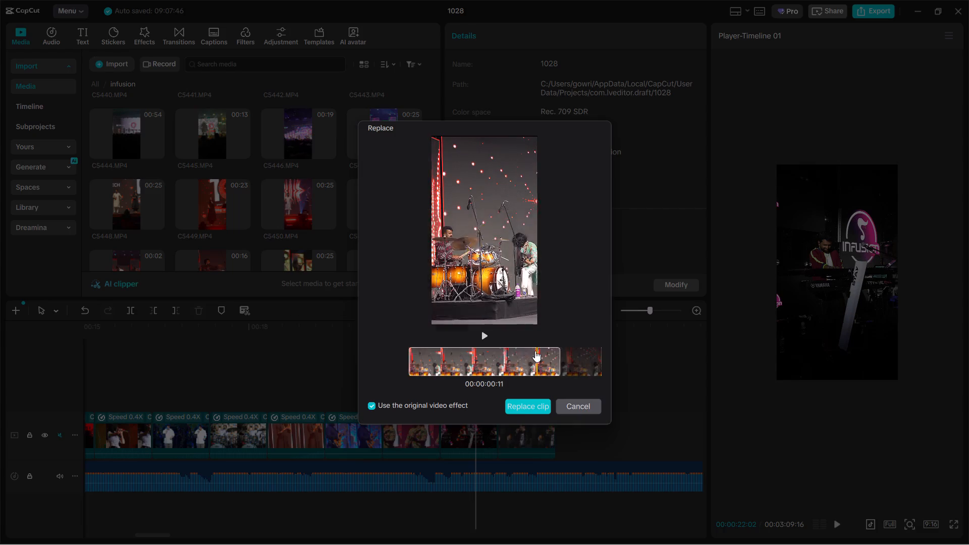
drag(535, 351, 487, 356)
click(542, 405)
click(440, 306)
click(507, 416)
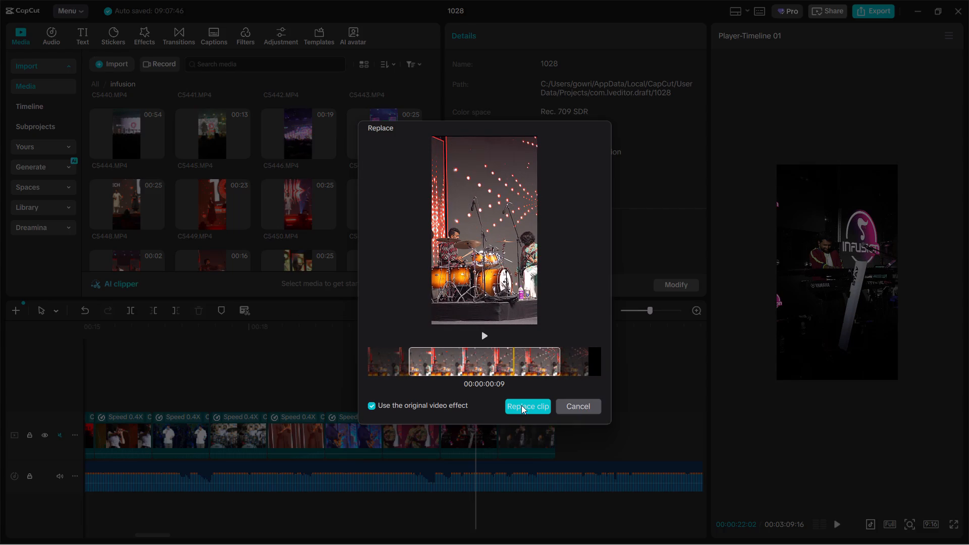
click(519, 401)
click(521, 405)
click(453, 317)
Scale the C5451.MP4 drummer clip to 108%, reposition it to X 0, Y 96, and play through to the video's end.
click(472, 403)
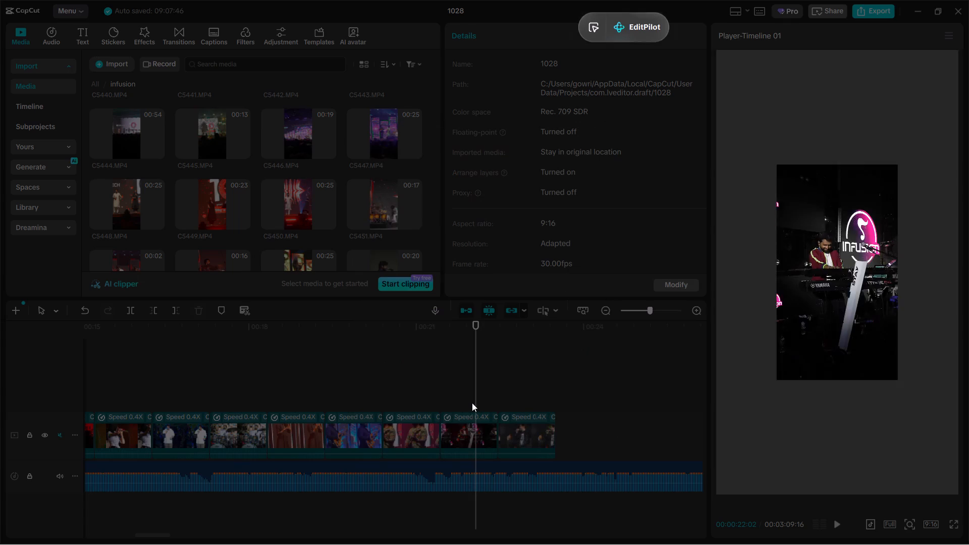
click(473, 434)
drag(894, 383, 900, 395)
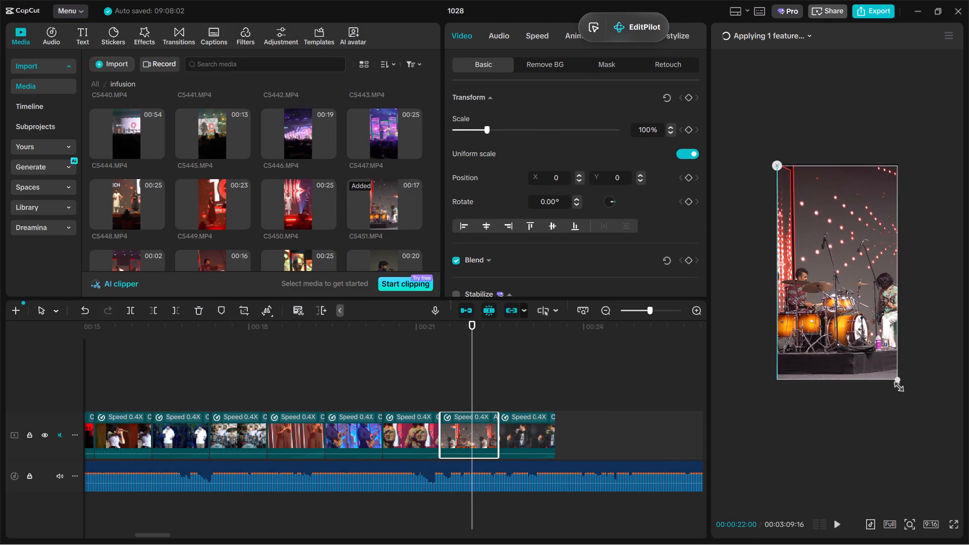
drag(900, 395, 899, 398)
drag(855, 369, 852, 364)
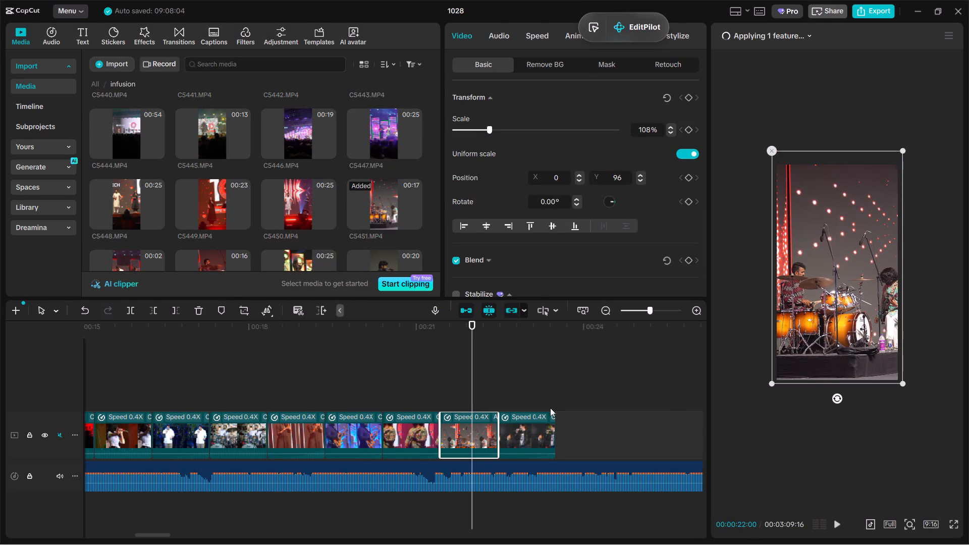
key(space)
key(space)
key(space)
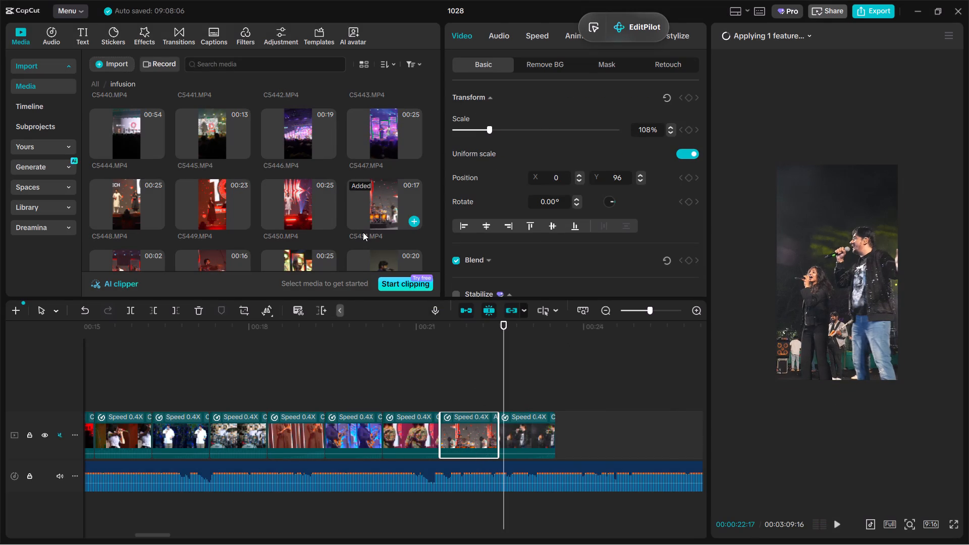
key(space)
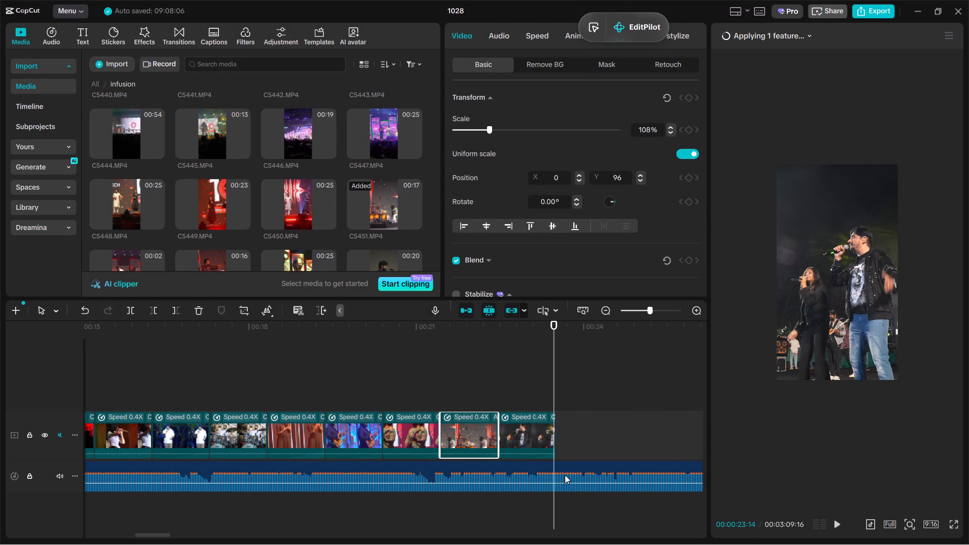
Trim off the song beyond 00:00:23:14 at the end of the video and add a fade-out to it.
click(565, 475)
click(179, 310)
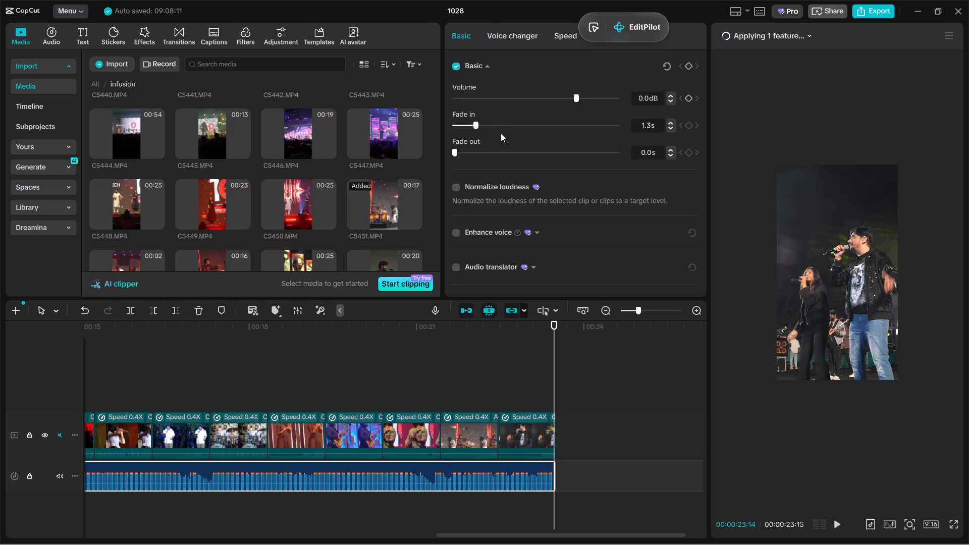
drag(471, 152, 507, 171)
click(519, 384)
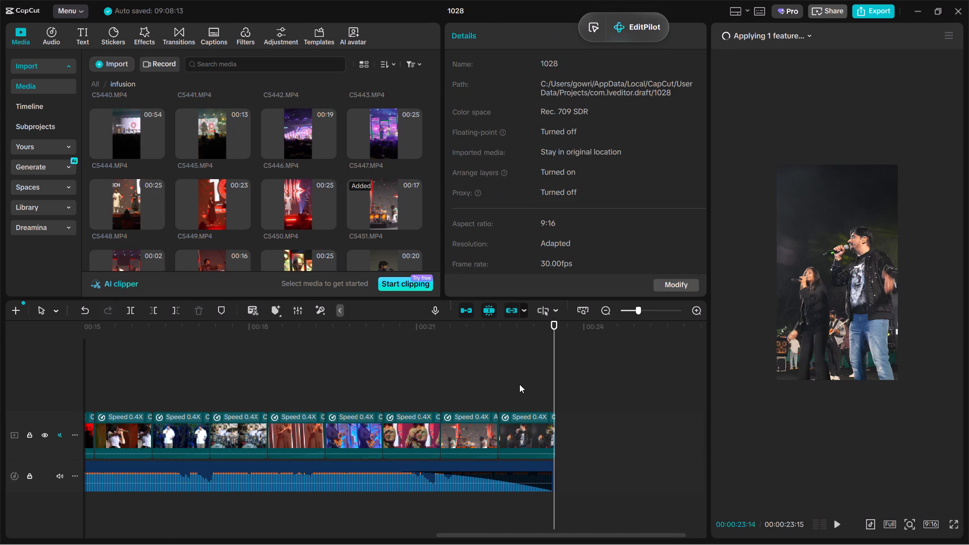
key(space)
Replace the final singers clip with the C2933.MP4 footage of the Infusion stage logo, keeping the original video effect, and play it.
scroll(282, 132, up, 4)
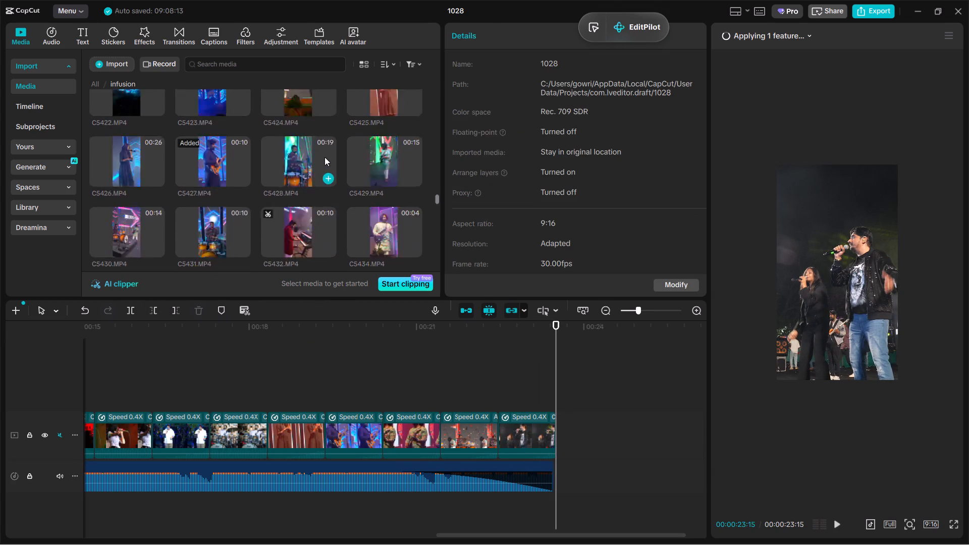
scroll(326, 157, up, 2)
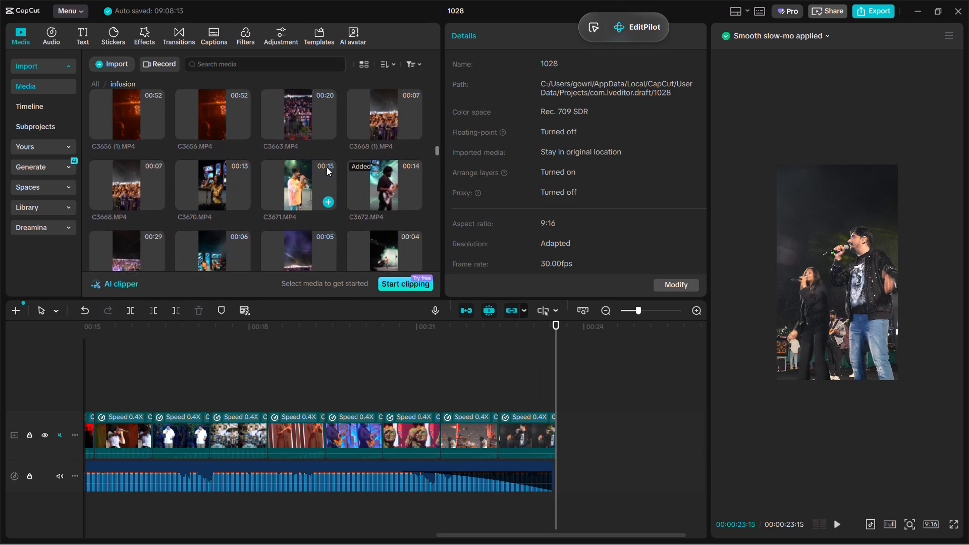
scroll(327, 167, up, 3)
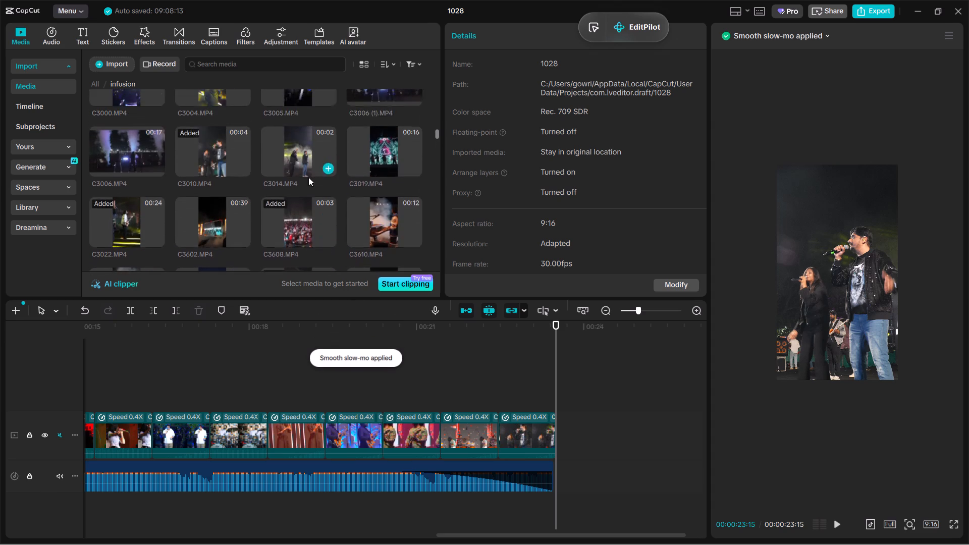
scroll(308, 177, up, 2)
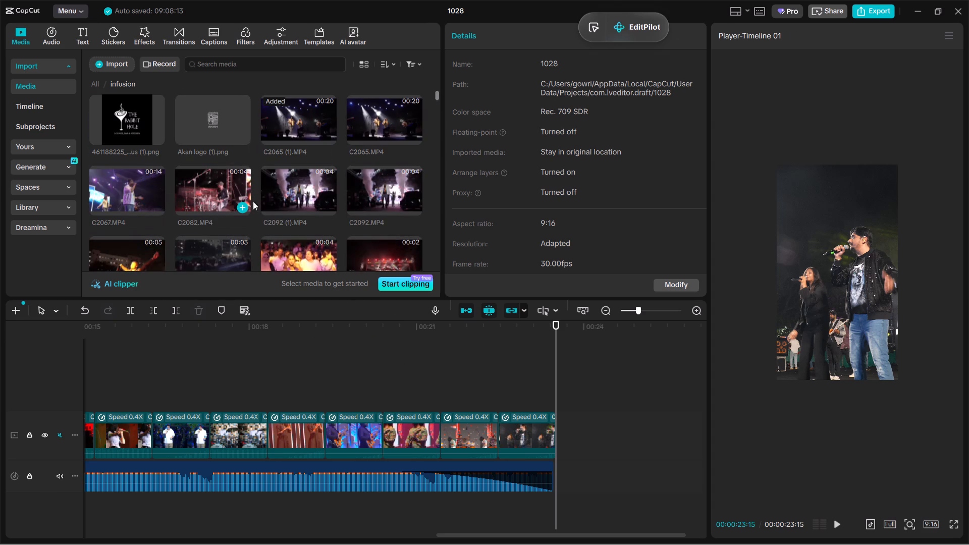
scroll(234, 213, down, 1)
scroll(251, 205, up, 1)
scroll(258, 203, down, 1)
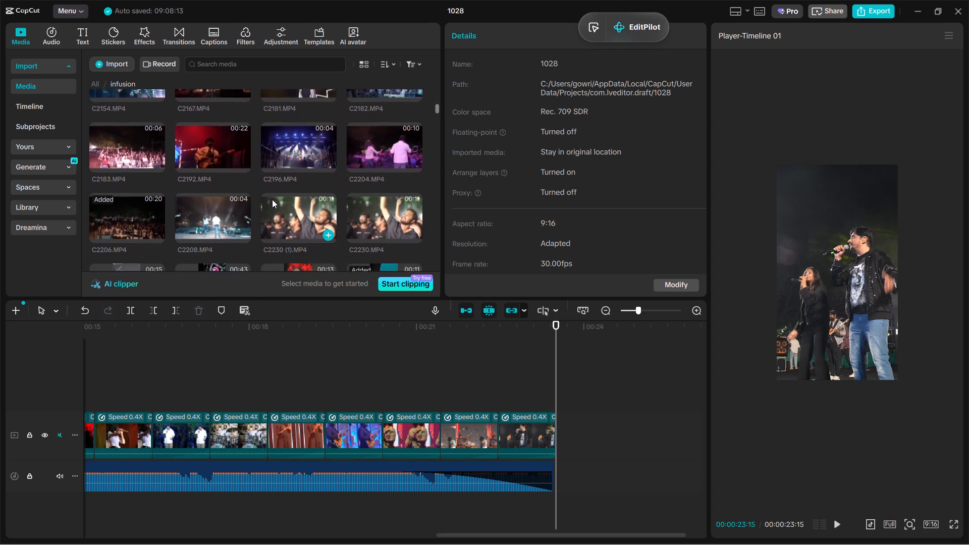
scroll(272, 199, down, 1)
click(210, 208)
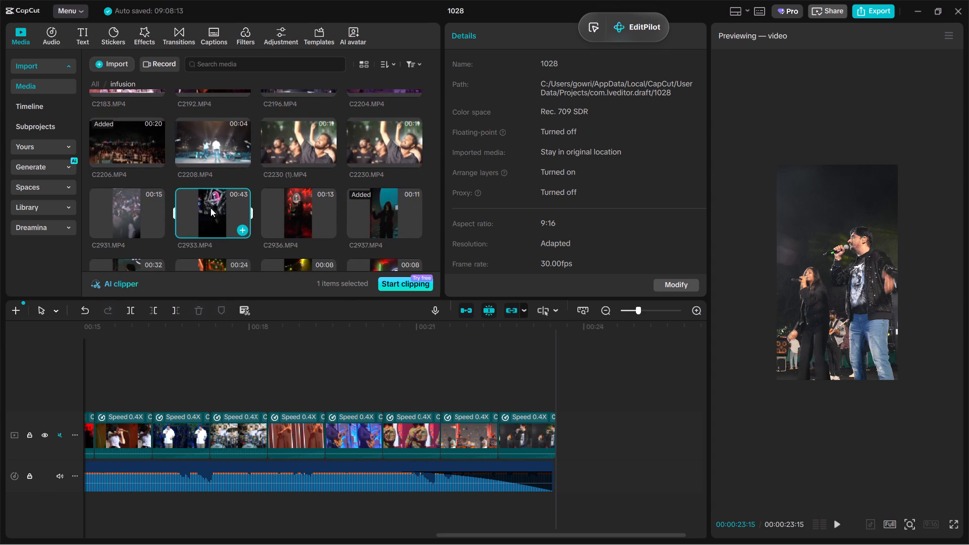
drag(210, 208, 520, 418)
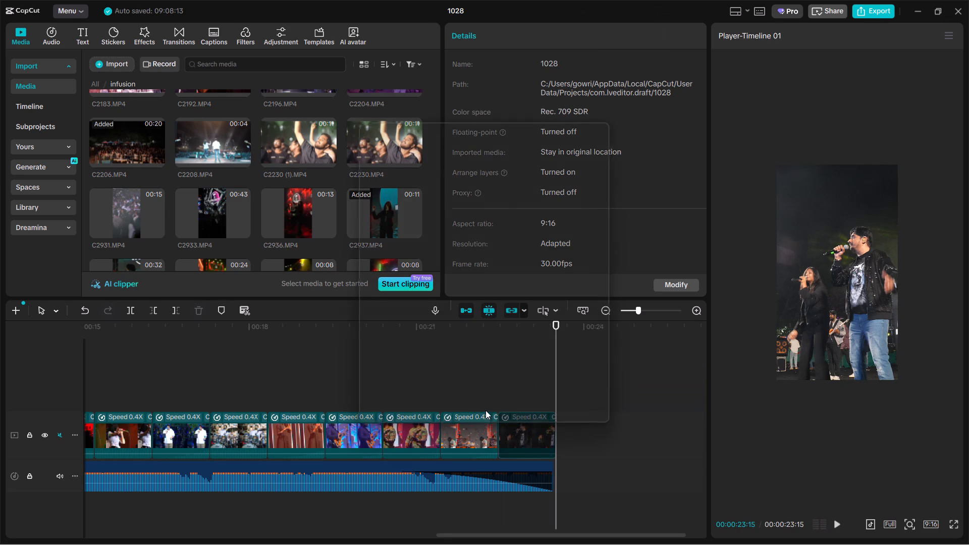
click(529, 408)
click(451, 314)
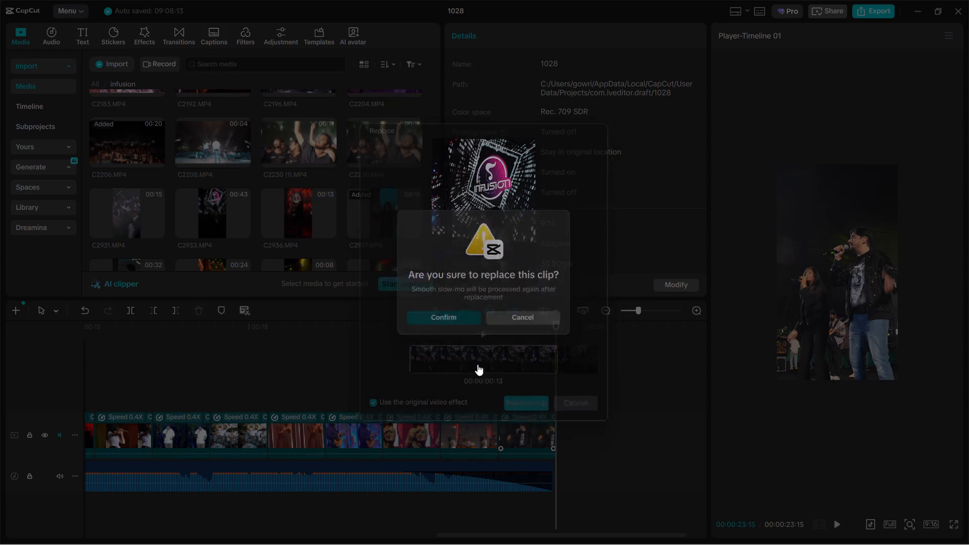
click(523, 398)
key(space)
key(space)
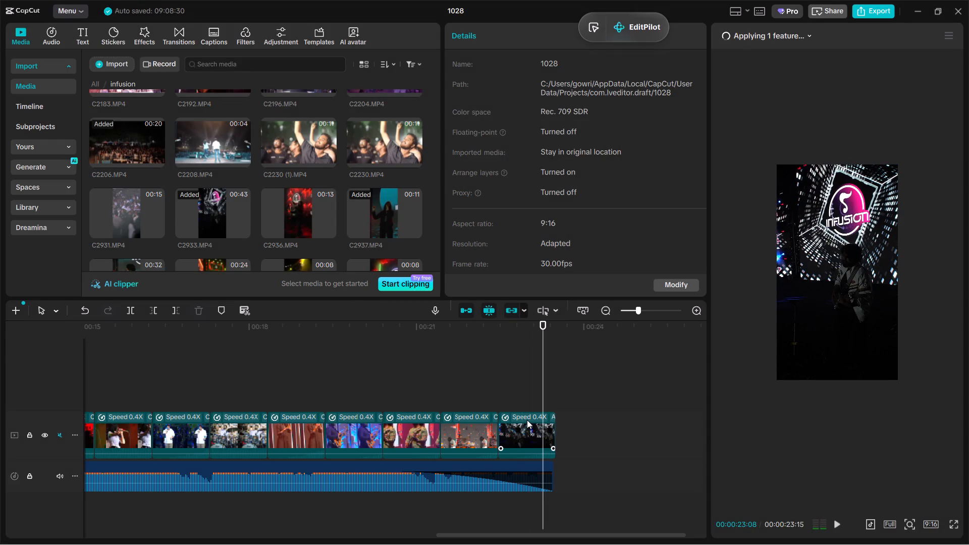
Scale the final Infusion logo clip to 123%, shift it slightly down in the frame, and play it.
click(529, 433)
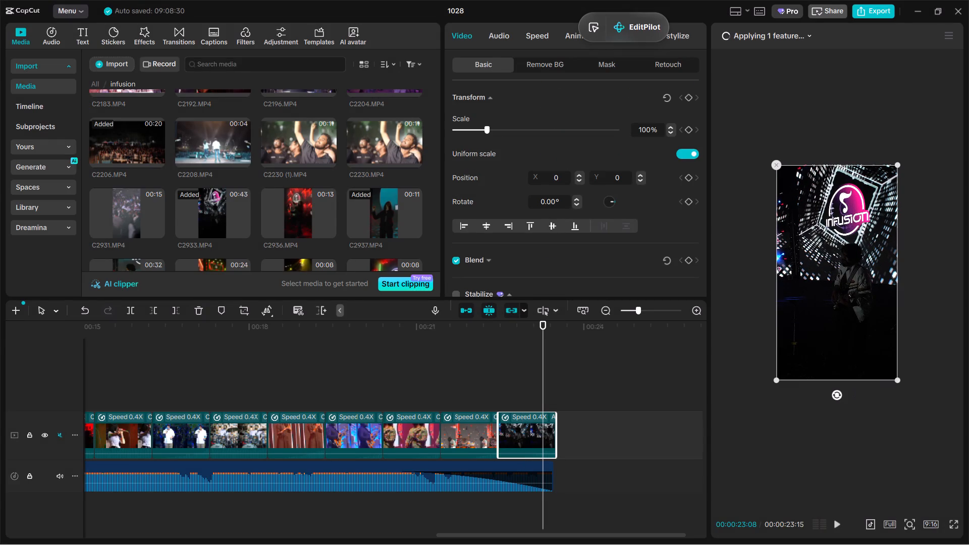
drag(897, 385, 919, 424)
drag(880, 357, 881, 372)
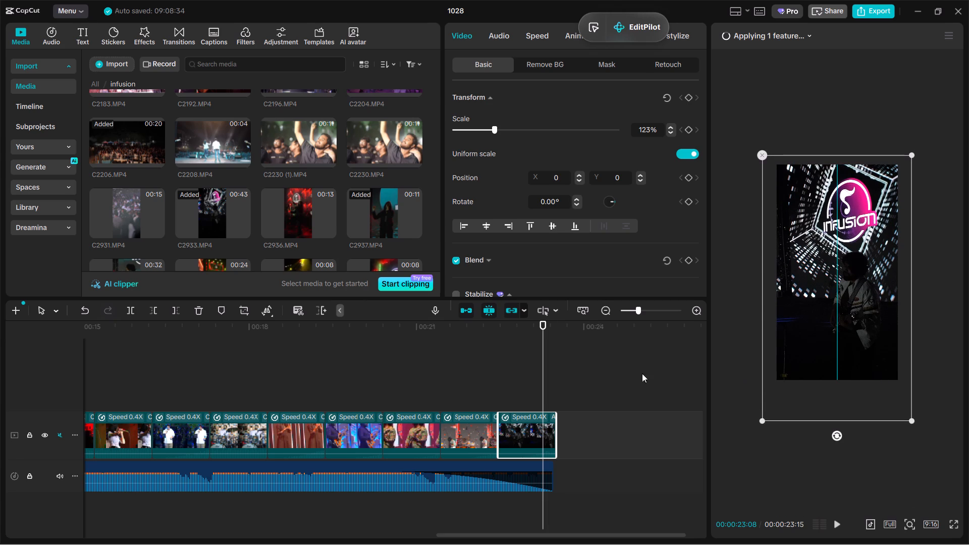
click(481, 380)
key(space)
key(space)
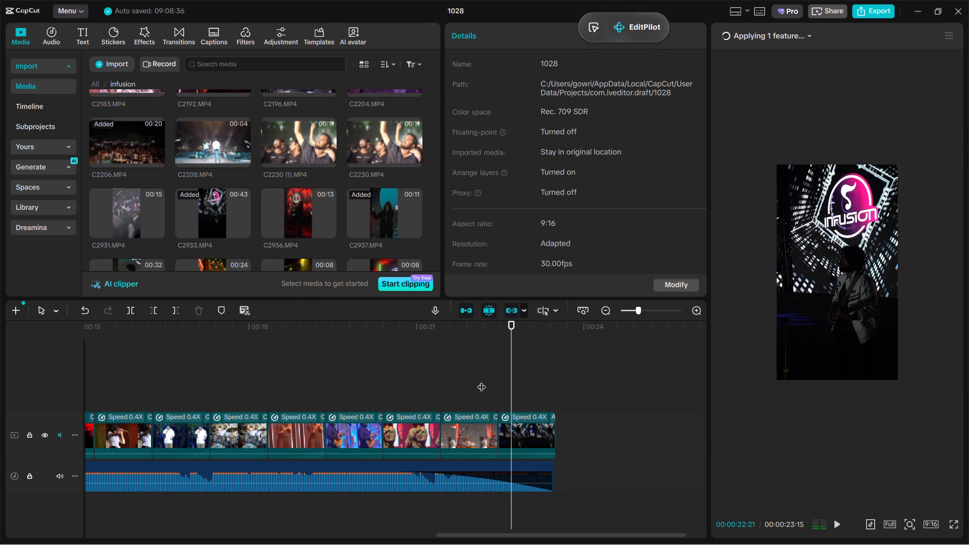
key(space)
key(space)
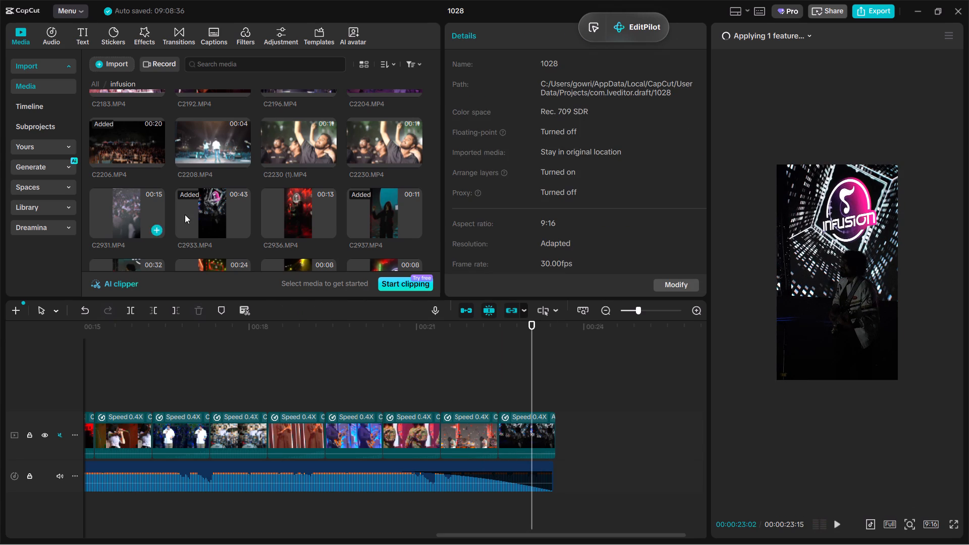
Replace the final clip with C2933.MP4 footage again, keeping the original video effect, and start playback.
click(195, 220)
drag(176, 214, 182, 219)
drag(195, 214, 546, 422)
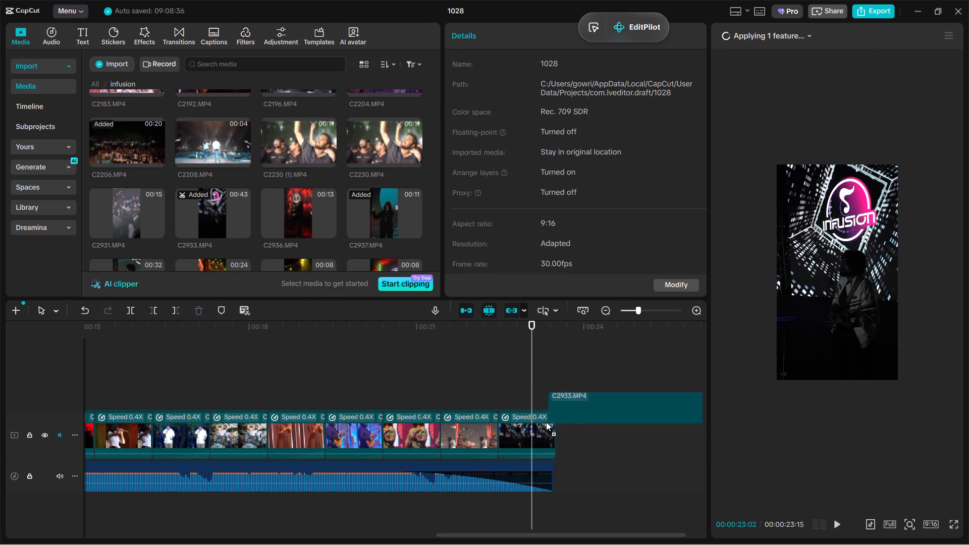
drag(546, 422, 540, 427)
click(539, 408)
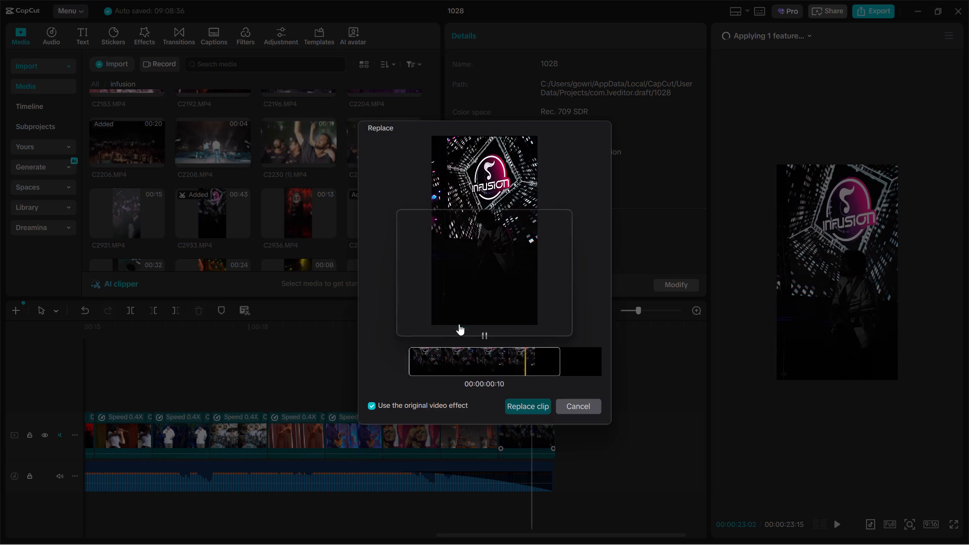
click(458, 323)
click(518, 402)
key(space)
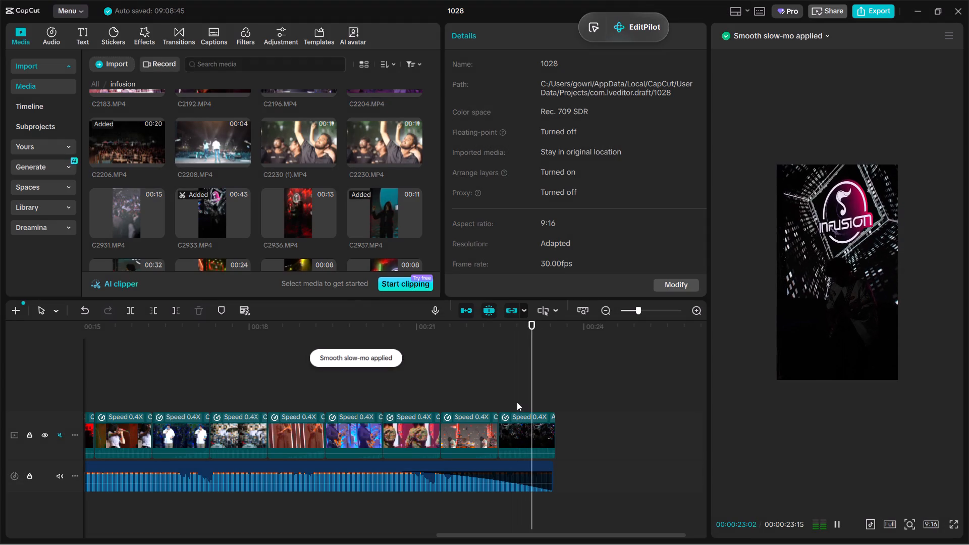
Play the opening clips from the beginning of the video.
click(517, 402)
drag(517, 402, 0, 291)
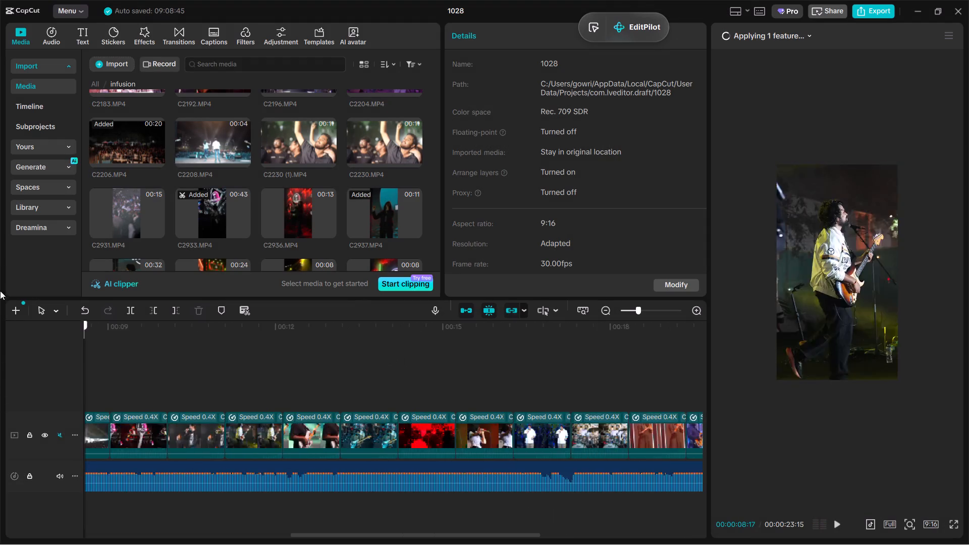
drag(0, 291, 0, 259)
key(space)
ctrl+scroll(321, 442, down, 3)
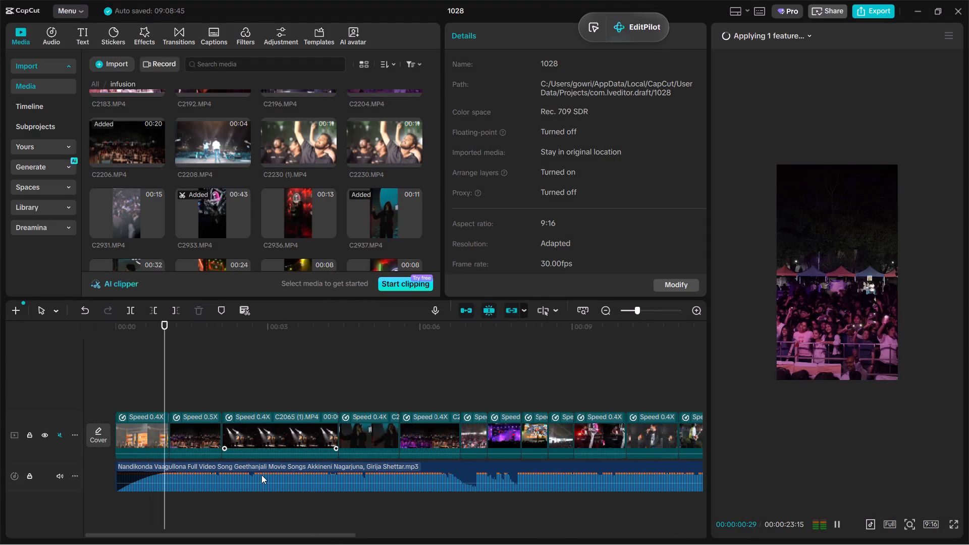
ctrl+scroll(261, 475, down, 1)
key(space)
Add the Complete Whiteout effect, shorten it to a brief flash of about 0.2 s, and place it over the first clip.
click(151, 34)
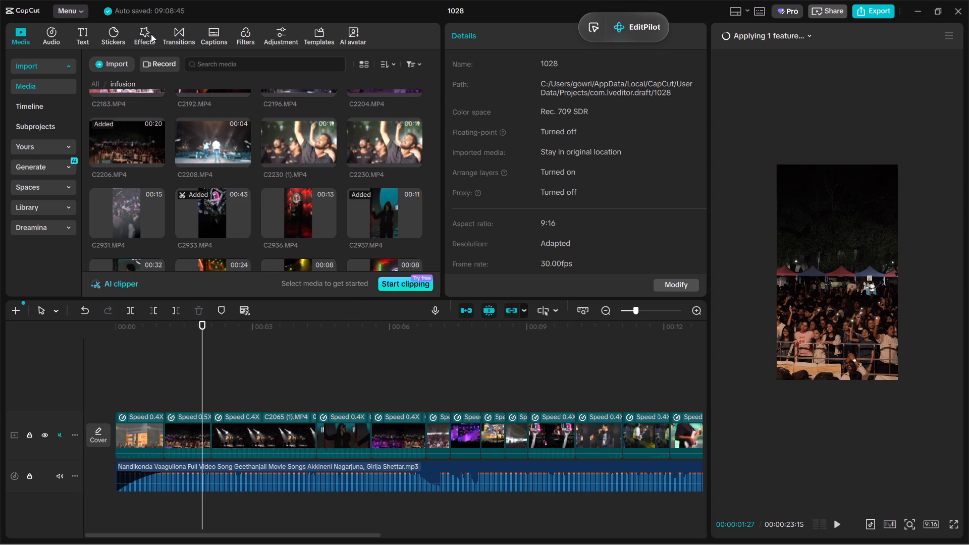
click(143, 35)
click(49, 72)
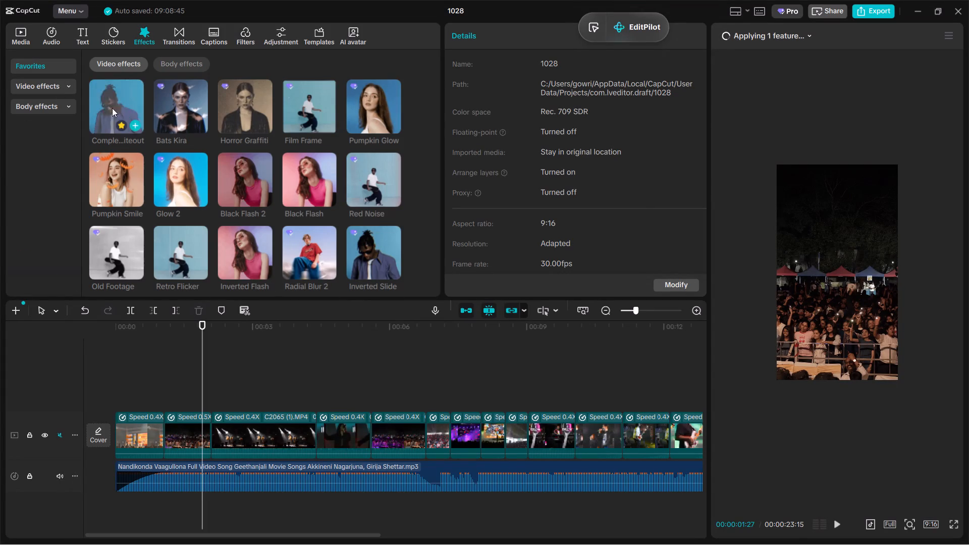
click(110, 106)
drag(110, 108, 148, 400)
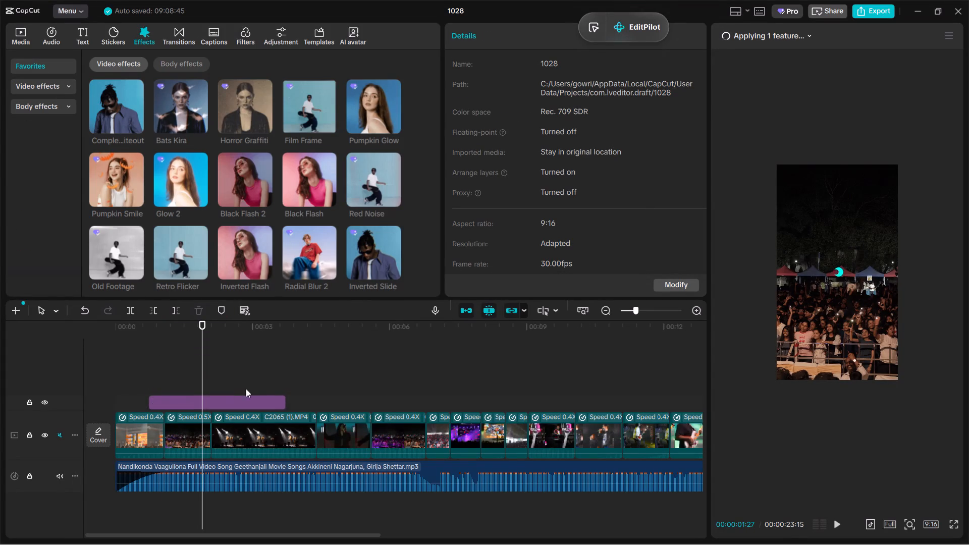
drag(288, 405, 157, 425)
ctrl+scroll(157, 424, up, 10)
click(133, 377)
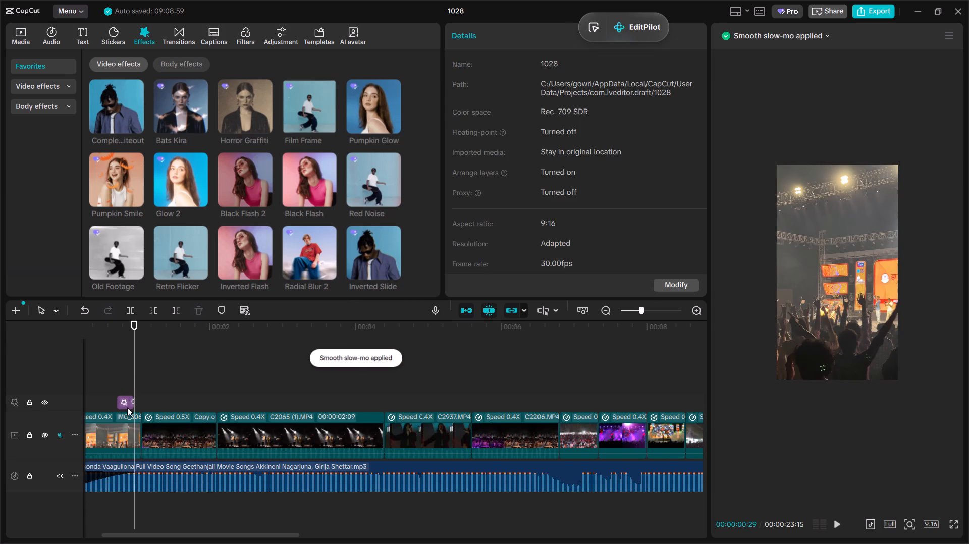
click(128, 402)
drag(128, 402, 98, 403)
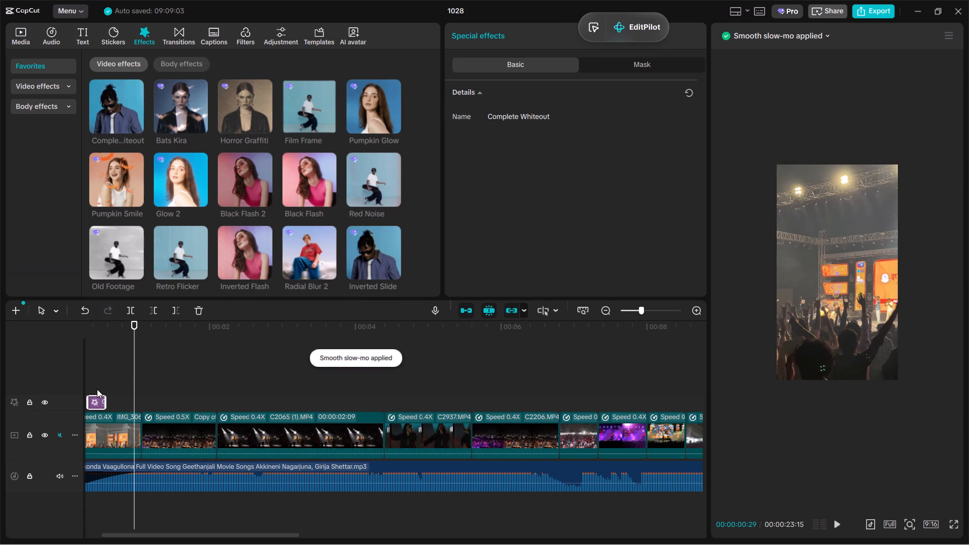
Paste three copies of the Complete Whiteout flash, spaced across the first two clips, and play the opening from the start.
key(ctrl+c)
click(122, 401)
key(ctrl+v)
ctrl+double_click(157, 395)
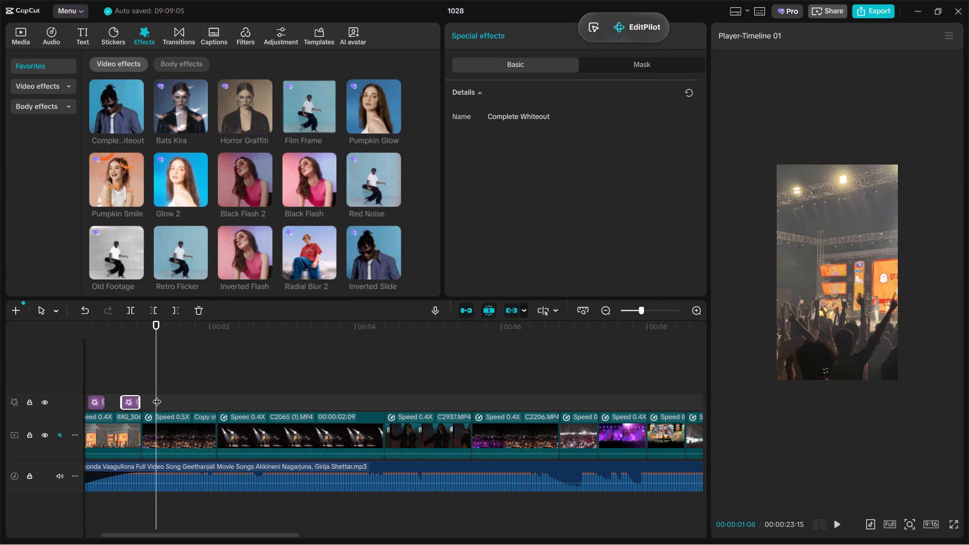
ctrl+drag(164, 397, 172, 394)
key(ctrl+v)
ctrl+click(193, 394)
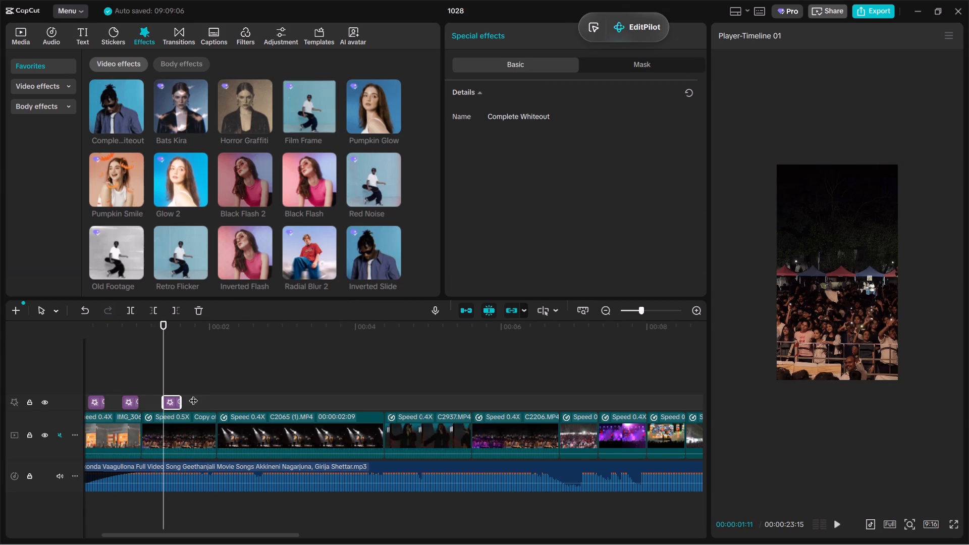
drag(193, 394, 199, 399)
key(ctrl+v)
click(178, 386)
drag(178, 386, 0, 384)
key(space)
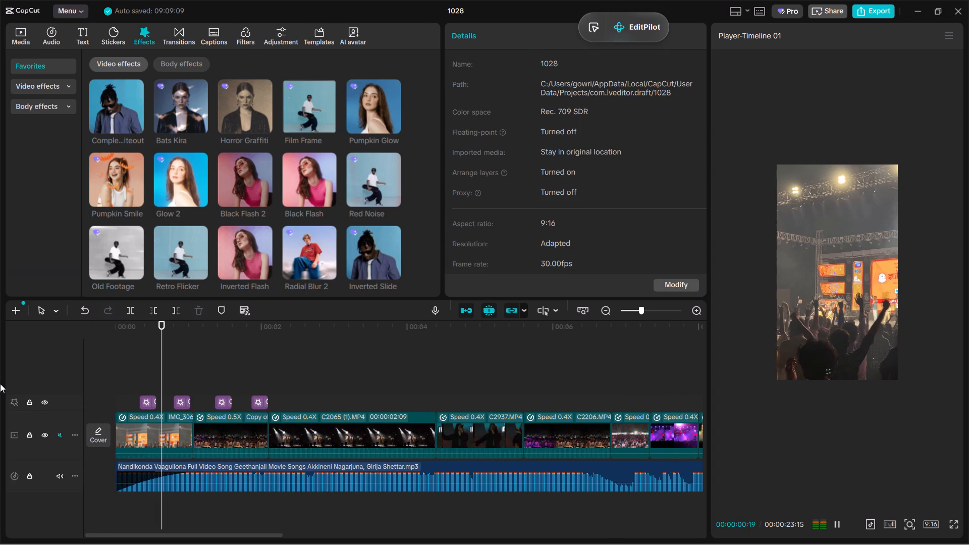
key(space)
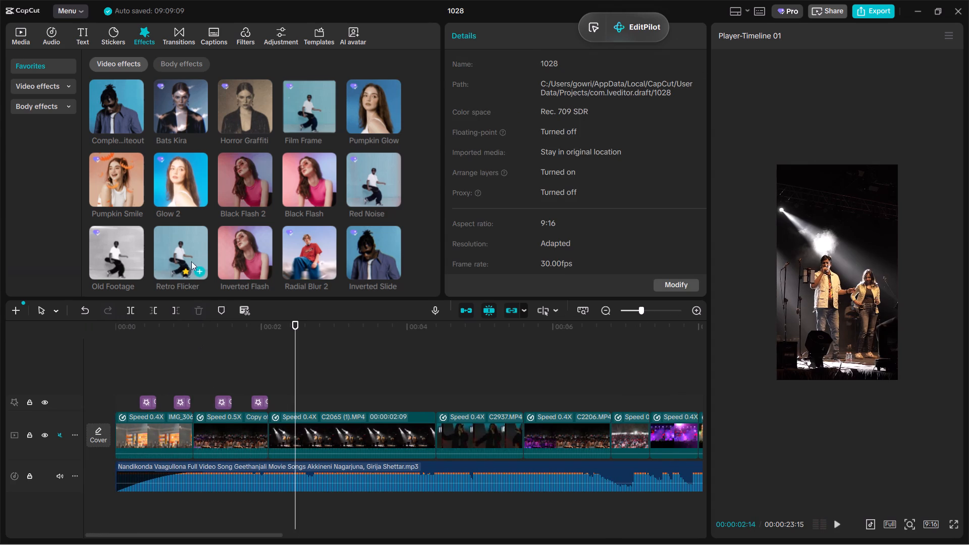
Add the Retro Flicker effect from the video's start to the end of the second clip and play the opening.
click(176, 262)
drag(175, 253, 116, 383)
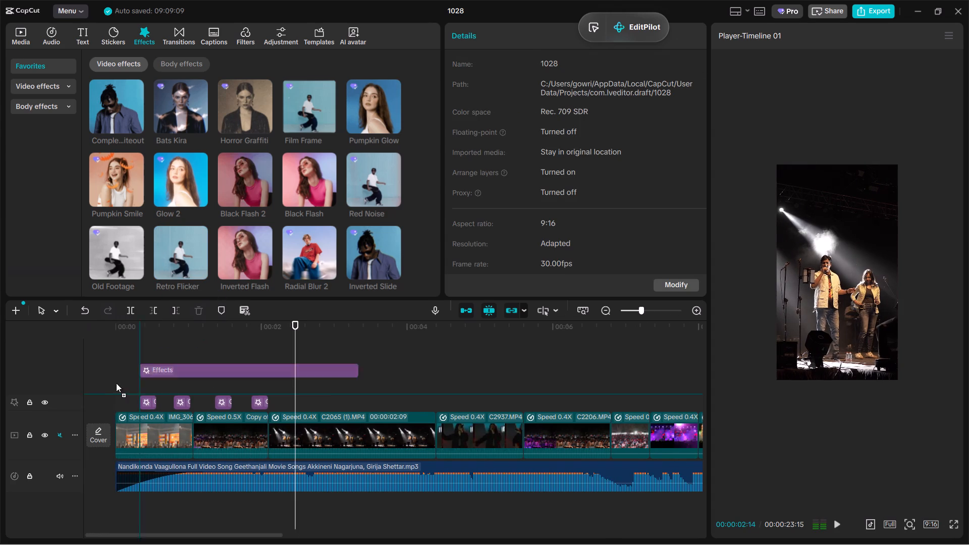
drag(116, 383, 81, 394)
drag(335, 382, 268, 385)
click(191, 360)
drag(191, 359, 92, 354)
key(space)
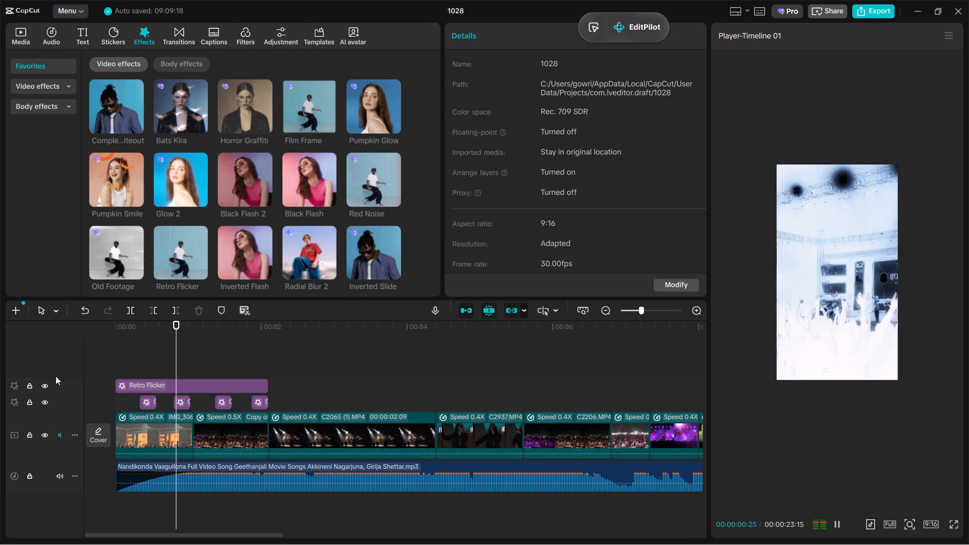
key(space)
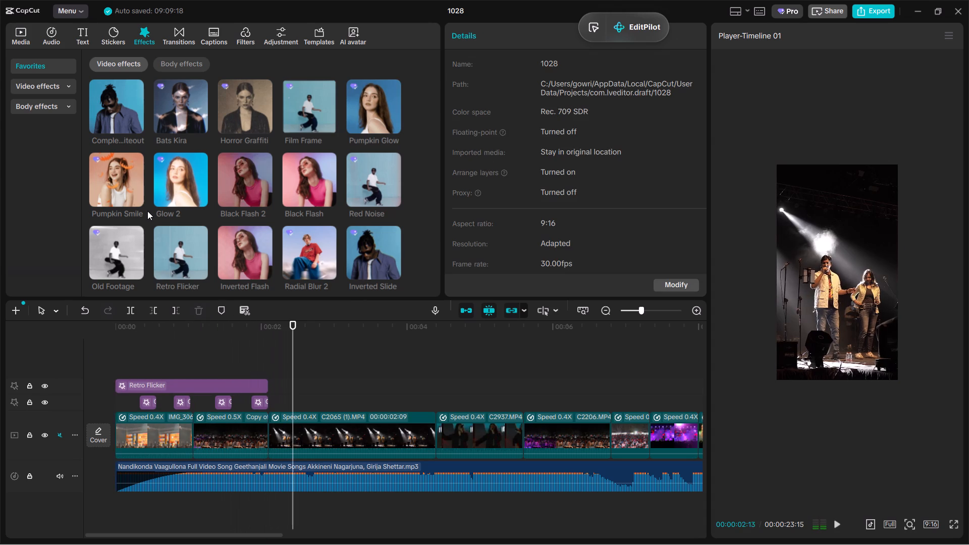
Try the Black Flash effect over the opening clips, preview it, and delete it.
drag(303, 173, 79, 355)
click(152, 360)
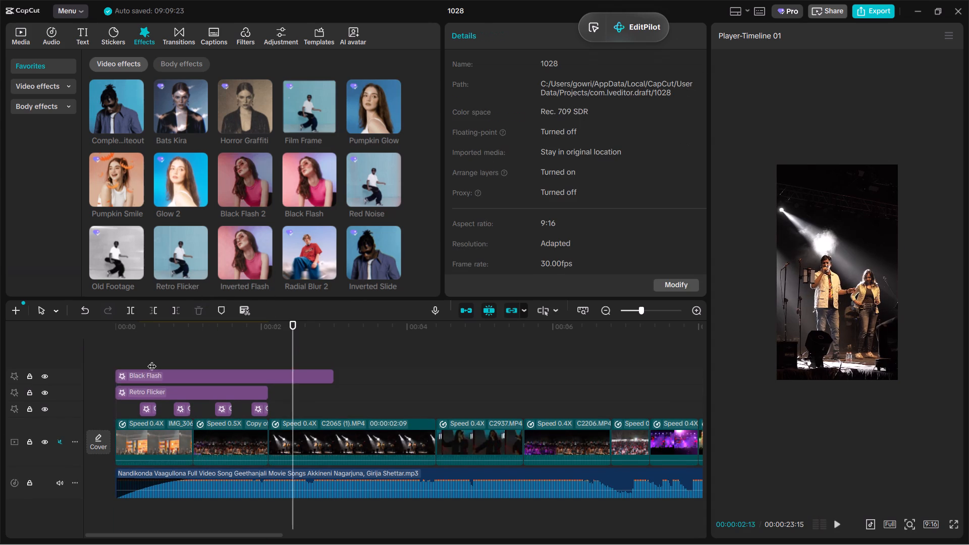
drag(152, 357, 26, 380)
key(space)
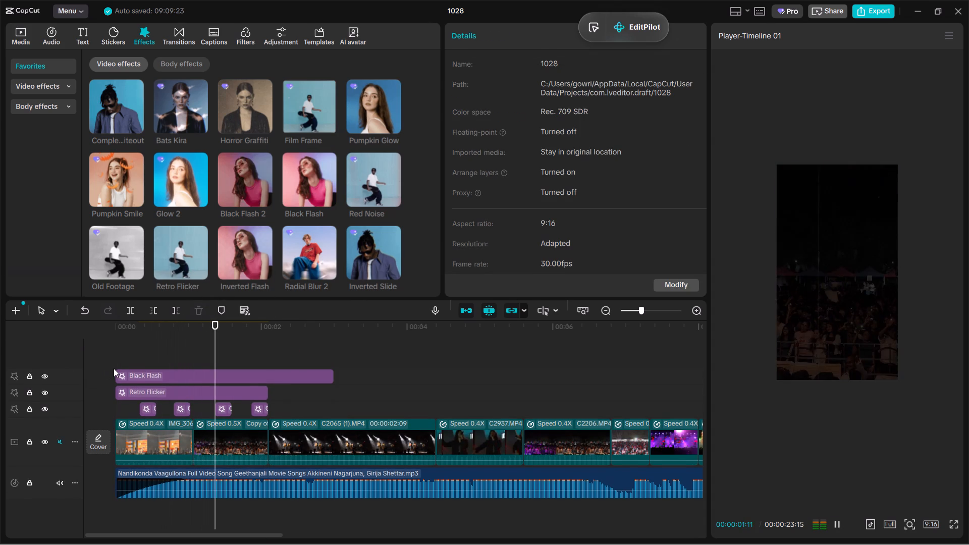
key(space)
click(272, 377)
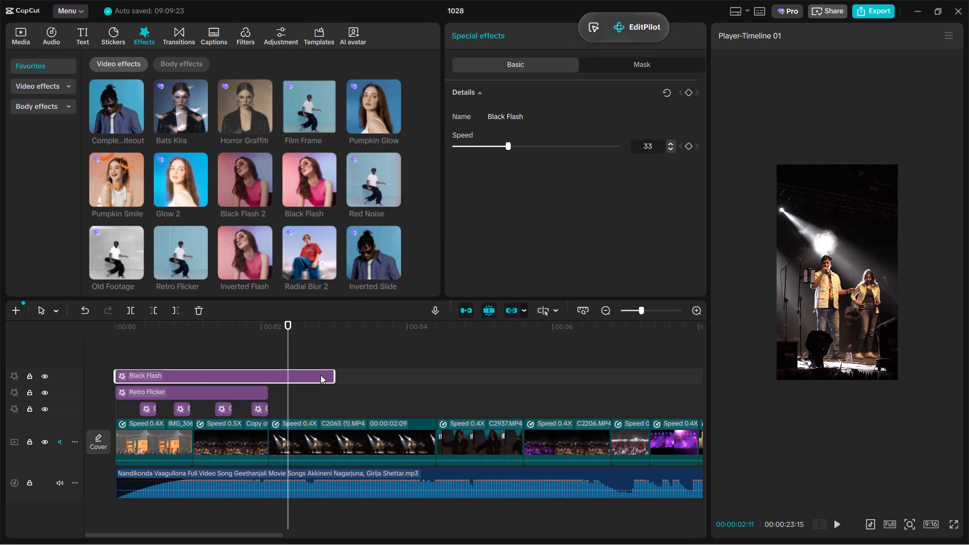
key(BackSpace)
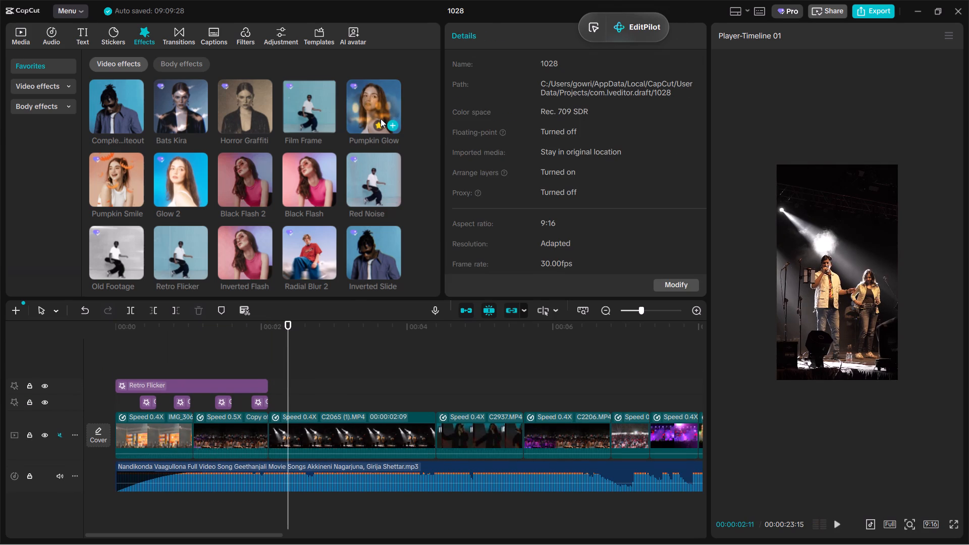
Add the Pumpkin Glow effect, preview it, and trim it to a short burst of about 0.3 s at the second clip's start.
click(373, 98)
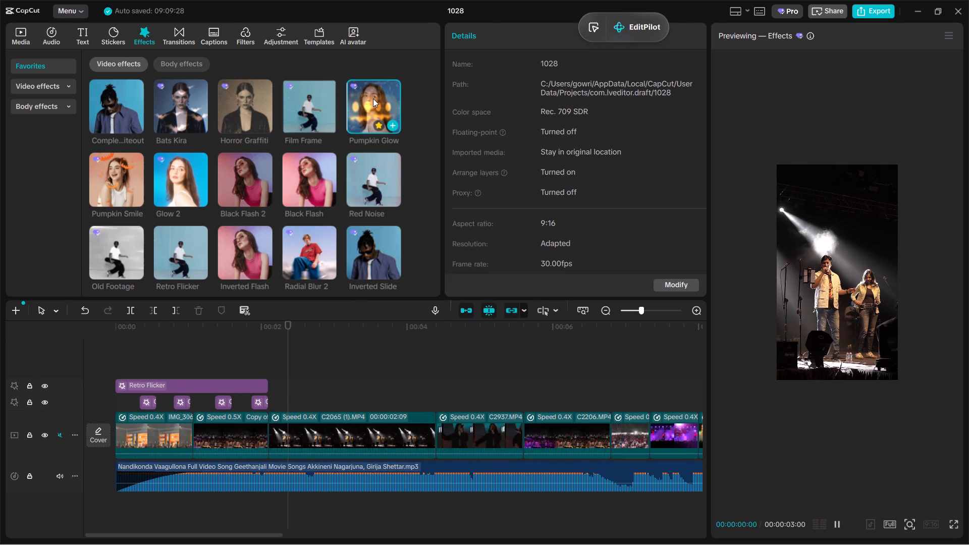
drag(373, 100, 56, 373)
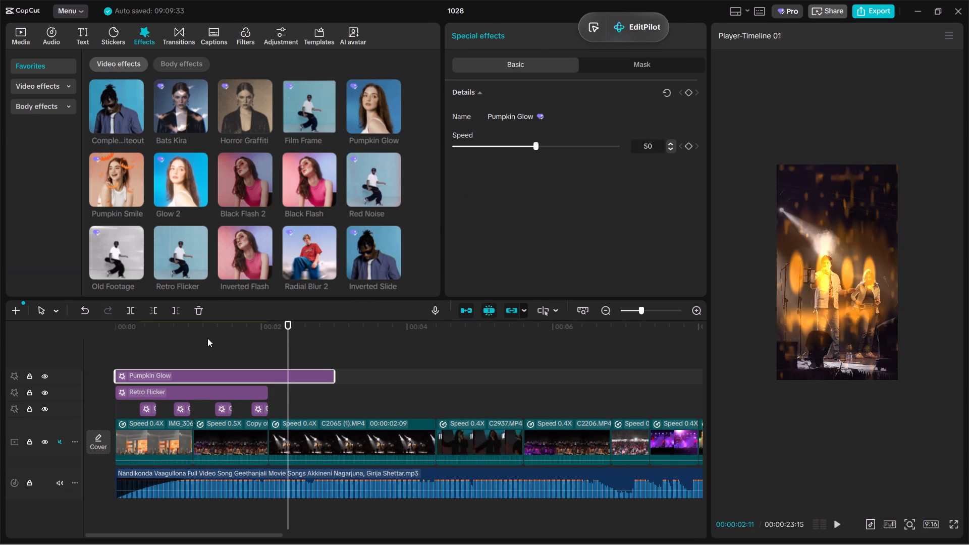
click(206, 339)
drag(206, 339, 1, 372)
key(space)
key(space)
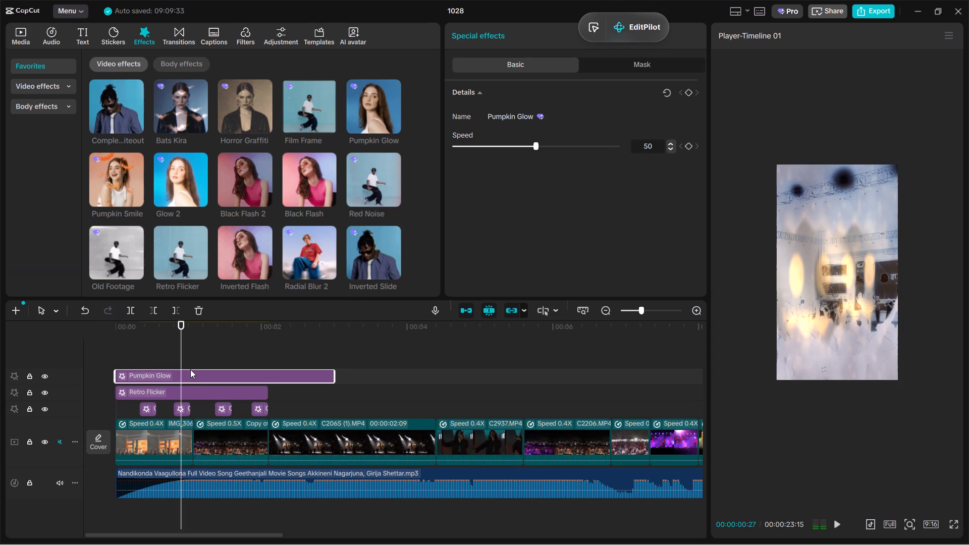
drag(114, 373, 160, 384)
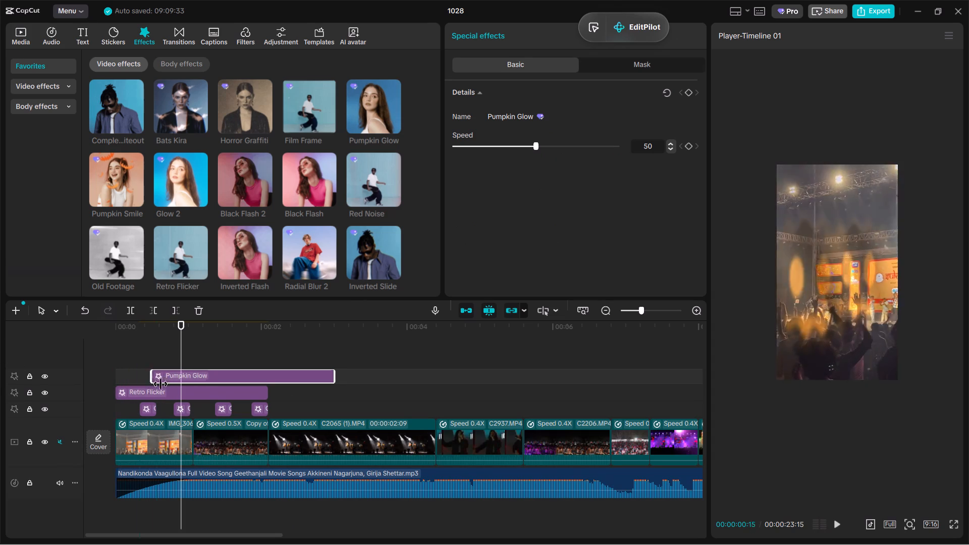
drag(160, 384, 196, 392)
drag(332, 375, 230, 404)
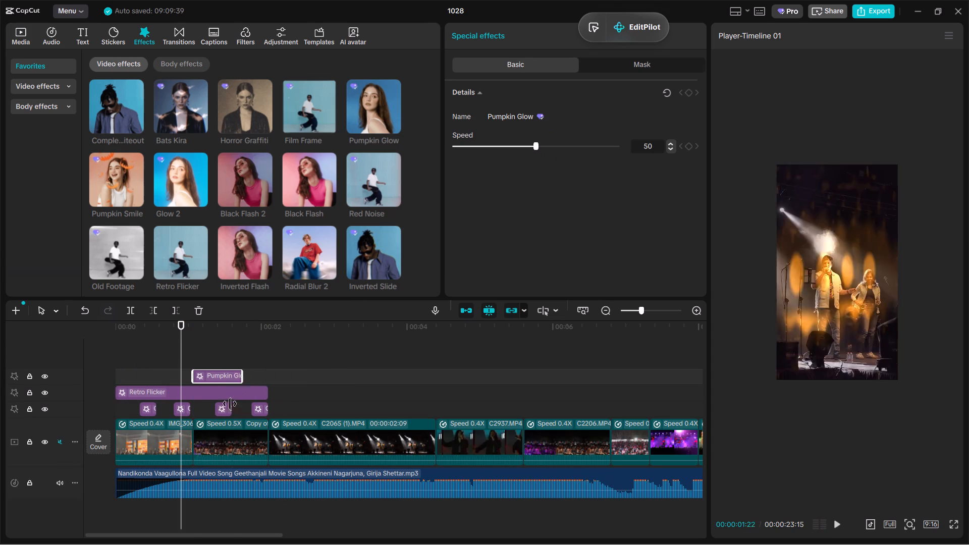
drag(230, 404, 214, 404)
Shorten all four Complete Whiteout effects slightly by trimming their ends, and play the opening.
click(150, 409)
drag(155, 411, 149, 414)
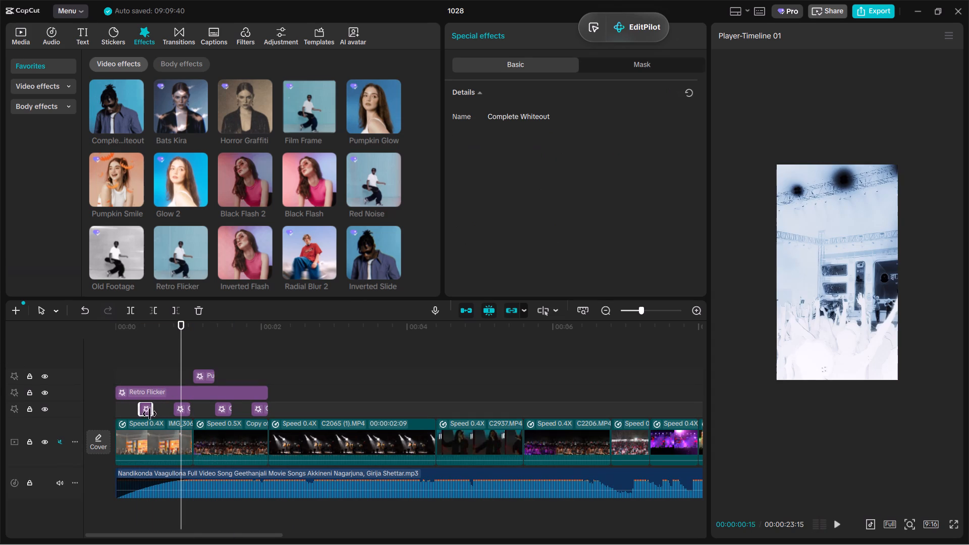
drag(149, 414, 149, 414)
click(180, 409)
click(189, 409)
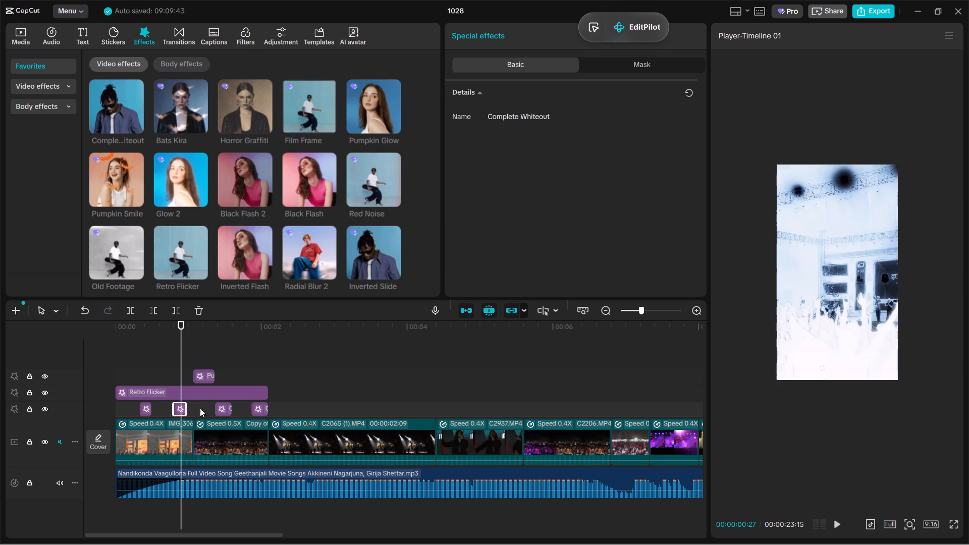
click(228, 408)
drag(232, 411, 224, 412)
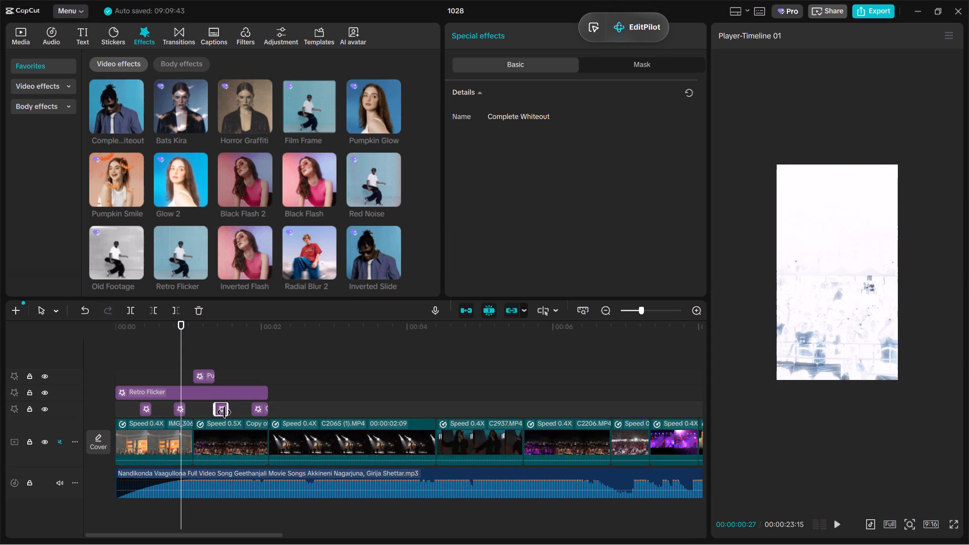
click(260, 410)
drag(271, 410, 261, 414)
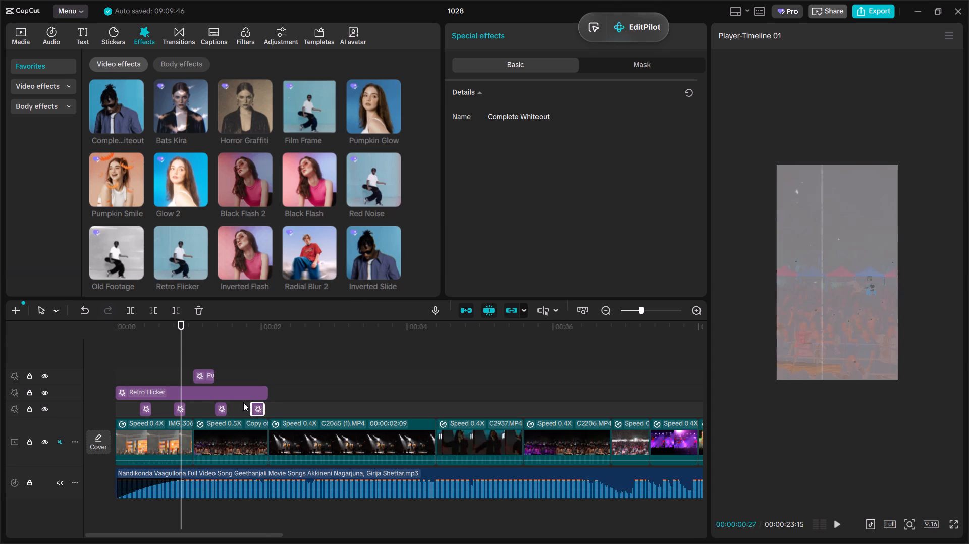
click(143, 364)
key(space)
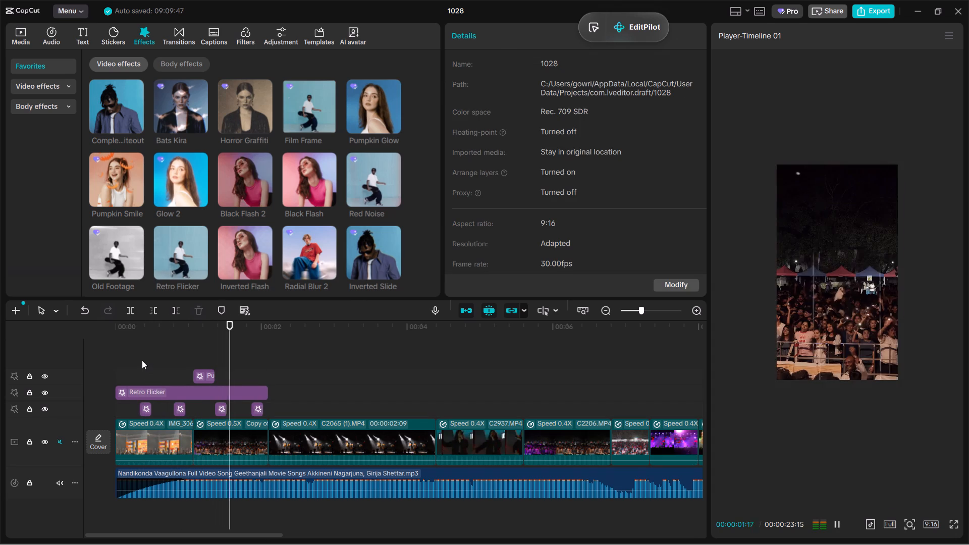
Add the Inverted Flash effect over the third clip at about 3.5 s, trim it to about 0.3 s, and preview it.
key(space)
key(space)
key(space)
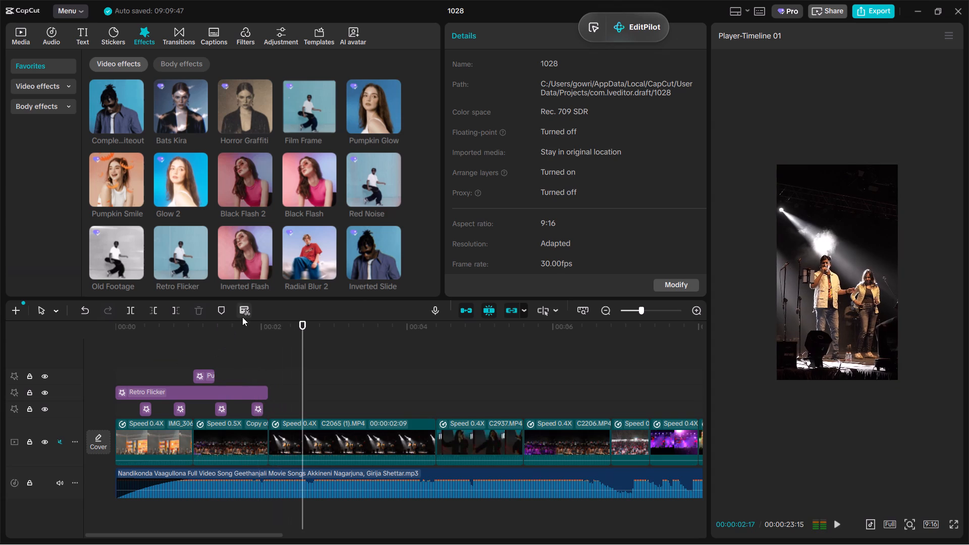
click(252, 190)
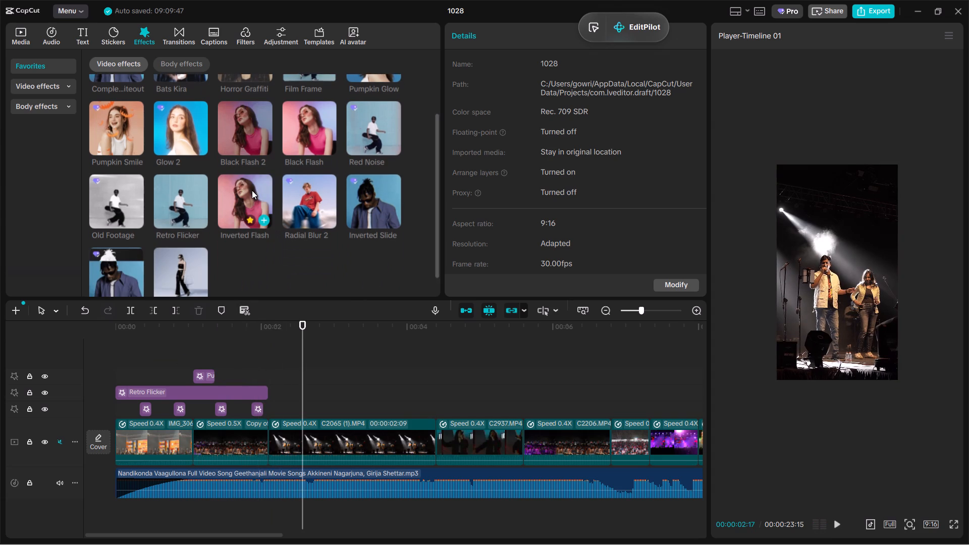
drag(252, 193, 370, 409)
drag(587, 409, 433, 434)
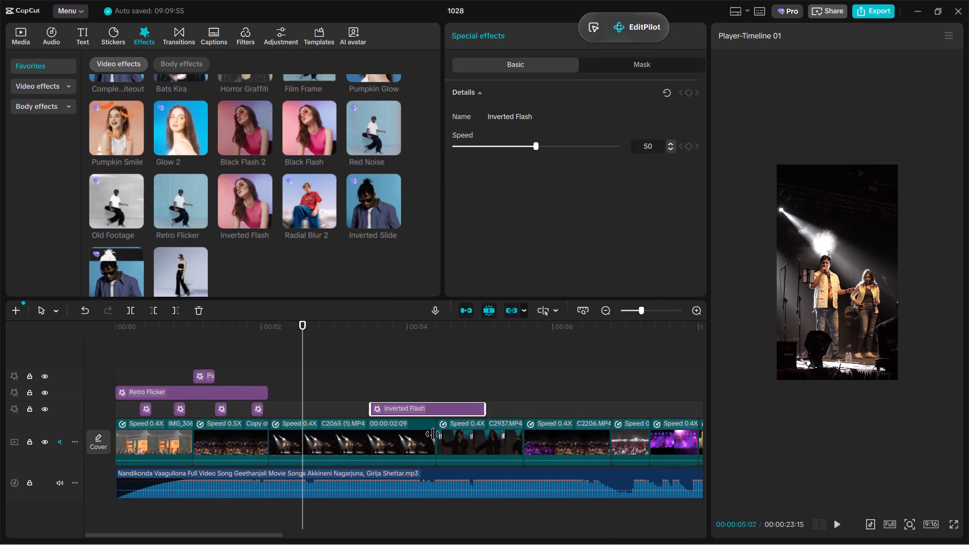
drag(433, 434, 394, 451)
click(360, 399)
key(space)
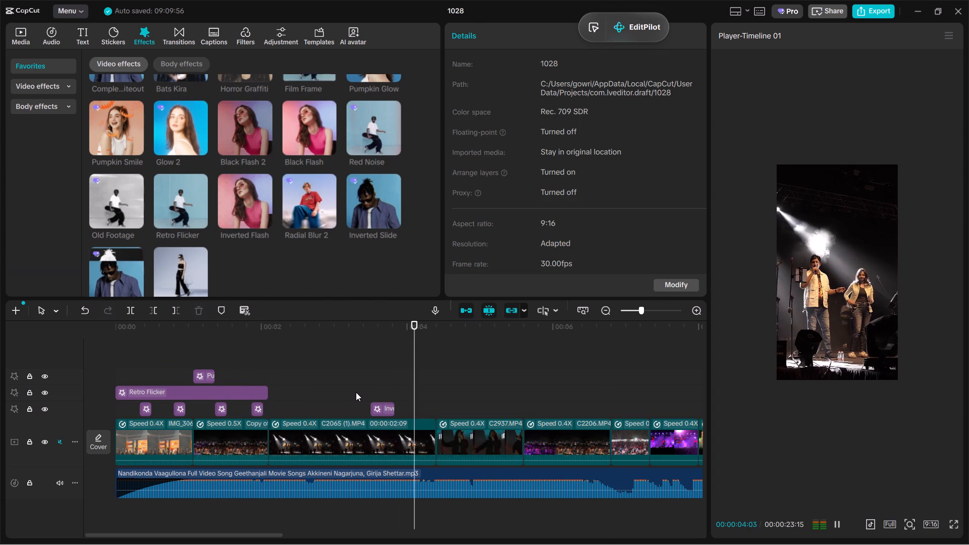
key(space)
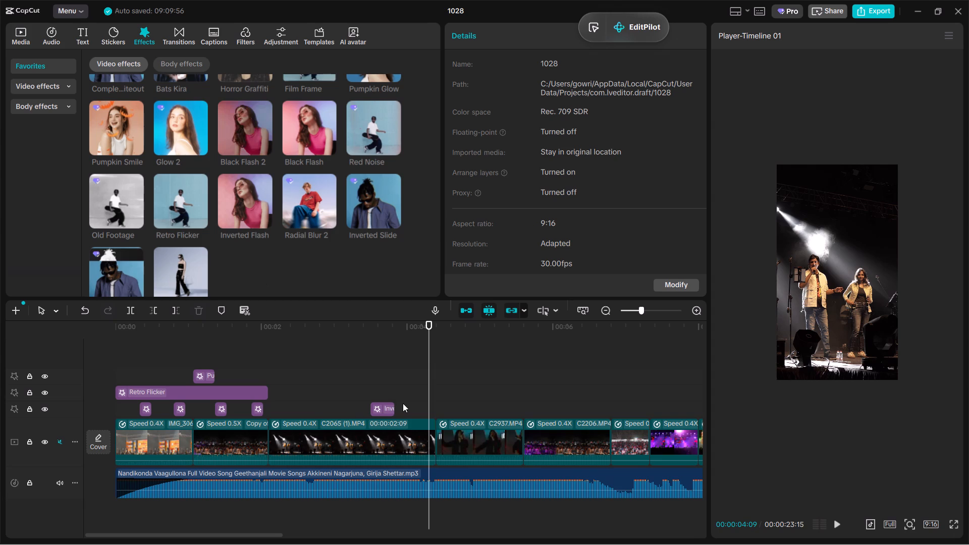
Copy the short Inverted Flash effect and paste seven copies at intervals over the remaining clips, from about 4.7 s to 18.7 s.
click(383, 407)
key(ctrl+c)
click(459, 394)
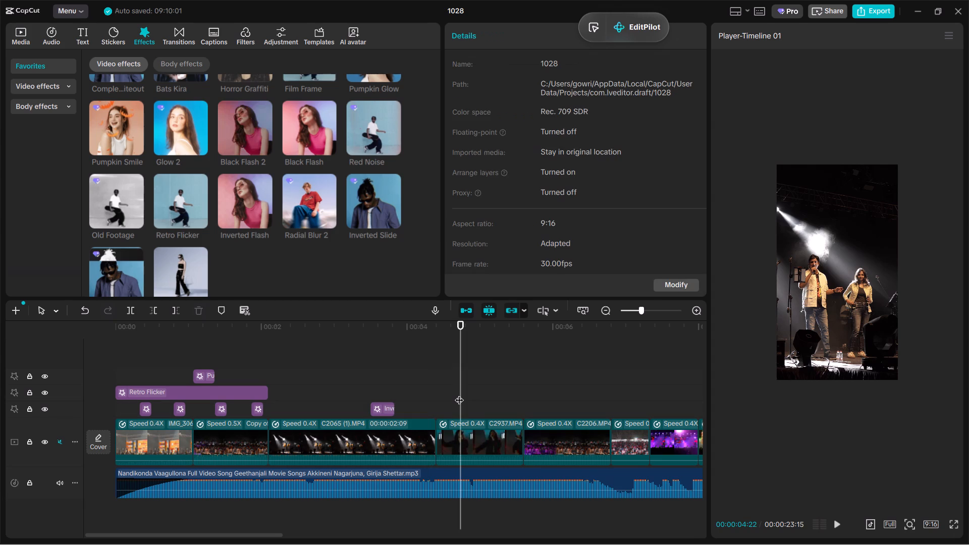
key(ctrl+v)
double_click(523, 393)
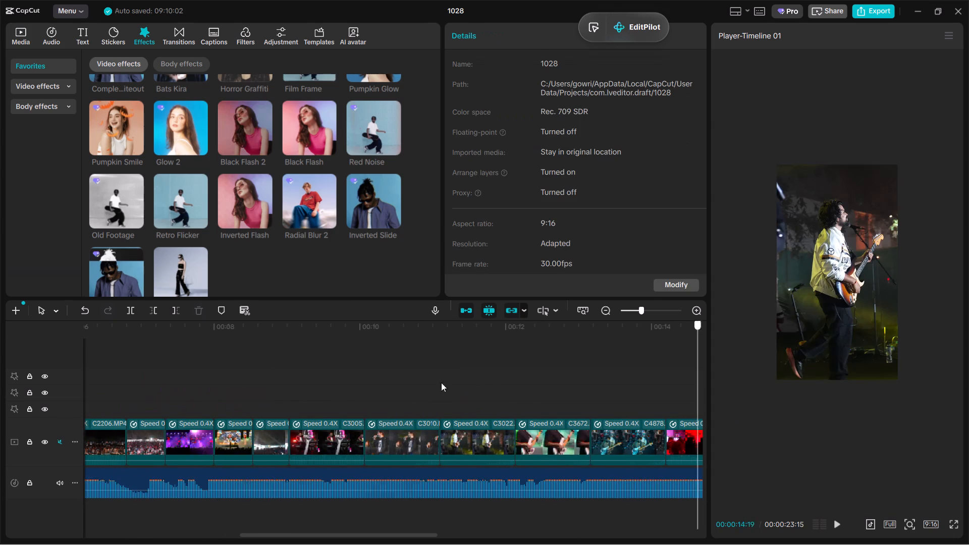
key(ctrl+v)
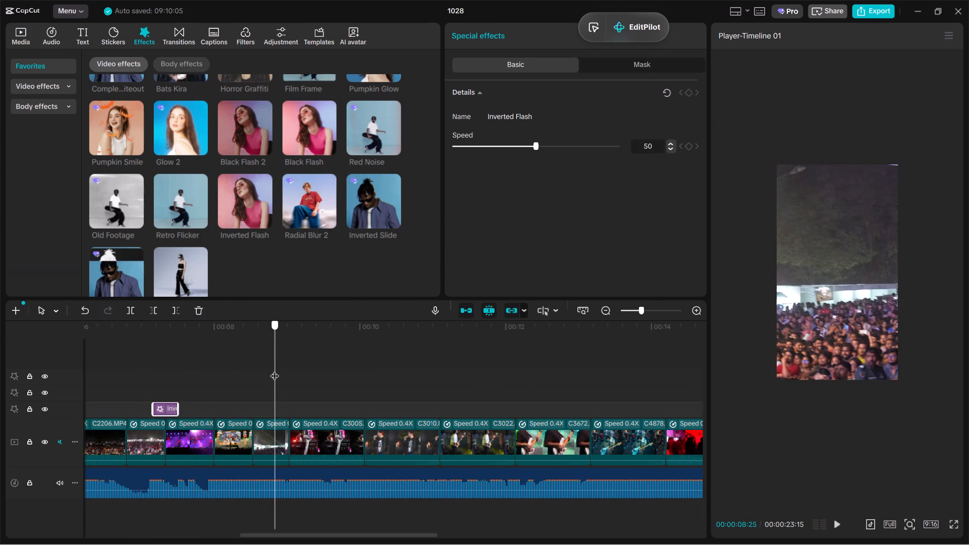
key(ctrl+v)
key(ctrl+v)
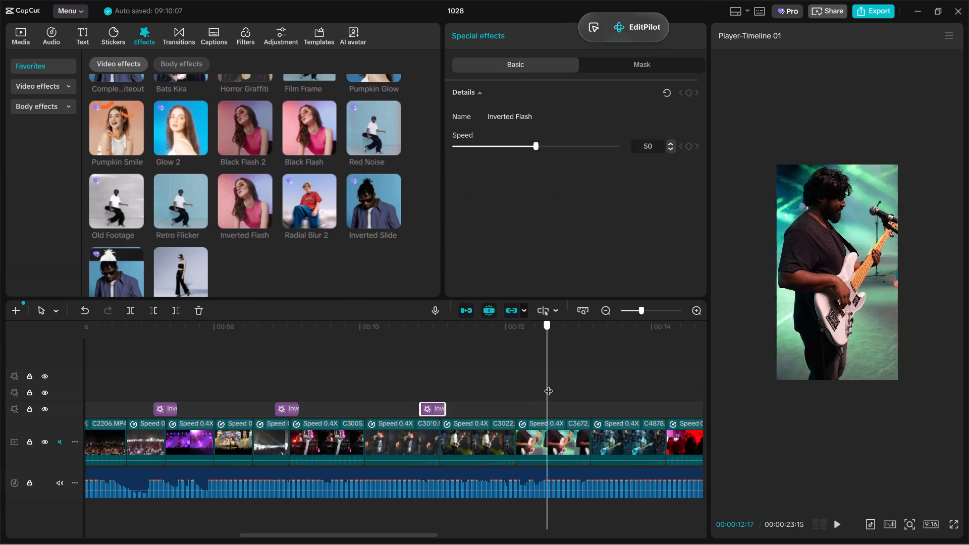
key(ctrl+v)
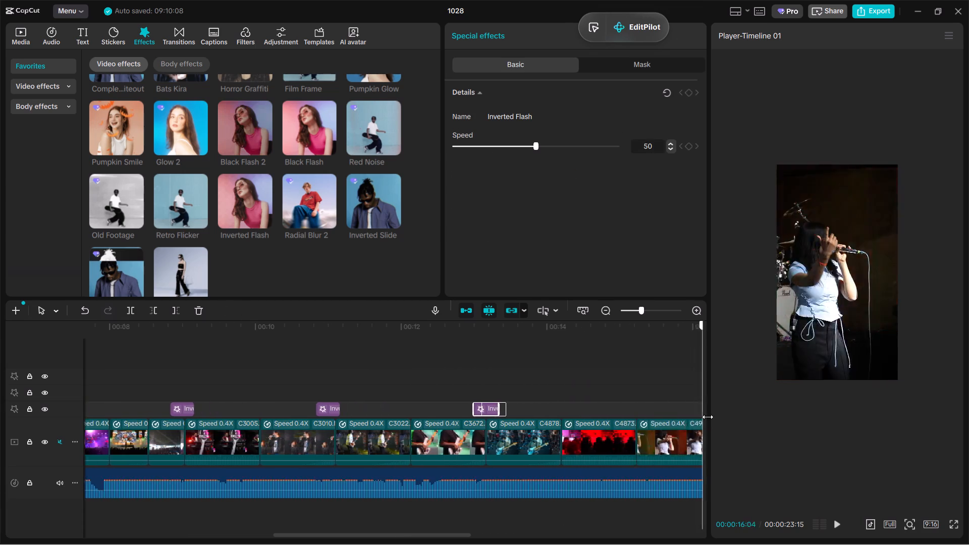
key(ctrl+v)
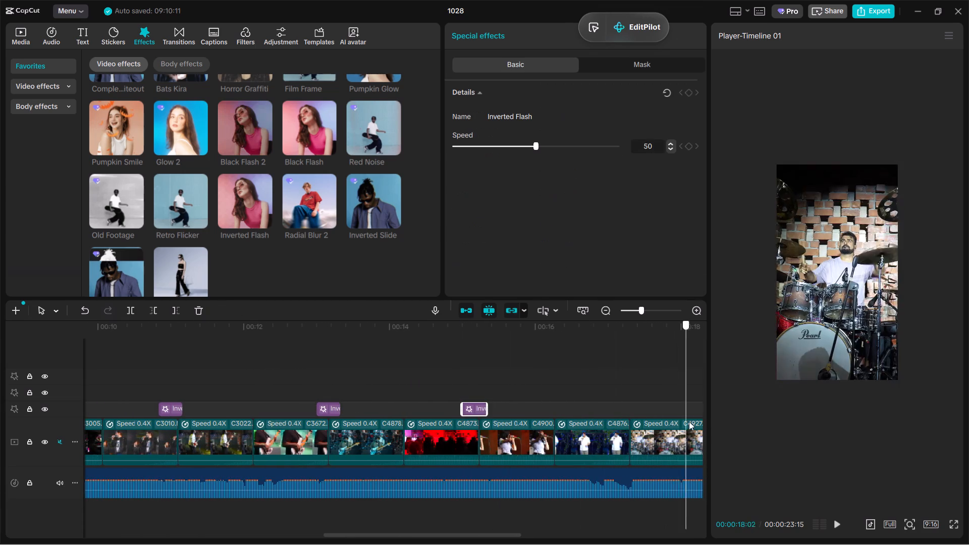
ctrl+click(457, 430)
key(ctrl+v)
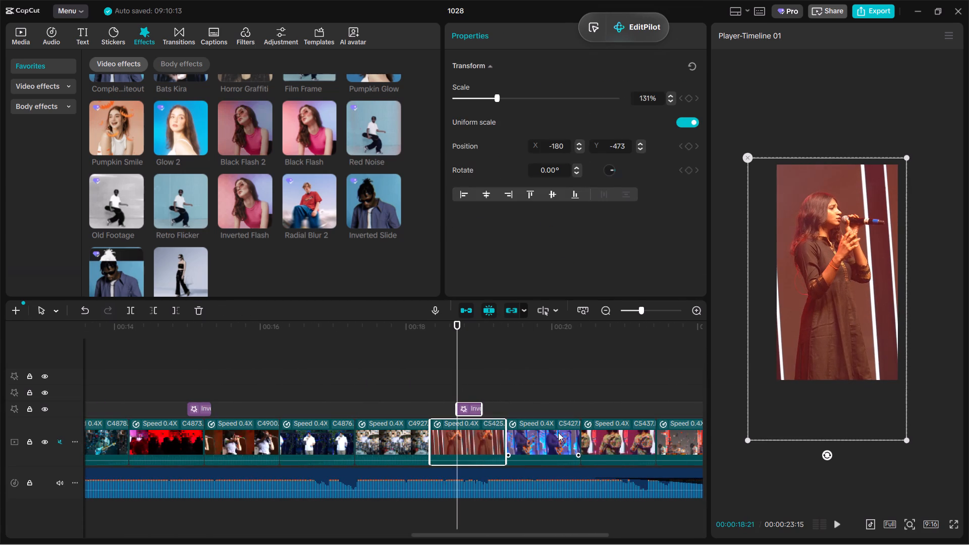
click(440, 365)
key(space)
ctrl+scroll(440, 365, down, 3)
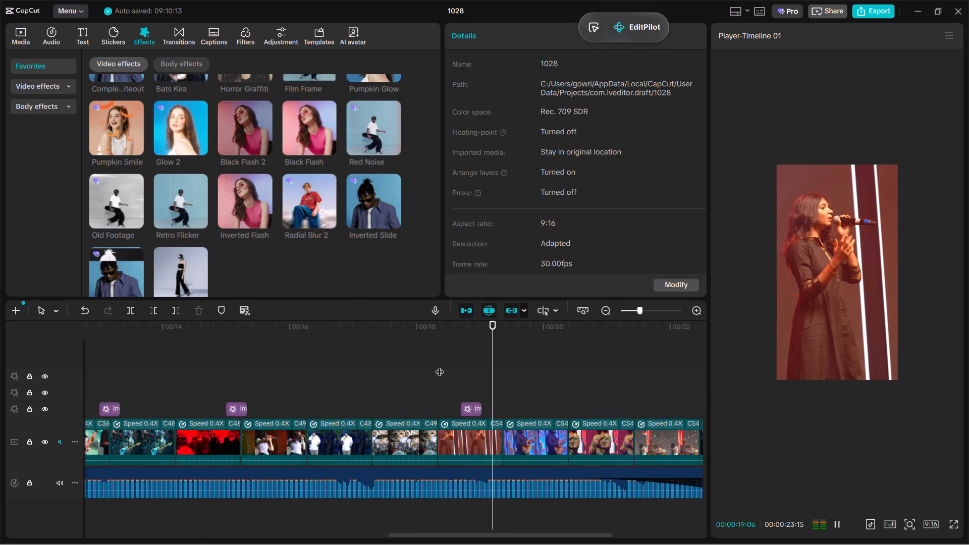
ctrl+scroll(440, 365, down, 7)
ctrl+scroll(546, 415, up, 3)
Add the Radial Blur 2 effect from the video's start, trim it to the end of the second clip, and play the opening.
click(217, 333)
drag(217, 333, 0, 352)
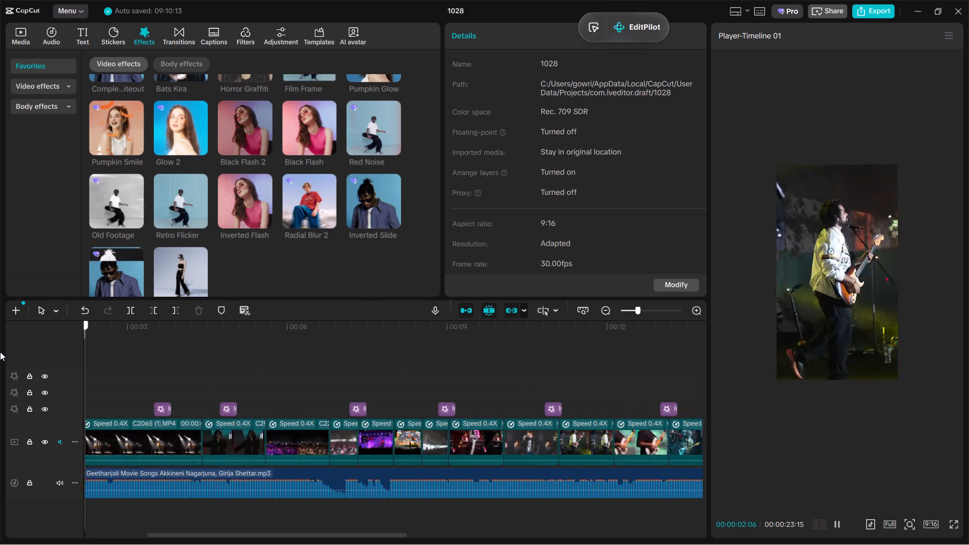
drag(0, 352, 0, 351)
ctrl+scroll(311, 379, down, 6)
click(222, 361)
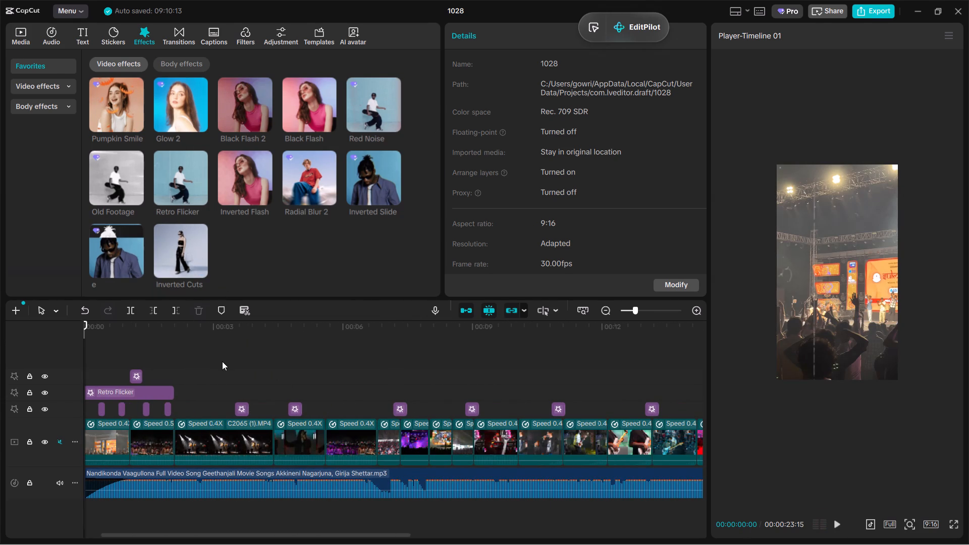
ctrl+drag(222, 361, 0, 296)
ctrl+scroll(225, 224, down, 1)
drag(114, 250, 96, 249)
drag(318, 180, 77, 363)
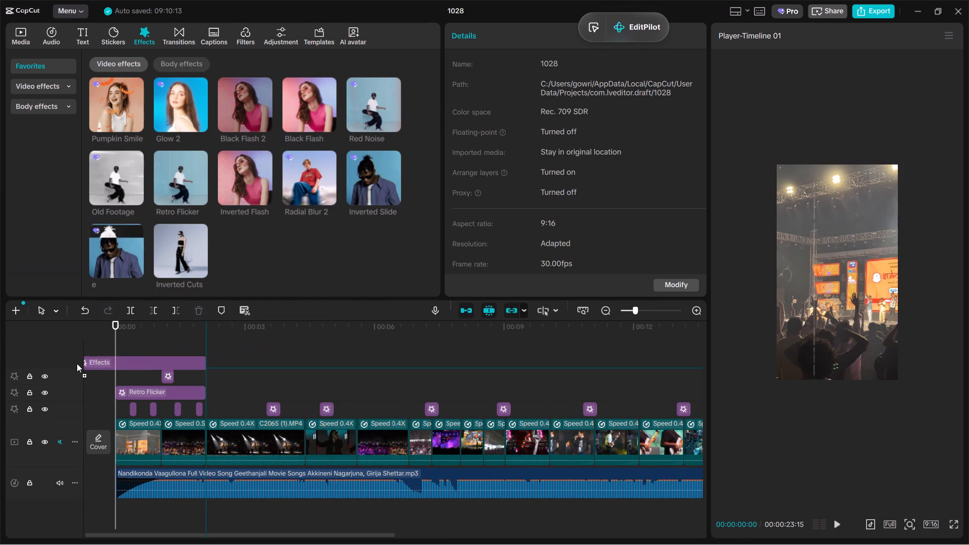
drag(245, 375, 206, 387)
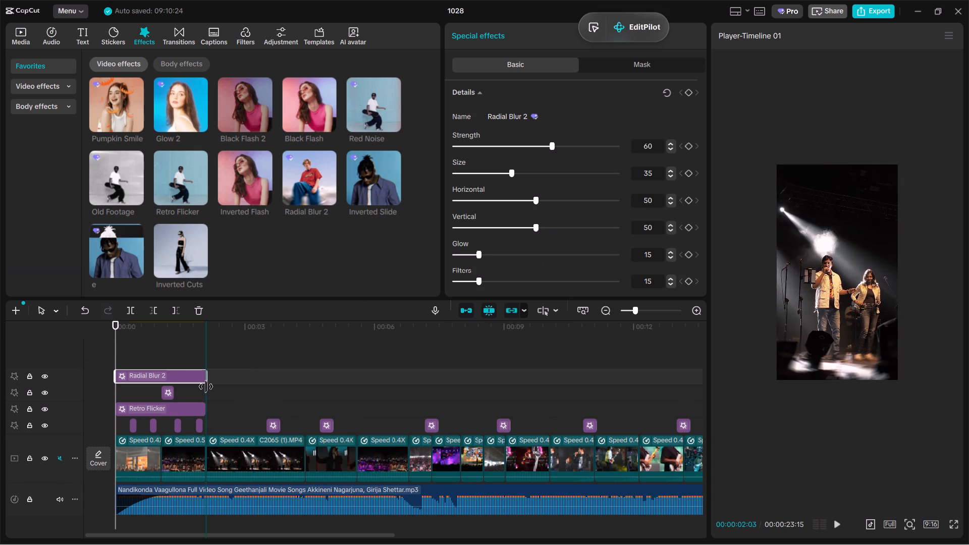
drag(206, 387, 205, 387)
click(191, 357)
drag(191, 356, 0, 355)
key(space)
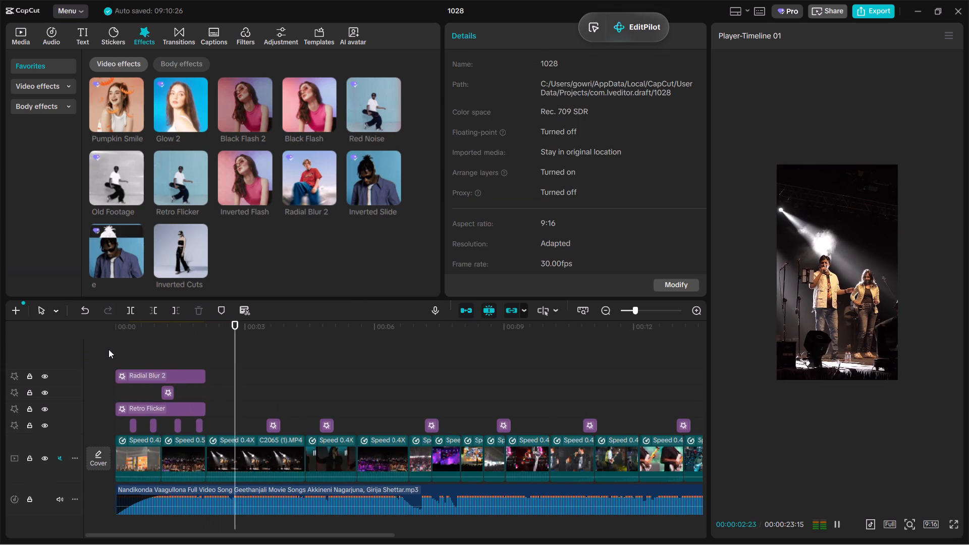
key(space)
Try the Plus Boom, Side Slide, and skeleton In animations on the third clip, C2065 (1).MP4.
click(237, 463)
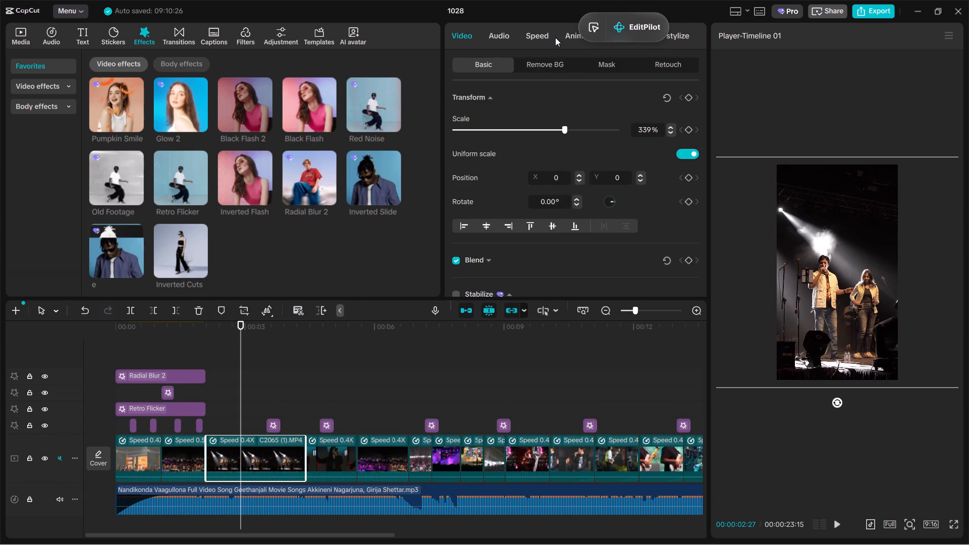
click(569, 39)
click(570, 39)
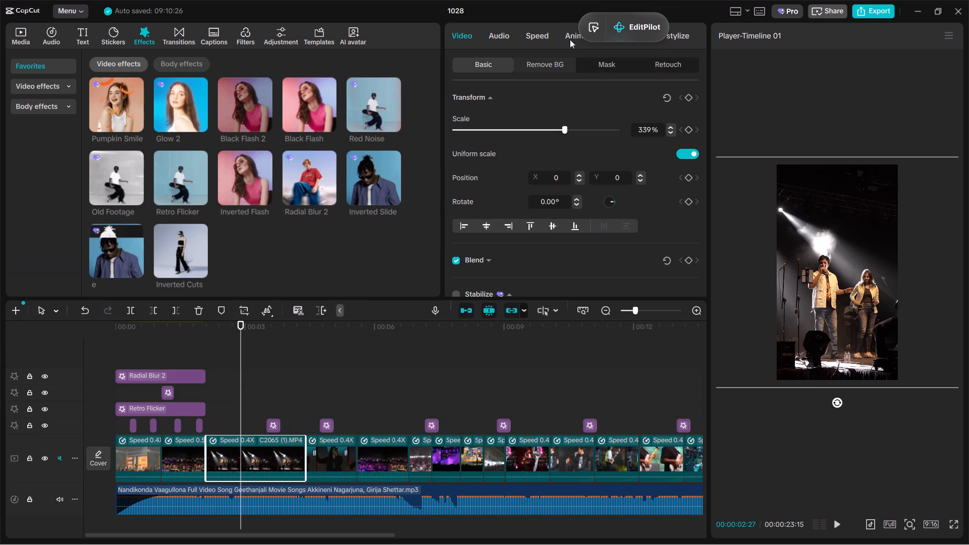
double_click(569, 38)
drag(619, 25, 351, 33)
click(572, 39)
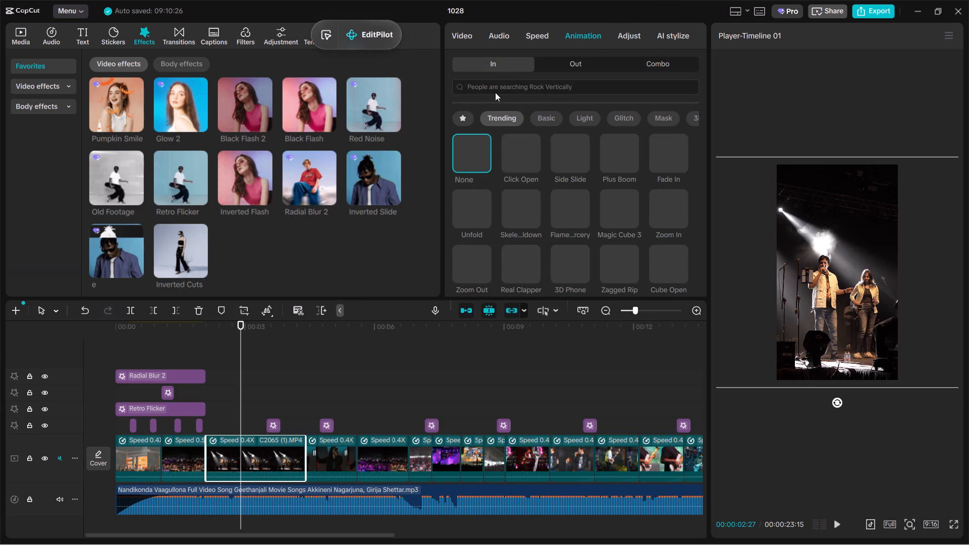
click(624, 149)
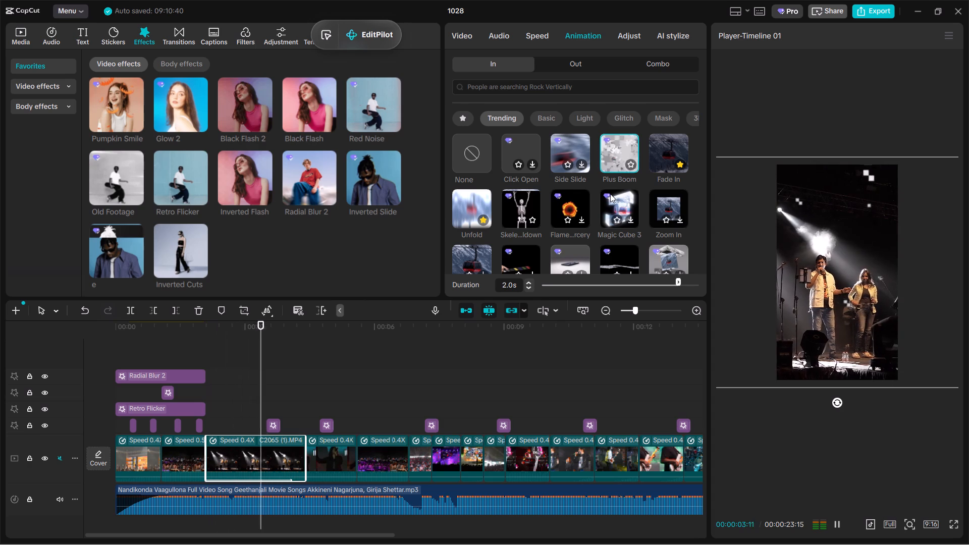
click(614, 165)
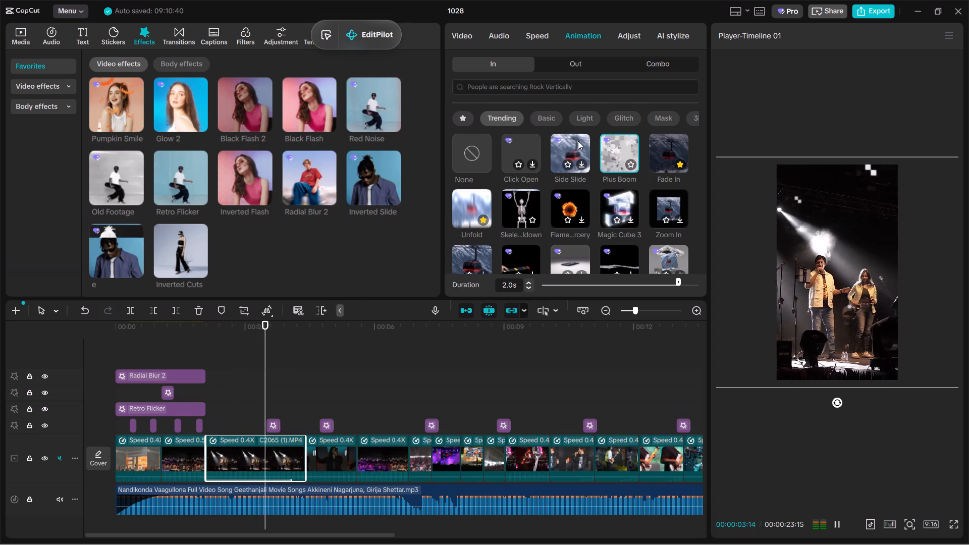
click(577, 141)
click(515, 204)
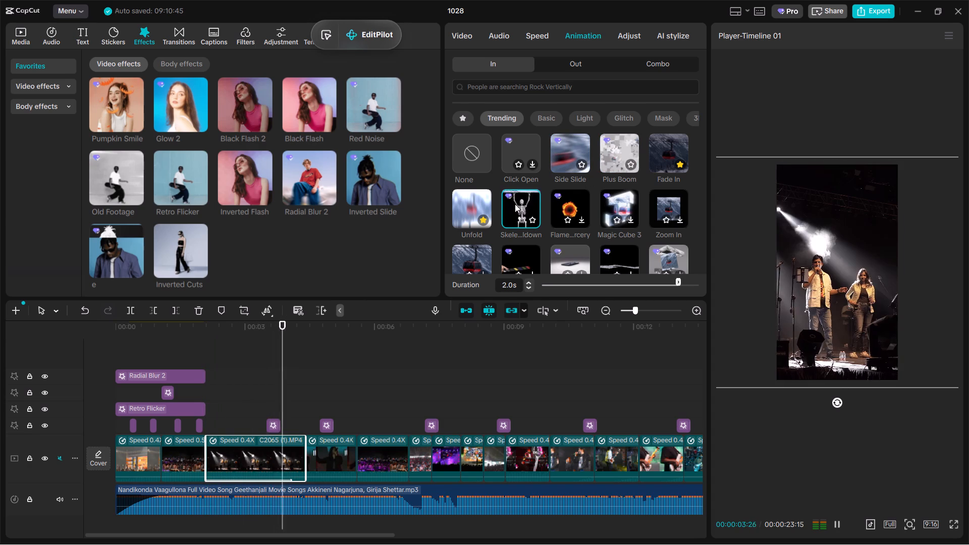
Apply the Unfold In animation to the third clip with a 0.2 s duration, and play the edit.
click(470, 200)
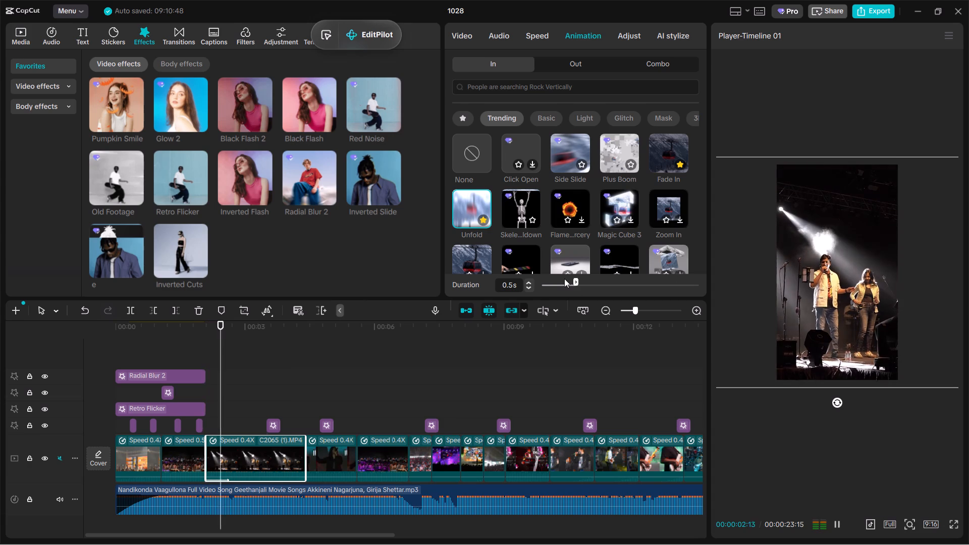
click(564, 279)
click(560, 281)
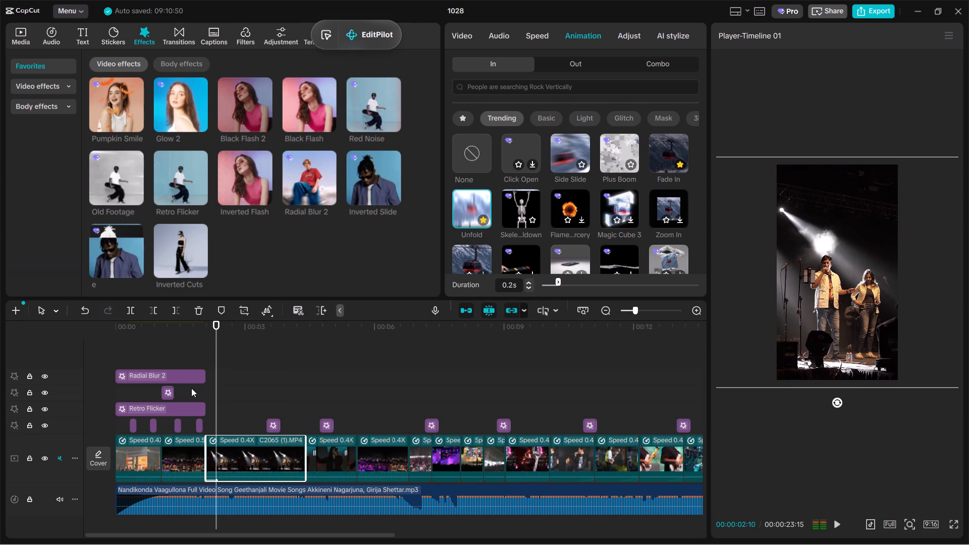
click(191, 388)
key(space)
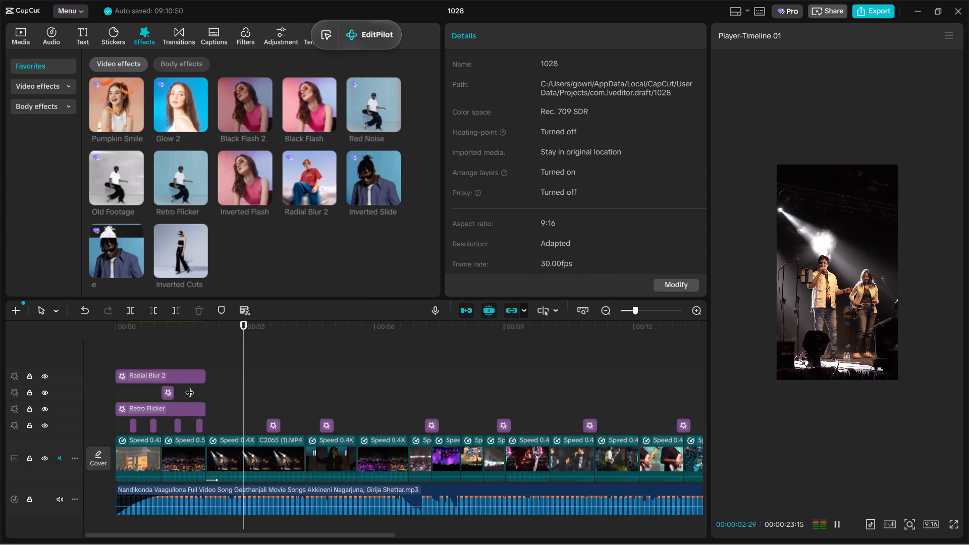
ctrl+scroll(190, 386, down, 6)
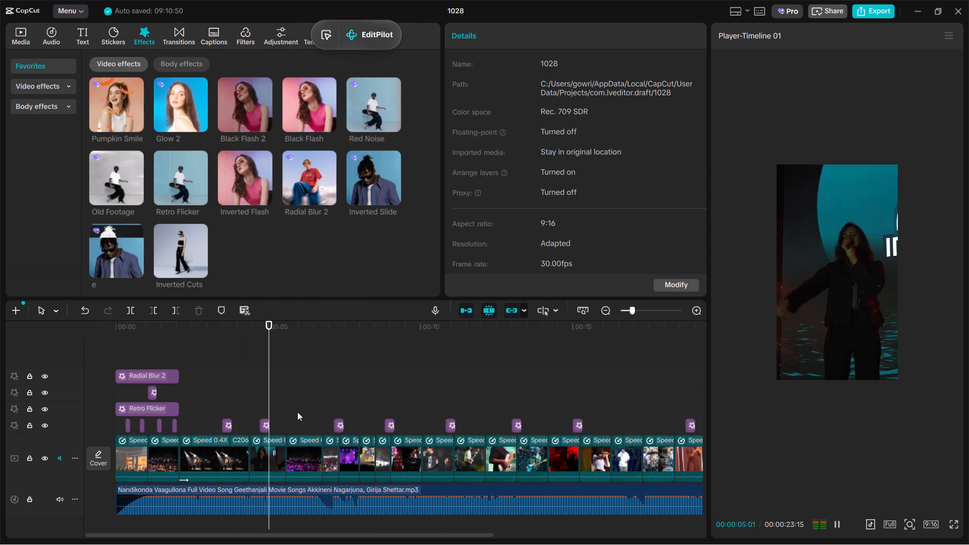
ctrl+scroll(259, 433, up, 6)
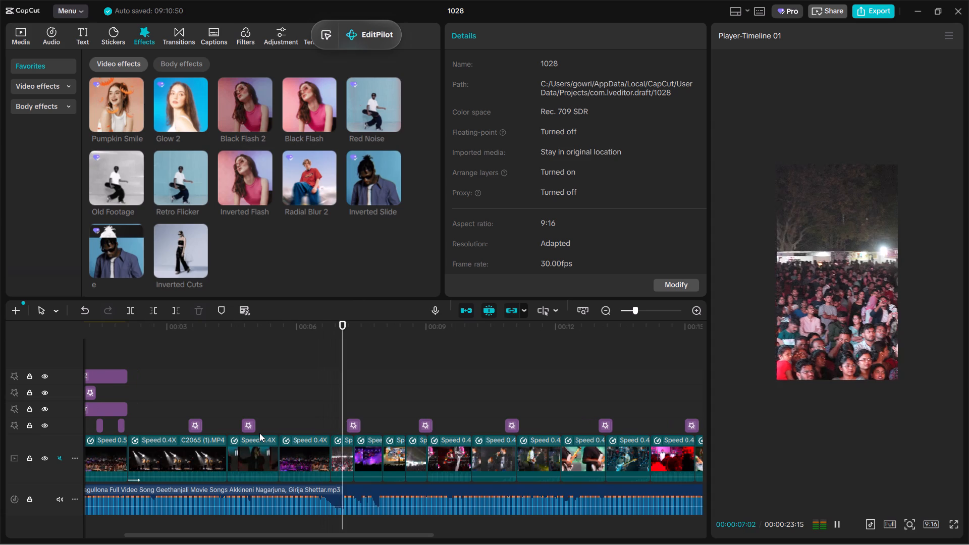
key(space)
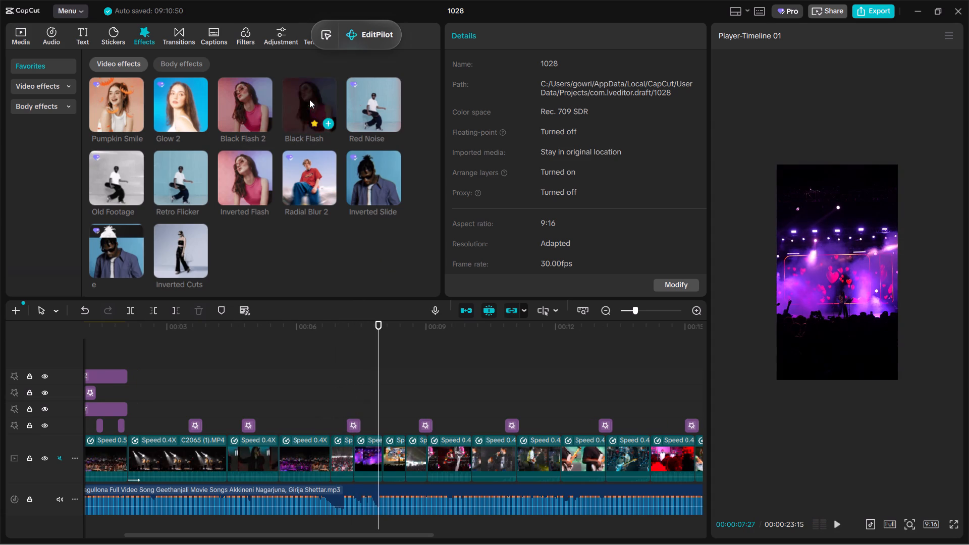
Add the Black Flash 2 effect from the video's start and trim it to the end of the second clip.
drag(254, 103, 109, 396)
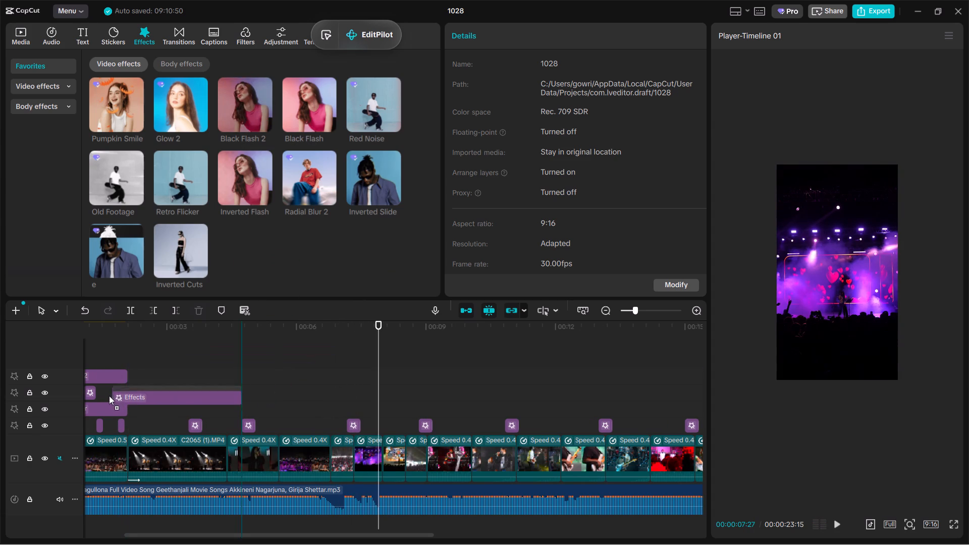
drag(109, 396, 37, 357)
drag(244, 374, 209, 380)
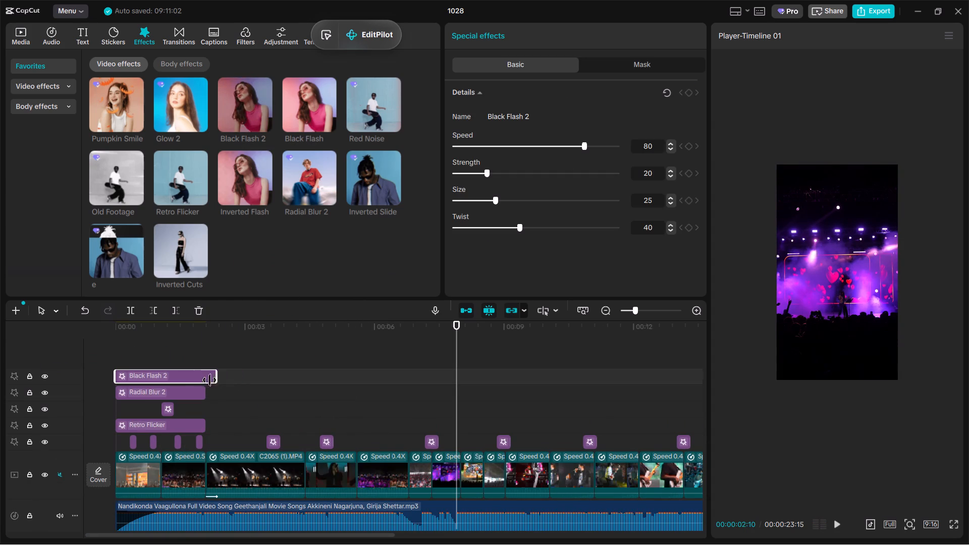
drag(209, 380, 203, 381)
Duplicate the Black Flash 2 effect, stretch the copy from the third clip's start to about 10 s, and preview it.
key(ctrl+c)
key(ctrl+v)
drag(458, 375, 196, 380)
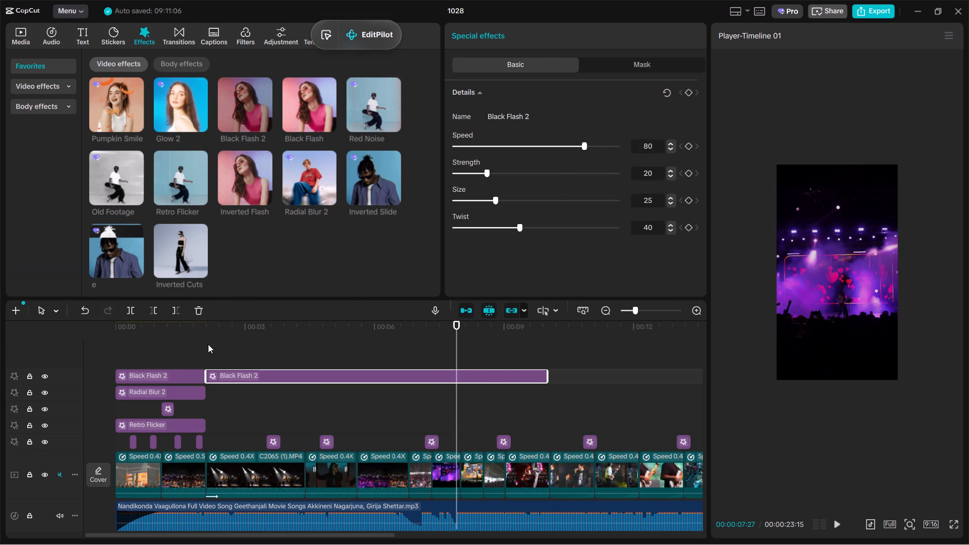
click(208, 344)
key(space)
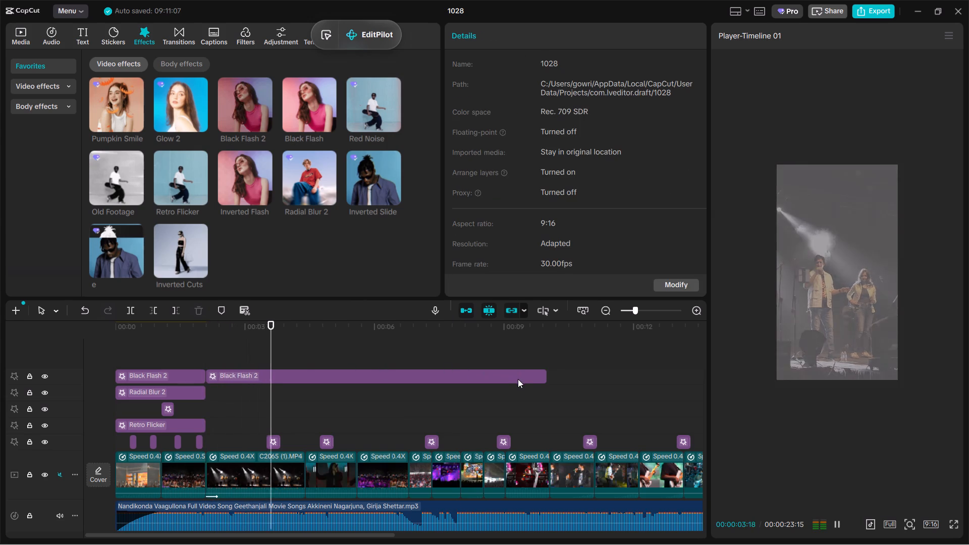
Delete the long Black Flash 2 copy that starts at the third clip.
click(518, 379)
key(BackSpace)
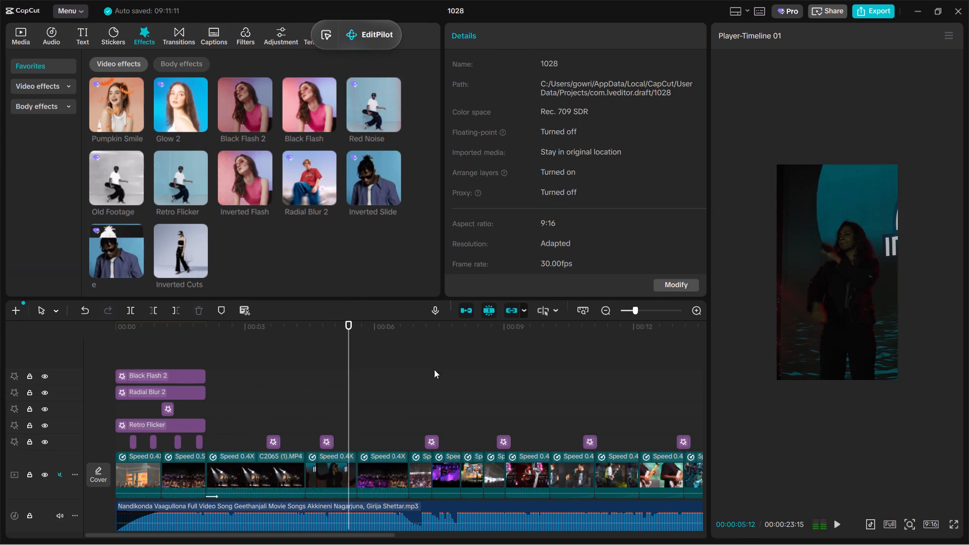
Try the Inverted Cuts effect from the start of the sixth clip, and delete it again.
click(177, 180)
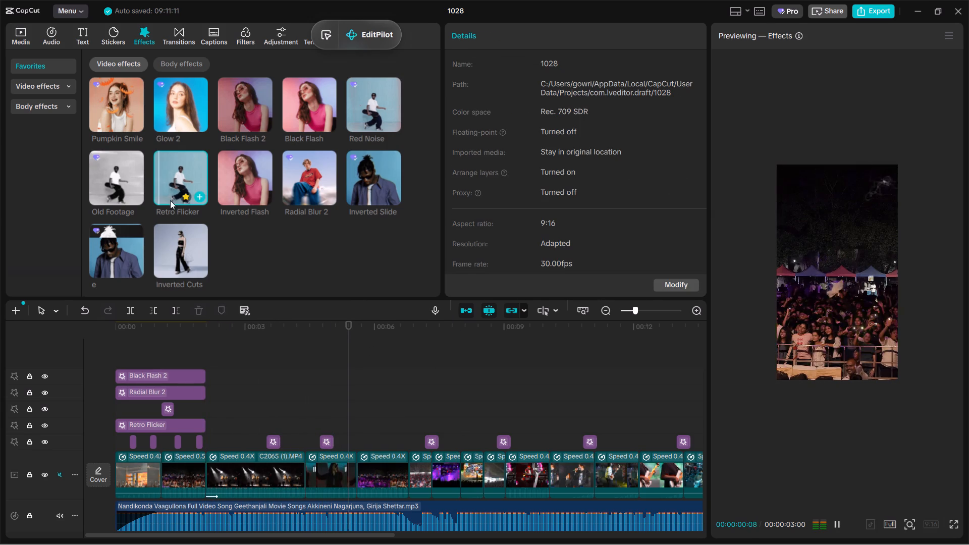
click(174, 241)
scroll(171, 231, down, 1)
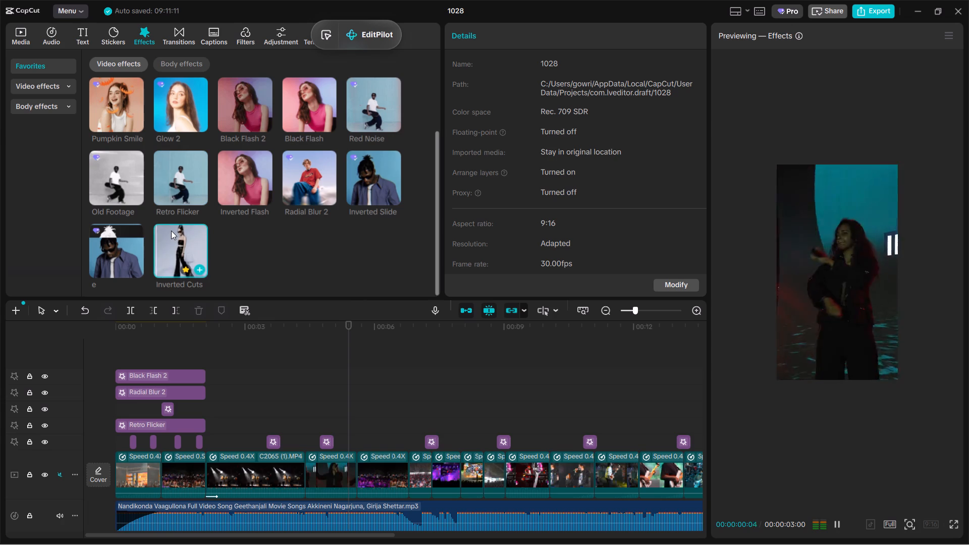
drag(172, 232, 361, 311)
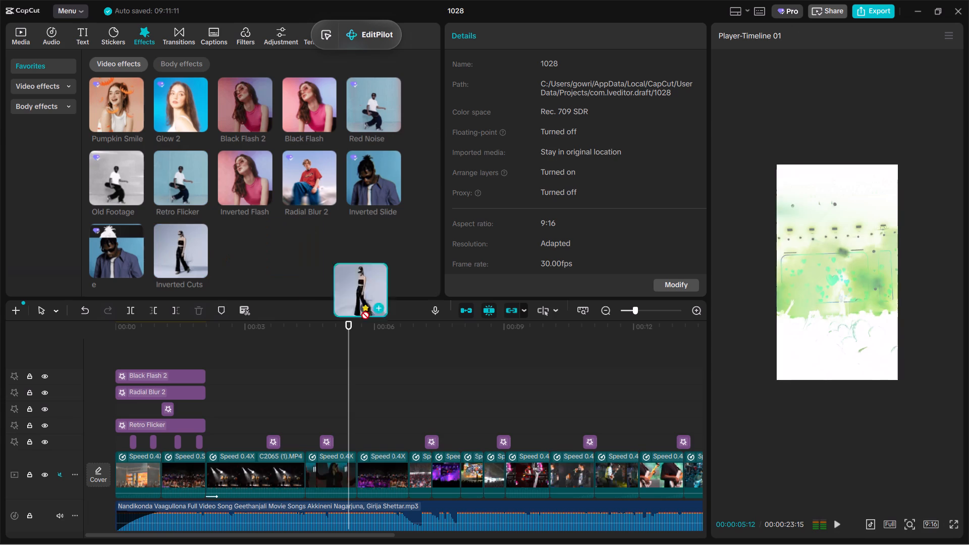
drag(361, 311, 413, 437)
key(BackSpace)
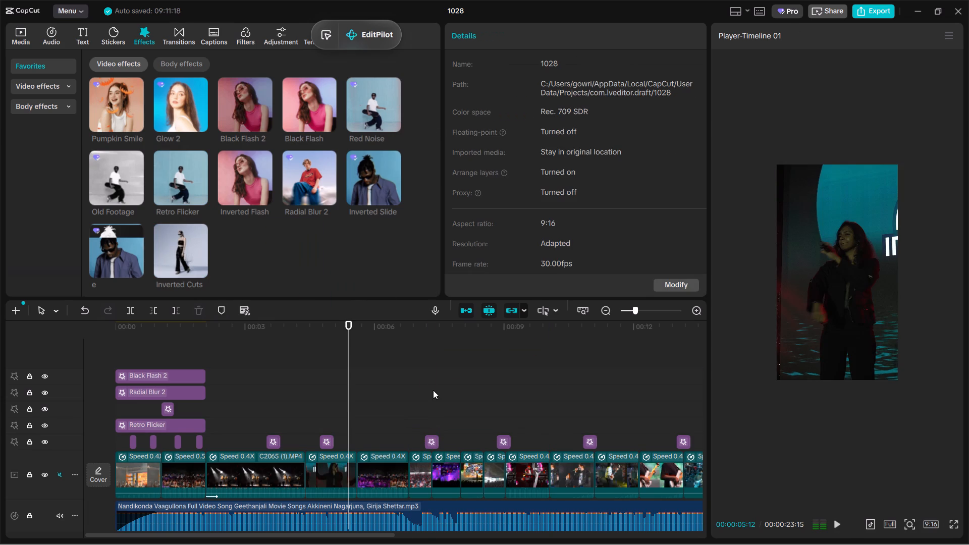
Add the Black Flash 2 effect from the sixth clip's start, trim it to about 9 s at the ninth clip's end, and play it.
drag(255, 105, 412, 424)
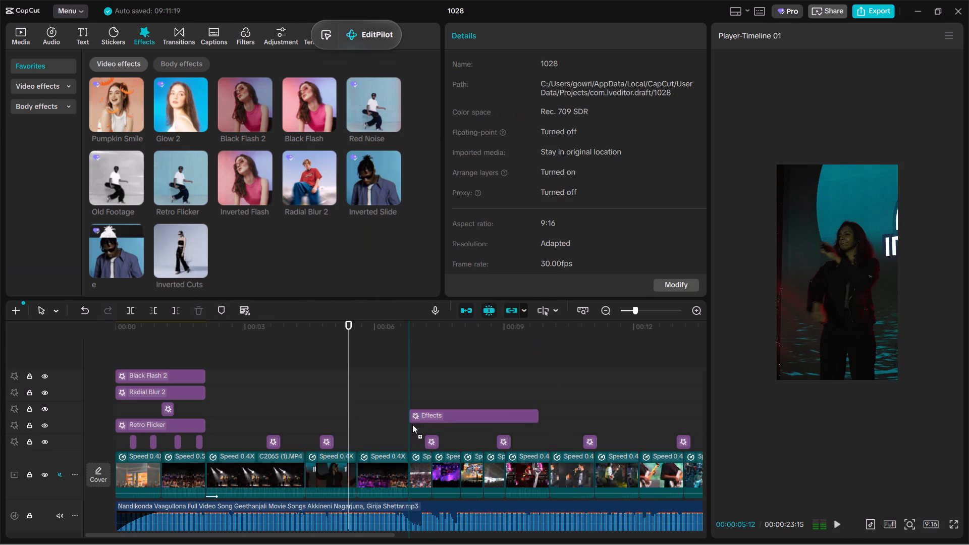
drag(412, 424, 411, 430)
drag(541, 427, 506, 443)
click(399, 406)
key(space)
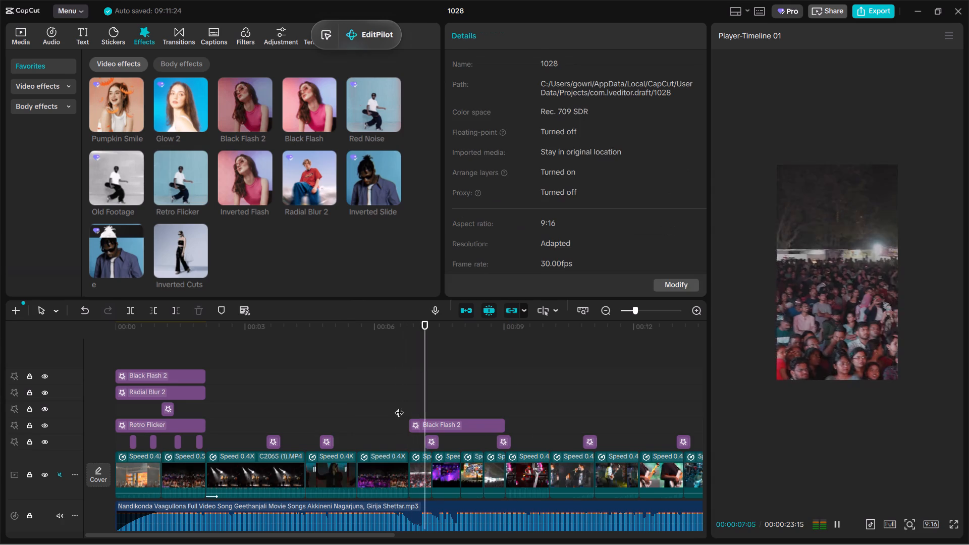
key(space)
key(space)
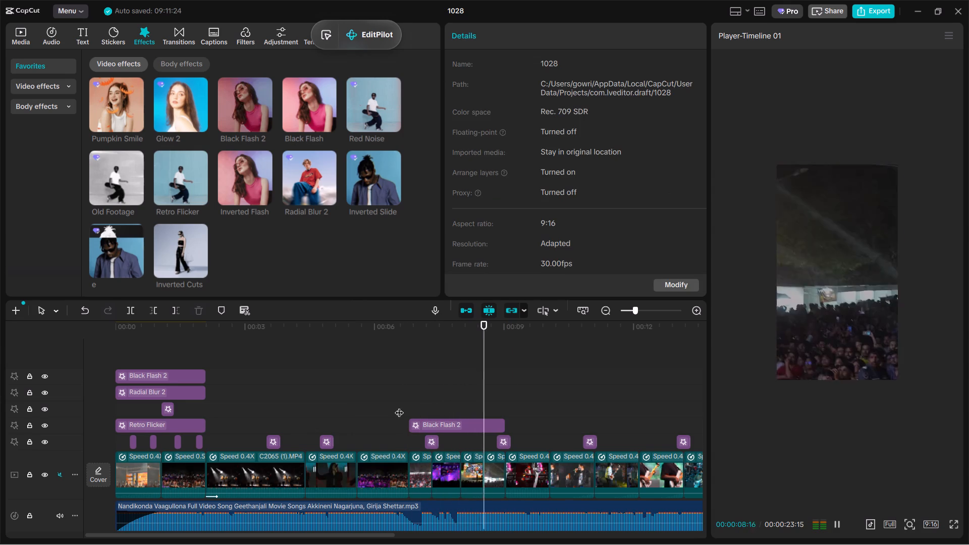
key(space)
key(space)
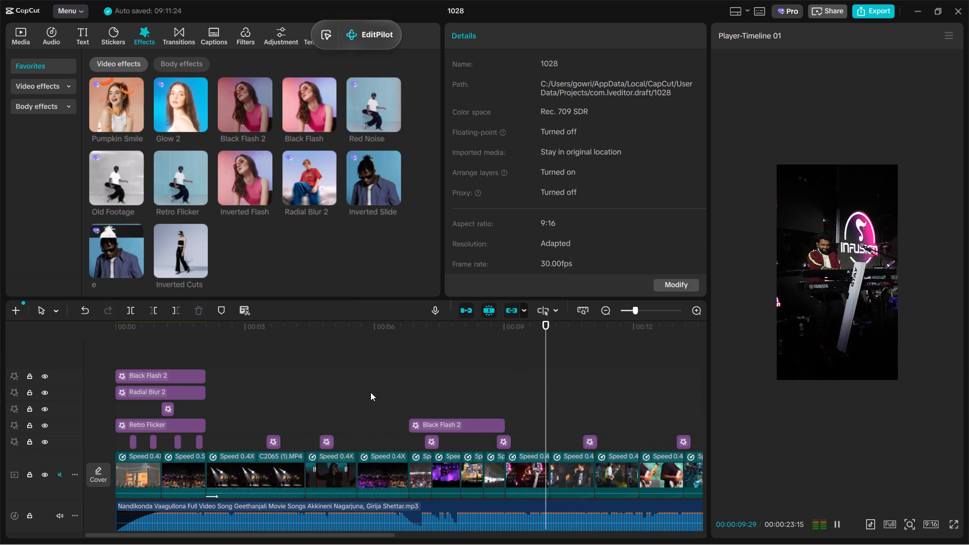
Add the favorite Pull In II transition between the first and second clips, allowing duplicate frames, and play it from the video's start.
click(370, 392)
drag(370, 392, 0, 407)
click(178, 36)
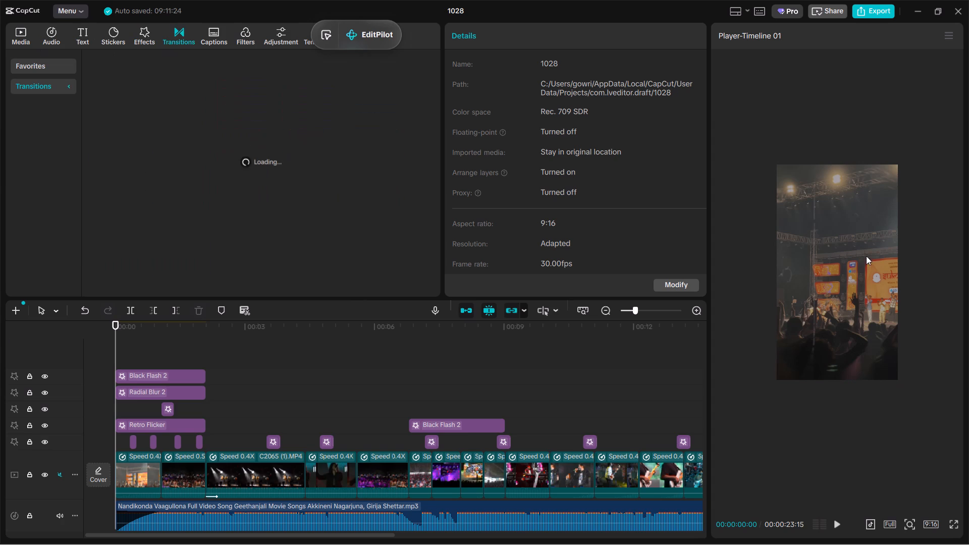
ctrl+scroll(498, 439, down, 3)
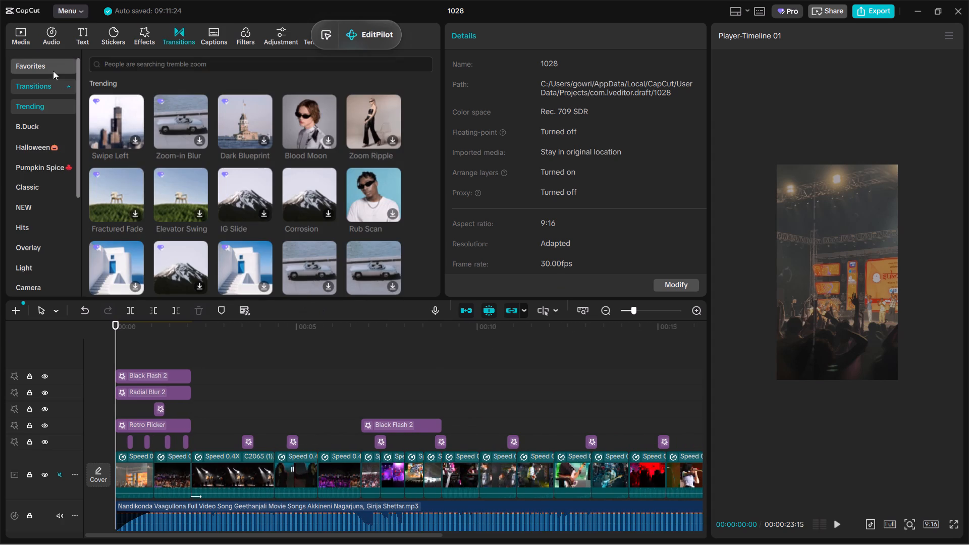
click(53, 71)
ctrl+scroll(186, 392, up, 1)
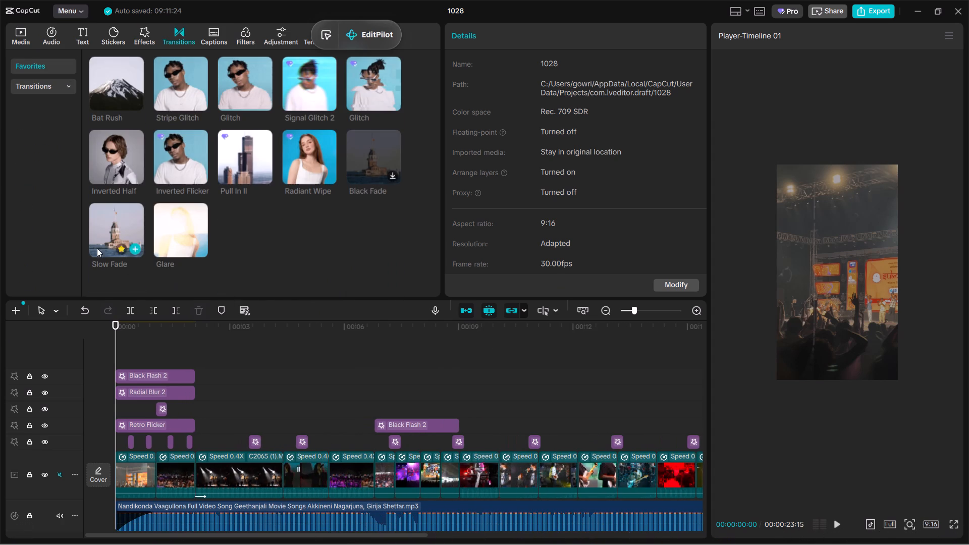
drag(266, 150, 157, 458)
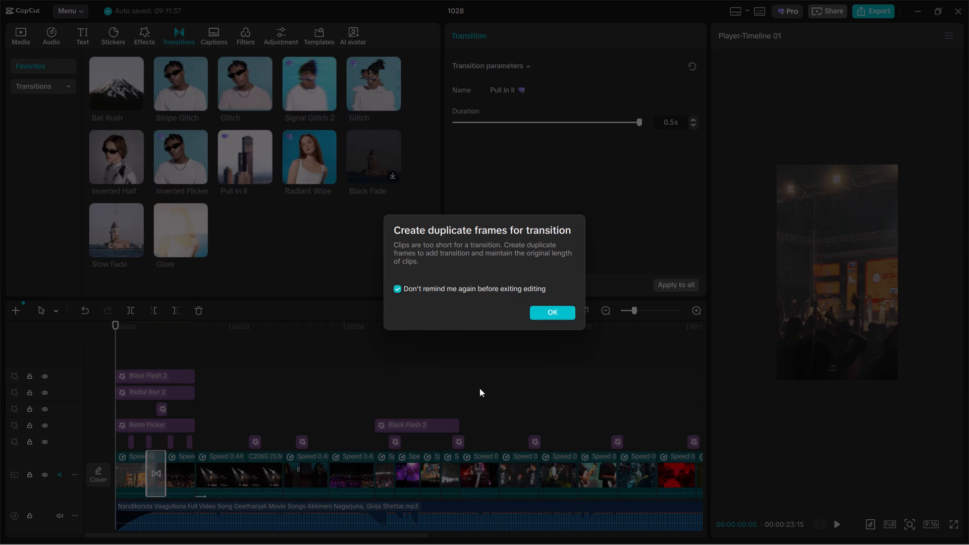
click(564, 310)
click(129, 411)
drag(129, 411, 45, 408)
key(space)
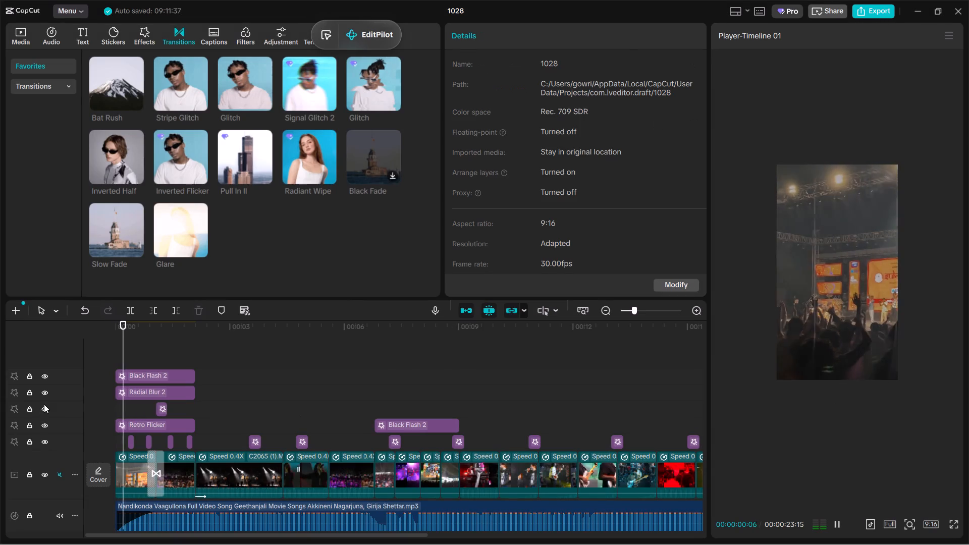
key(space)
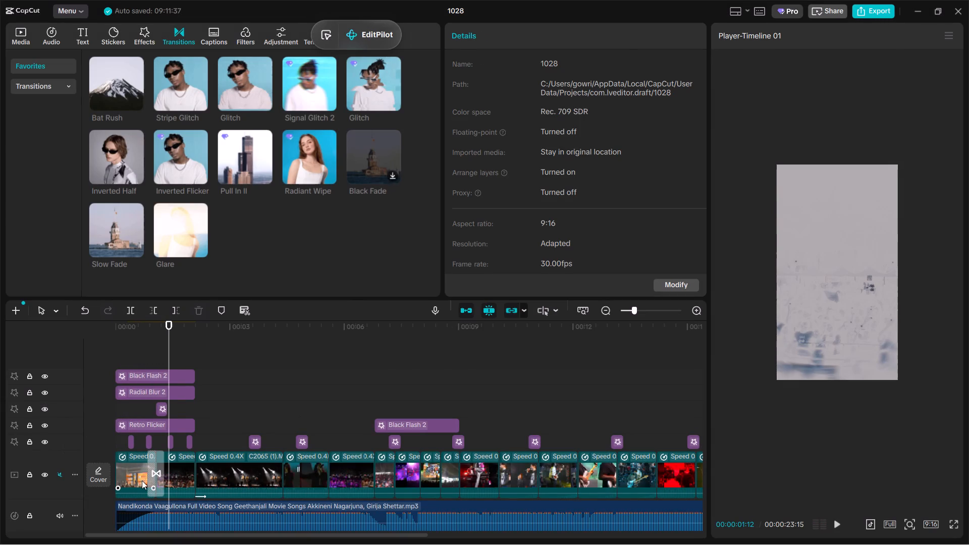
Shorten the Pull In II transition to 0.3 s and play the result.
click(151, 489)
click(553, 118)
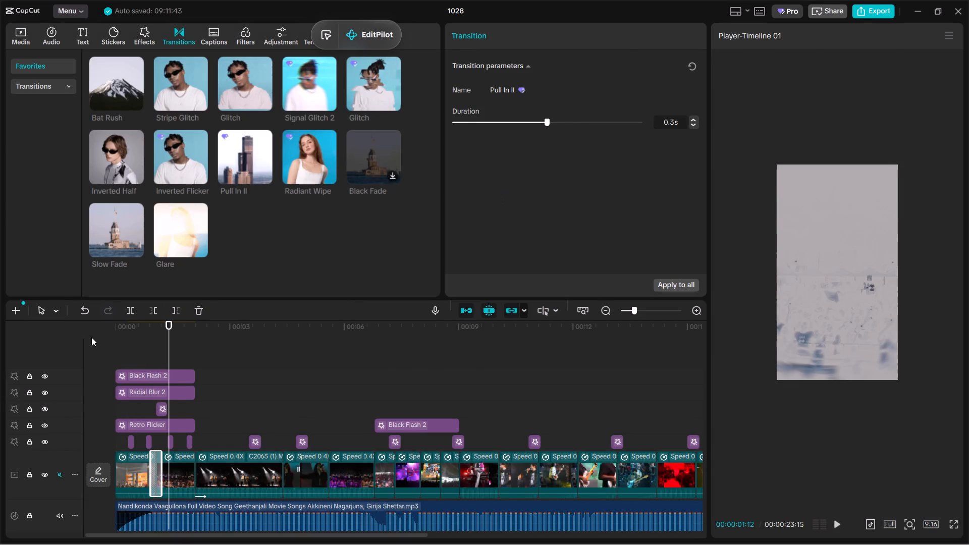
click(132, 354)
key(space)
key(space)
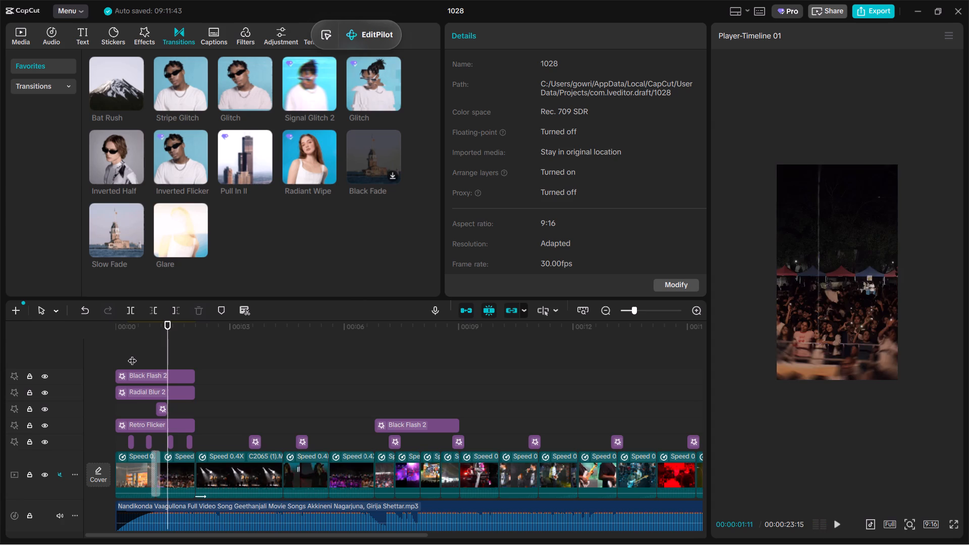
key(space)
key(space)
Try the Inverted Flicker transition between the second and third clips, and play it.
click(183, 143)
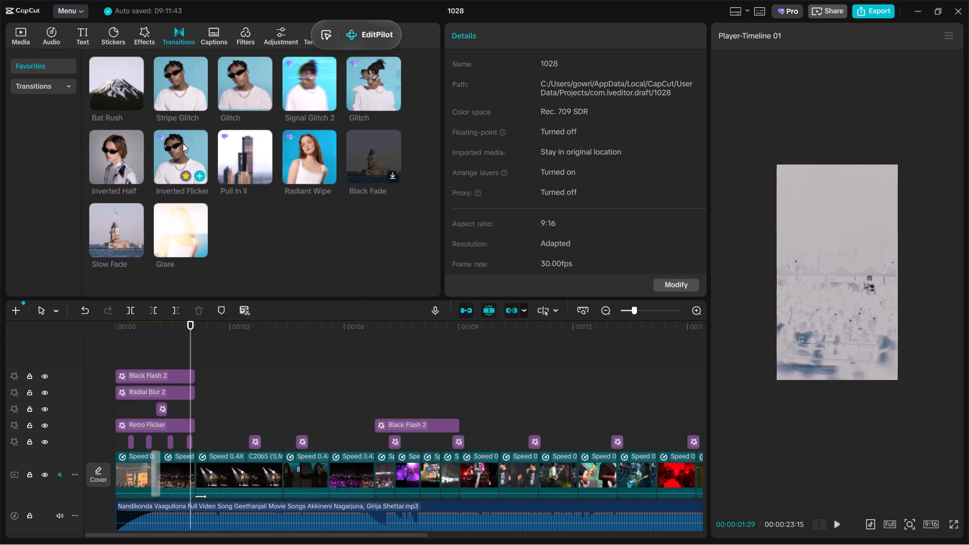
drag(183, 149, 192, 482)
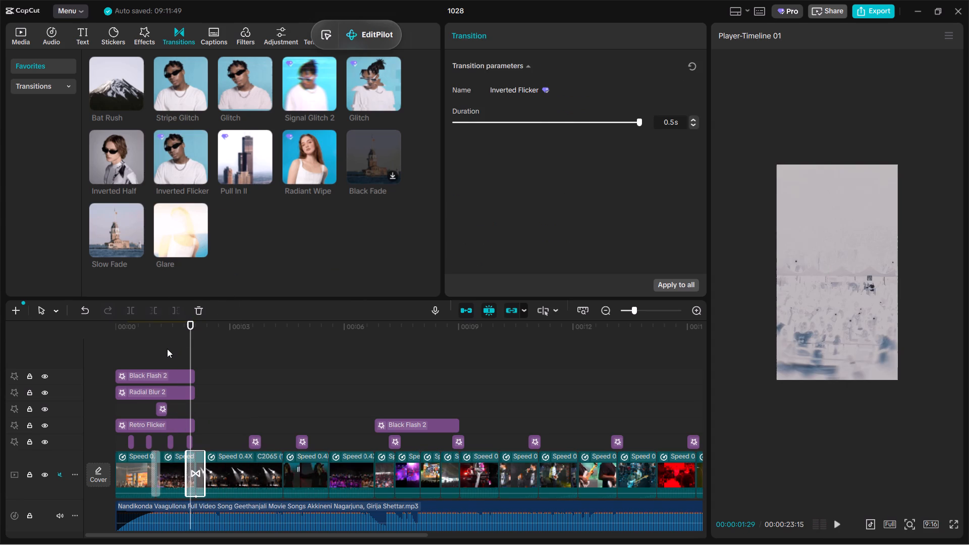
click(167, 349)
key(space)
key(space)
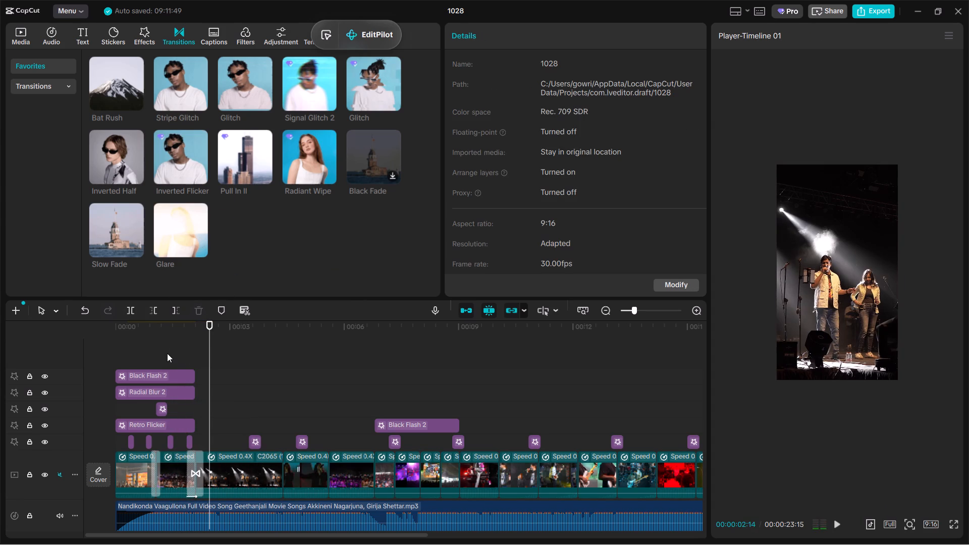
Add the Pro Glitch transition, the one beside Signal Glitch 2, between the third and fourth clips and play it.
click(375, 74)
drag(376, 79, 289, 434)
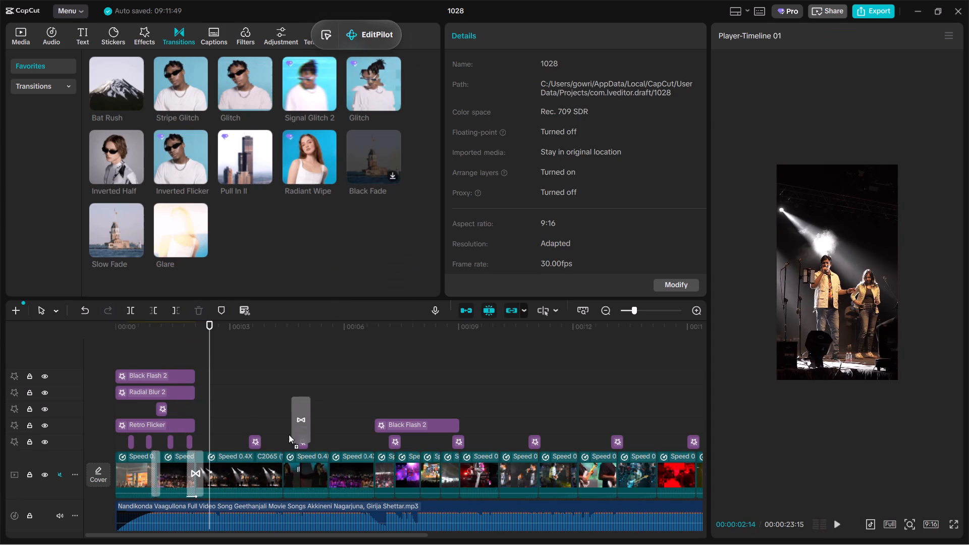
drag(289, 434, 282, 474)
click(272, 420)
key(space)
key(space)
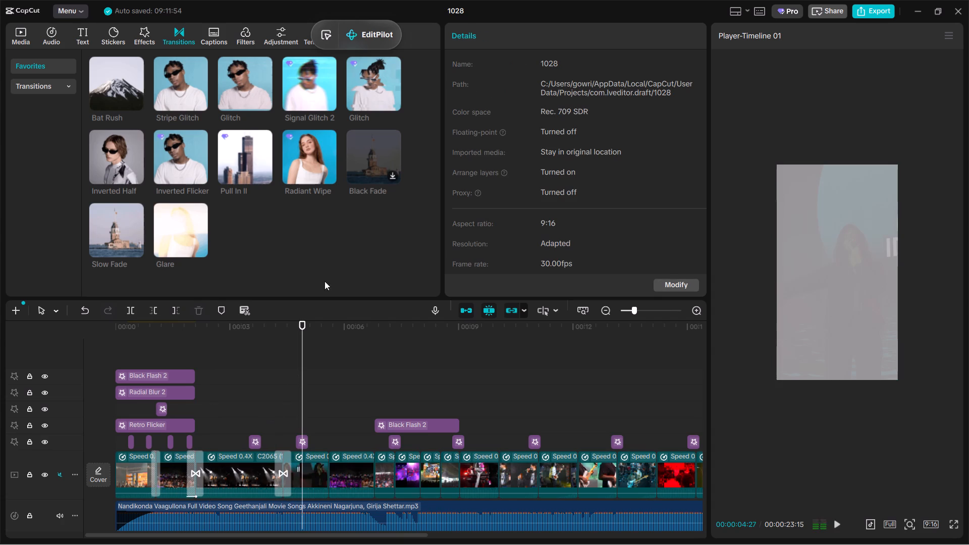
Add the Glitch transition, the one beside Stripe Glitch, between the fifth and sixth clips and play it.
drag(249, 83, 389, 417)
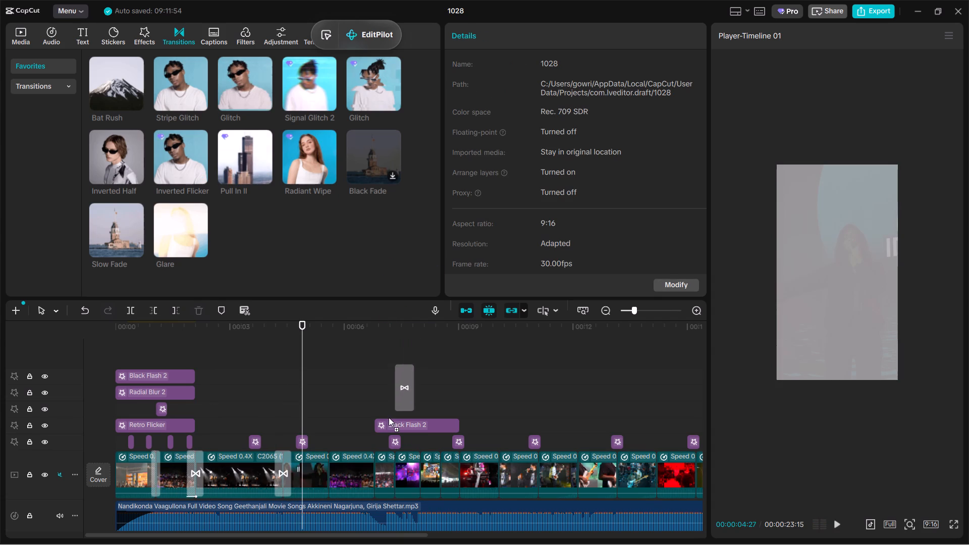
drag(389, 417, 375, 477)
click(360, 429)
key(space)
key(space)
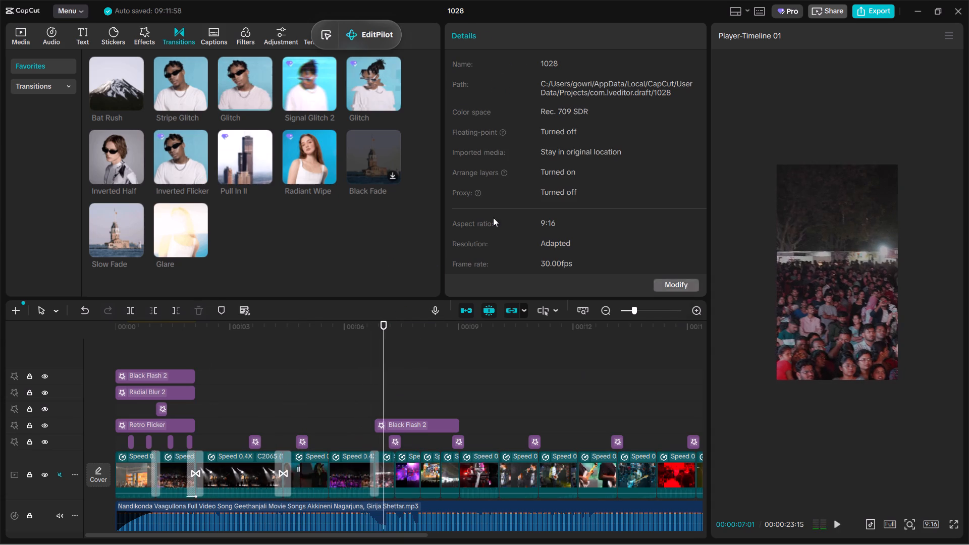
Add the Stripe Glitch transition between the tenth and eleventh clips, at about 10 s, and play it.
drag(181, 79, 529, 473)
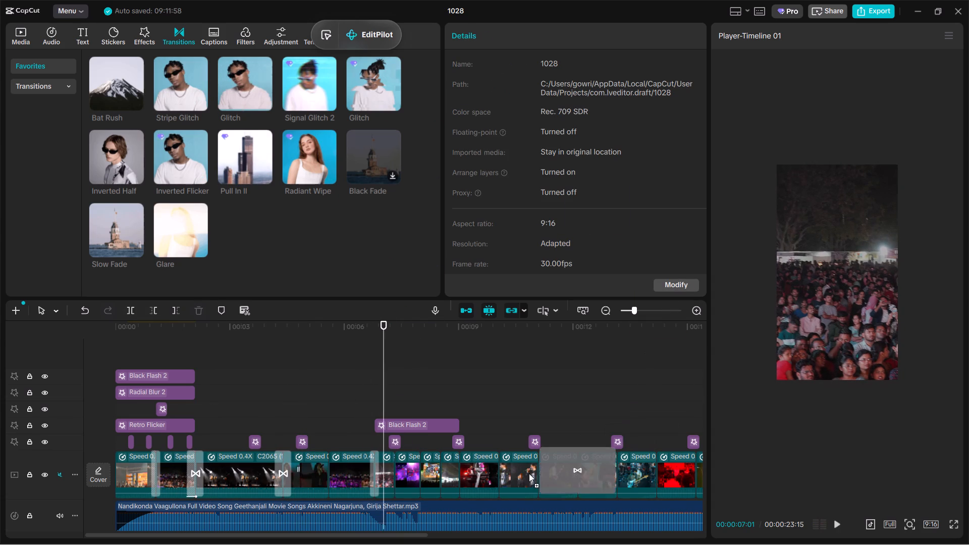
drag(529, 473, 497, 467)
click(464, 417)
key(space)
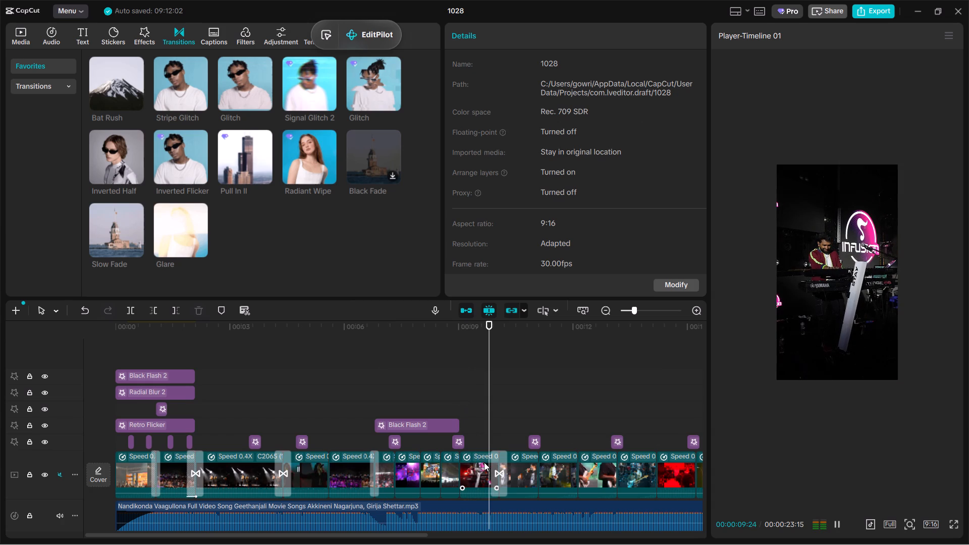
click(489, 420)
key(space)
key(space)
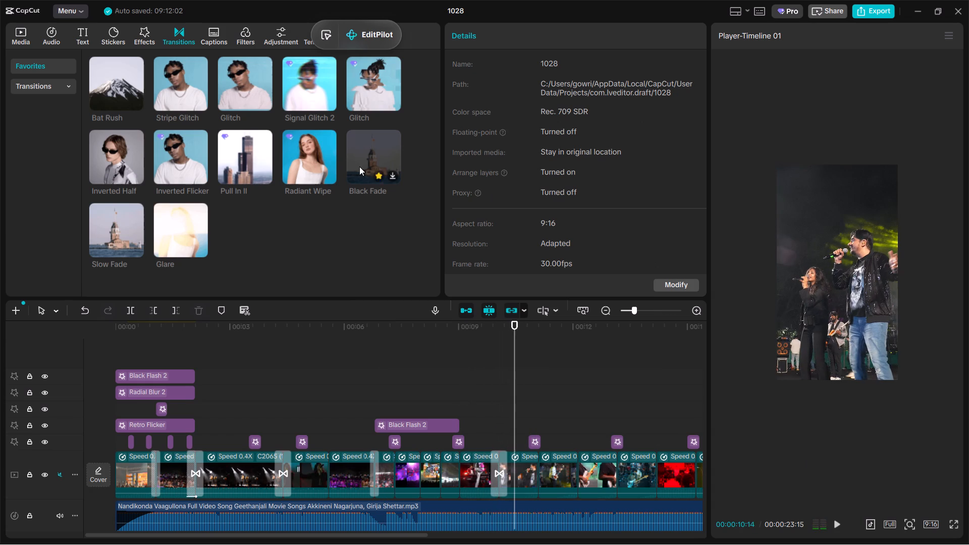
Replace the transition between the second and third clips with Bat Rush, and play it.
drag(124, 70, 246, 476)
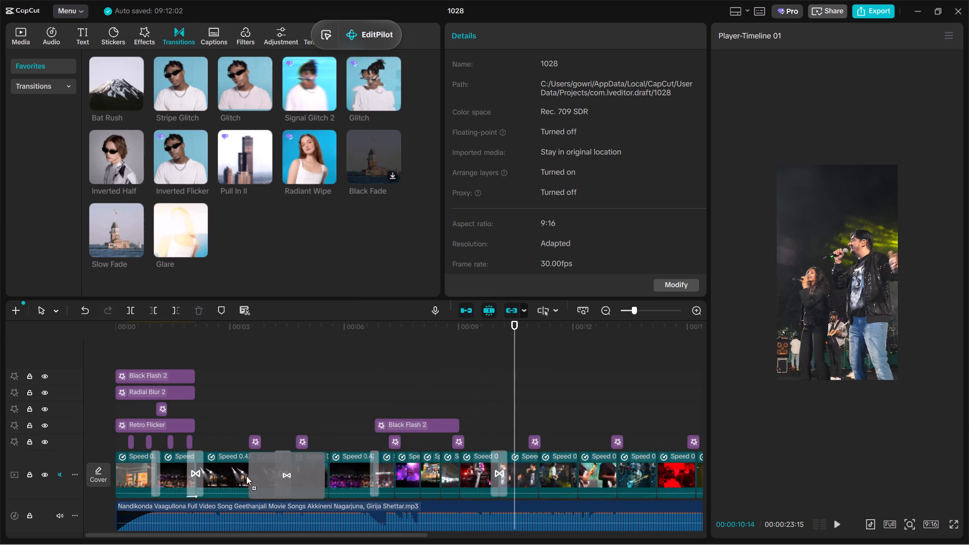
drag(246, 476, 187, 473)
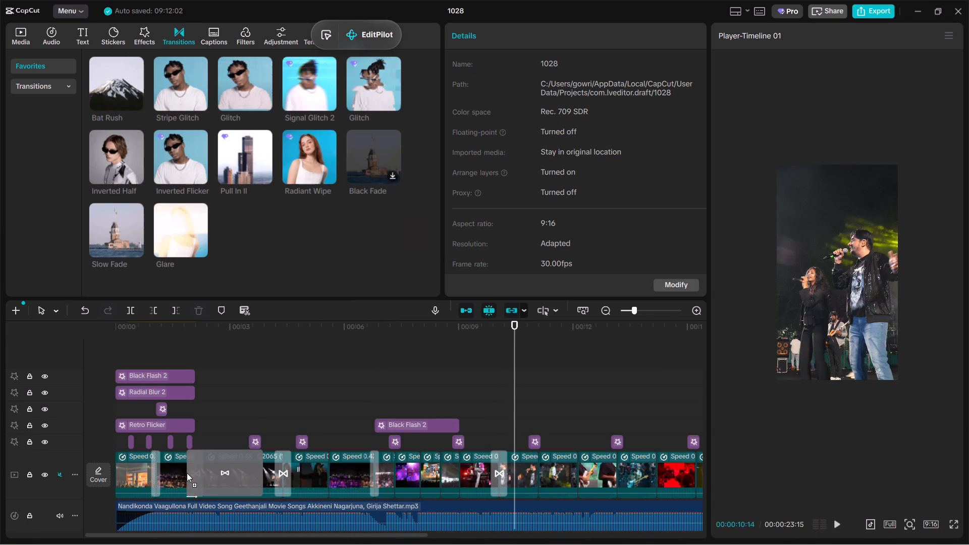
drag(187, 473, 187, 471)
click(177, 439)
key(space)
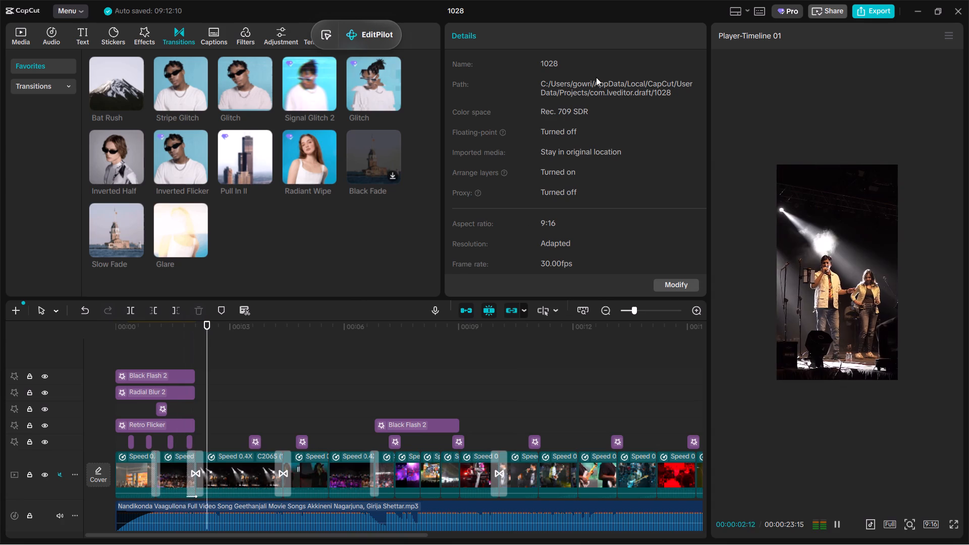
click(199, 465)
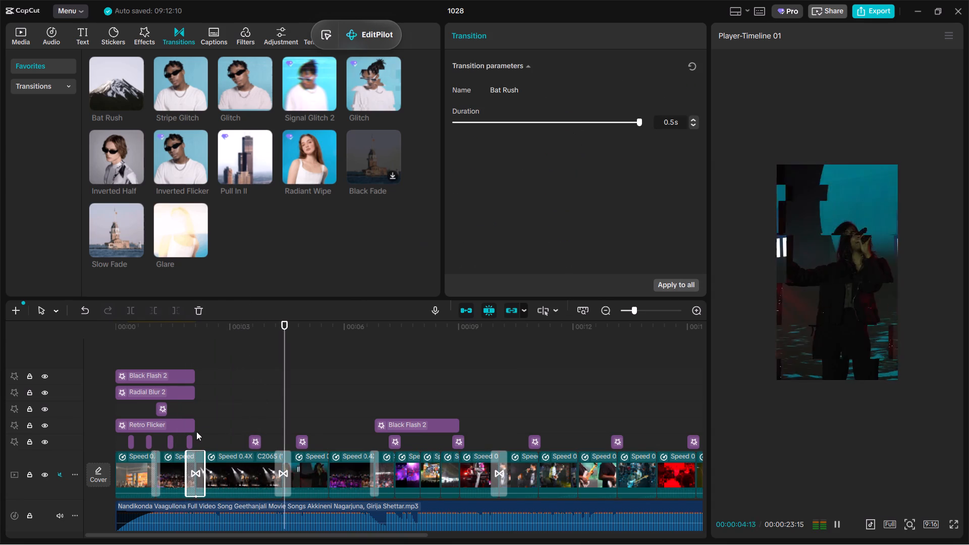
click(175, 444)
key(space)
key(space)
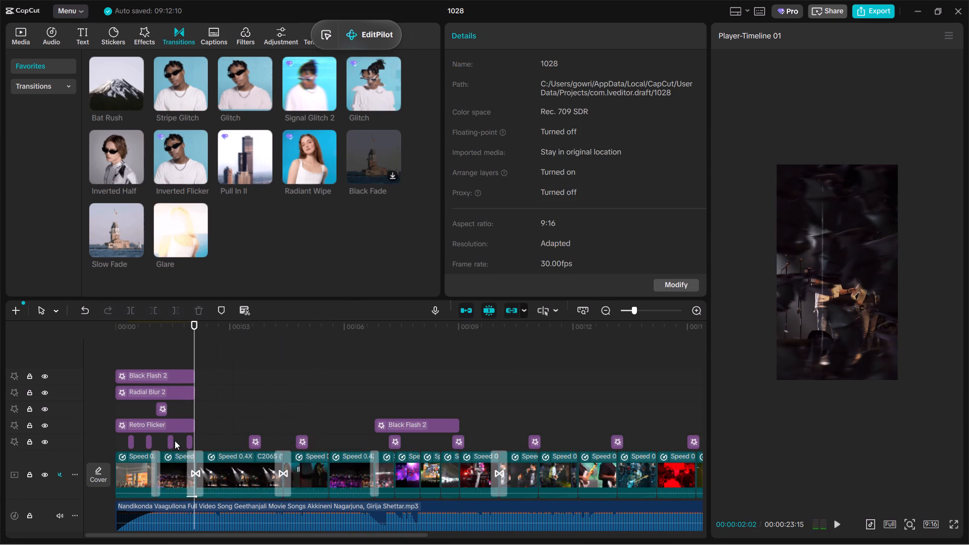
Disable the Complete Whiteout effect at the end of the second clip.
ctrl+scroll(174, 438, up, 6)
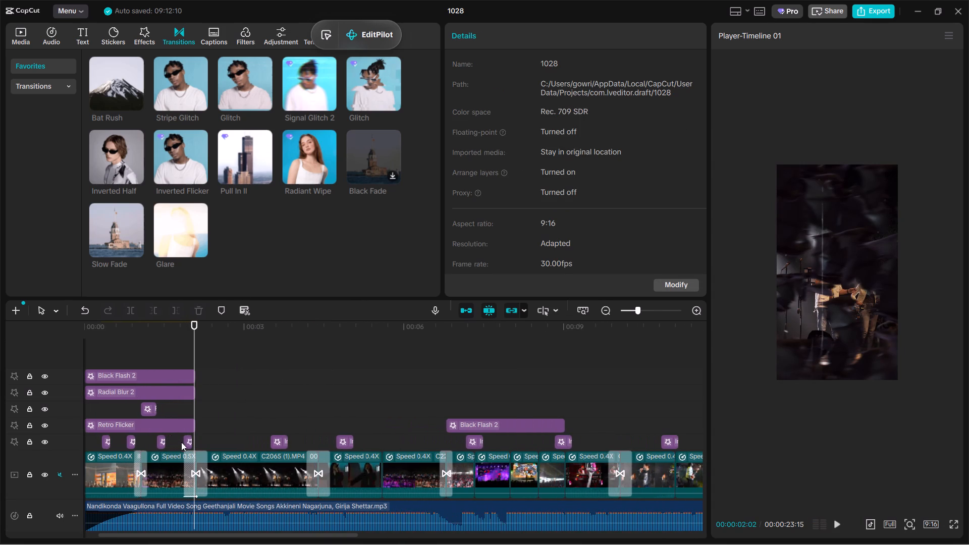
click(186, 442)
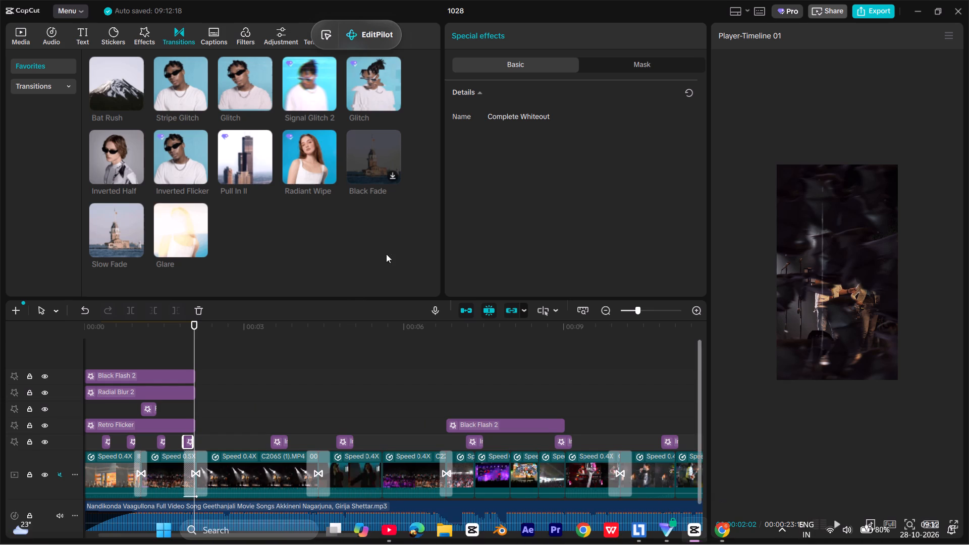
key(v)
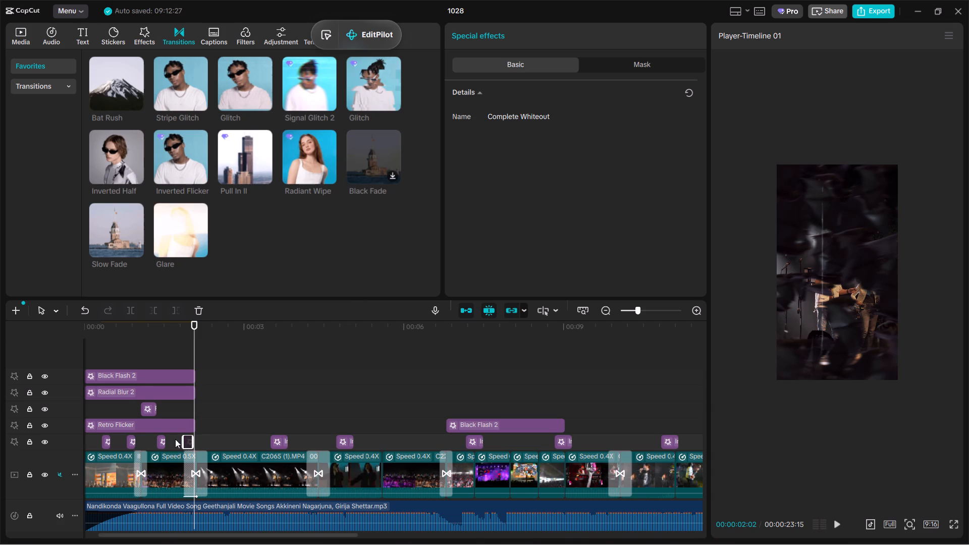
Play the edit from about 2 s to about 6 s to check the transitions and effects.
click(170, 412)
key(space)
ctrl+scroll(170, 412, down, 2)
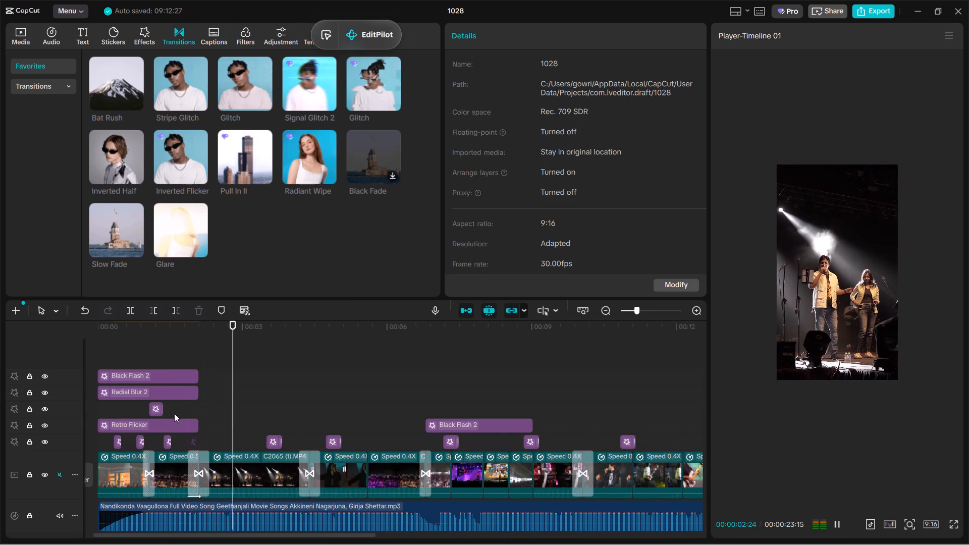
ctrl+scroll(174, 413, down, 2)
ctrl+scroll(259, 410, down, 5)
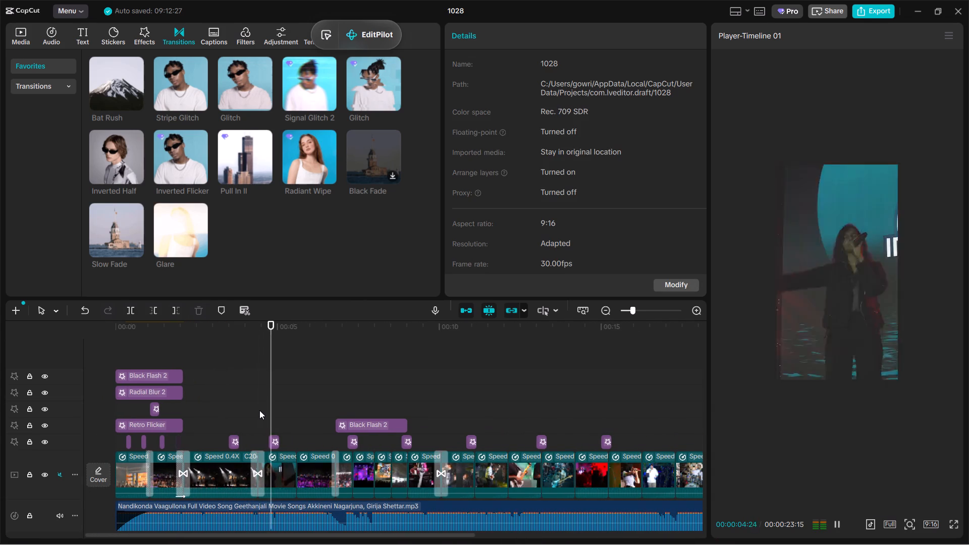
ctrl+scroll(259, 407, down, 1)
key(space)
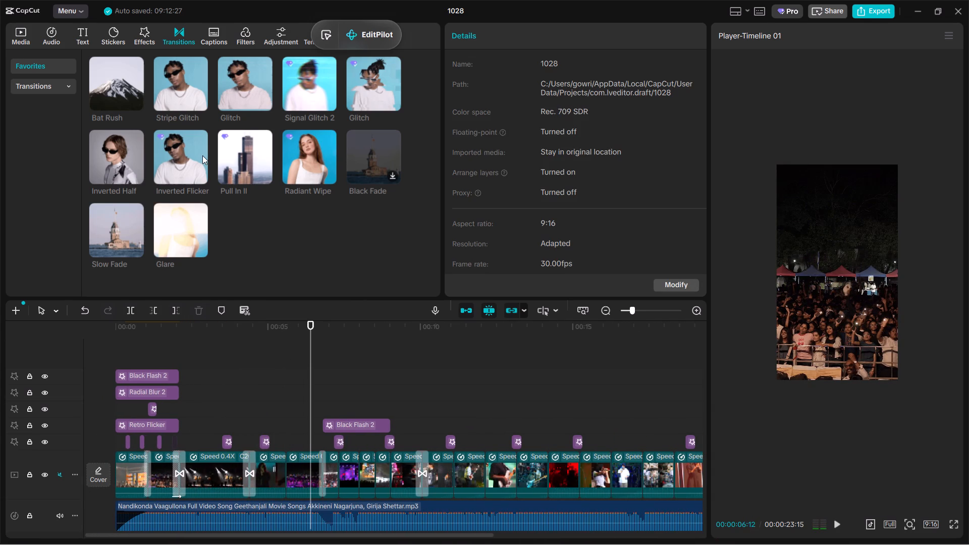
Add the Inverted Flicker transition between the twelfth and thirteenth clips, at about 12 s, and open its parameters.
drag(189, 149, 333, 394)
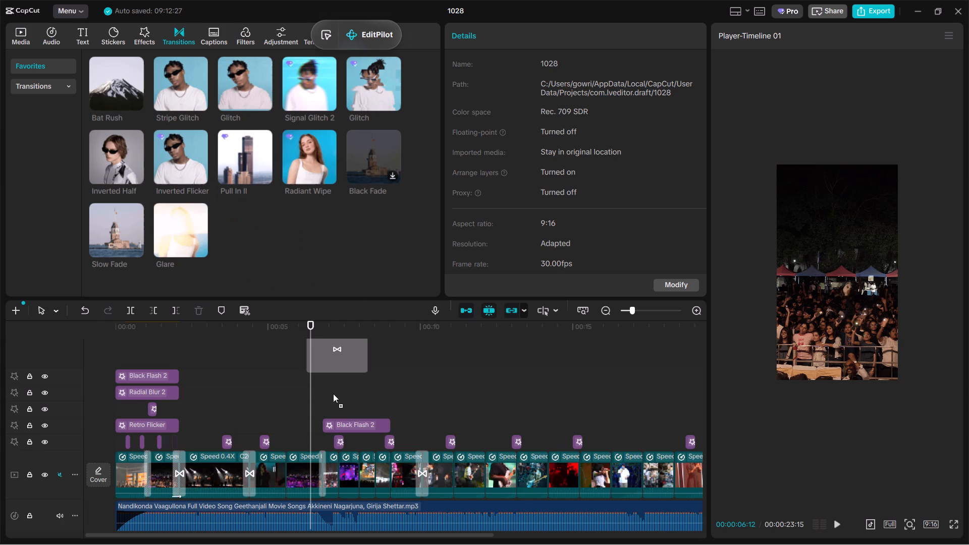
drag(333, 394, 489, 473)
click(471, 428)
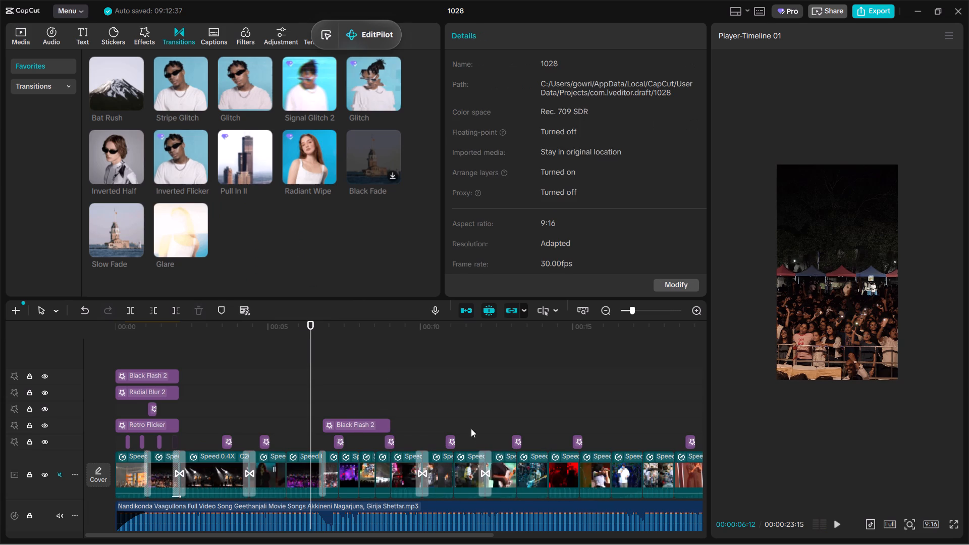
click(486, 457)
click(581, 132)
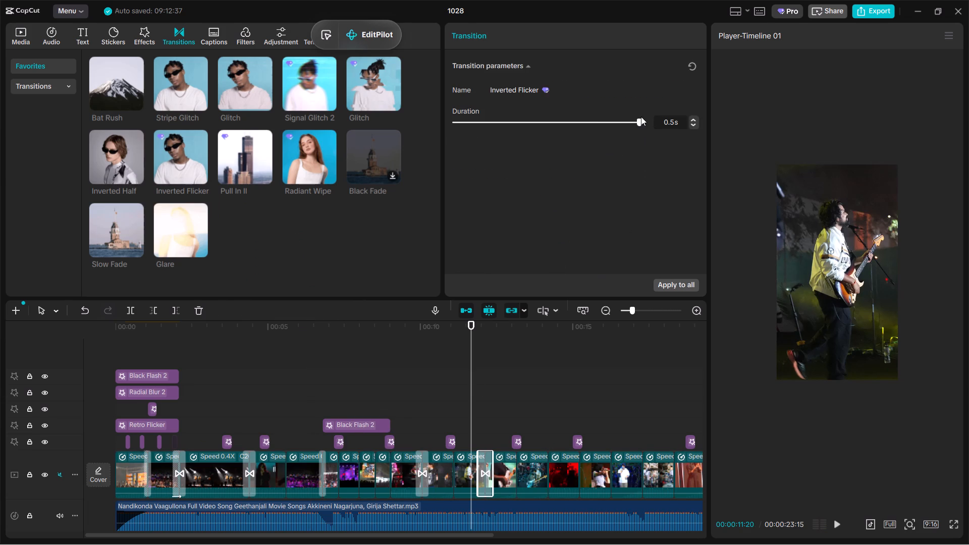
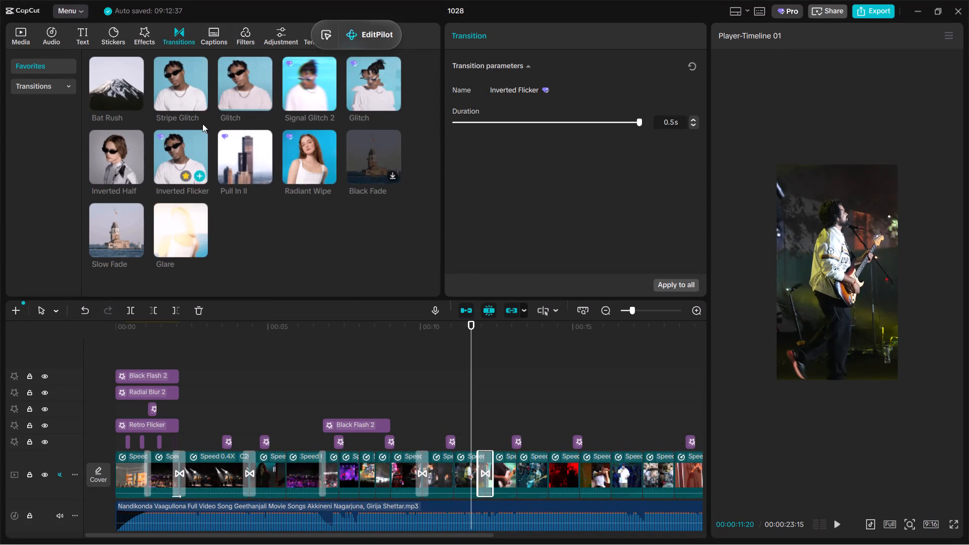
Add the favourite Glitch transition at the cut near 15 s and play it.
drag(254, 66, 641, 451)
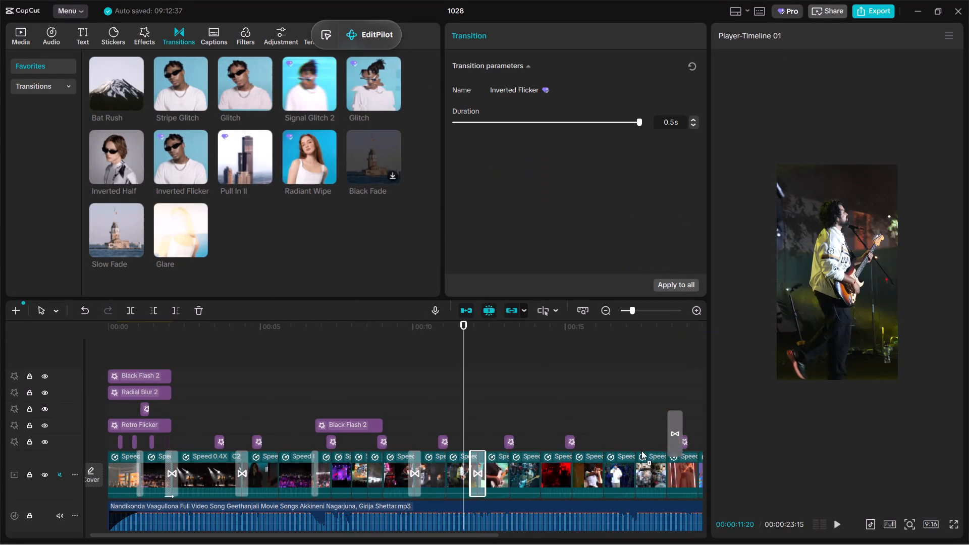
drag(641, 451, 582, 465)
click(561, 422)
key(space)
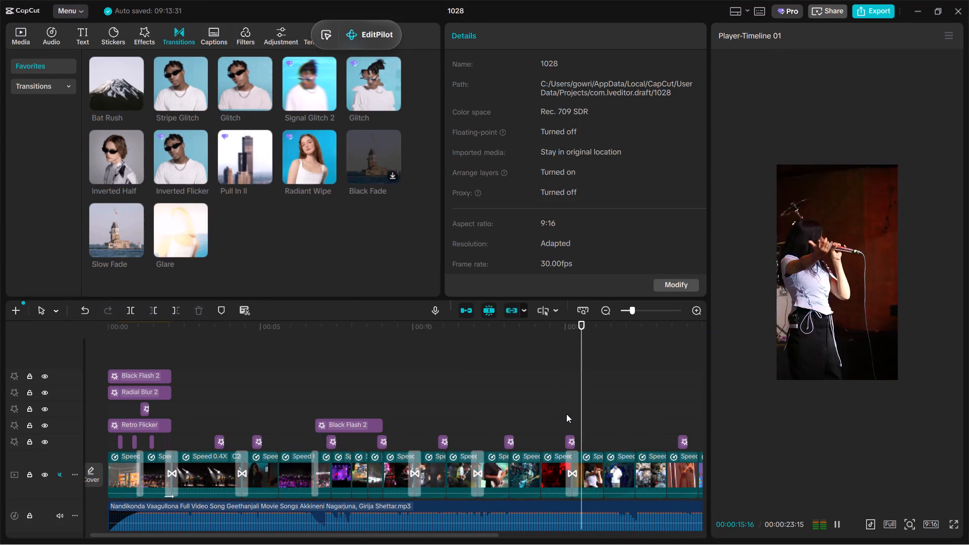
Preview the Halloween transitions Dark Ritual and Pink Flash, then add Pink Flash at the cut near 19 s and play it.
click(574, 414)
drag(574, 414, 445, 422)
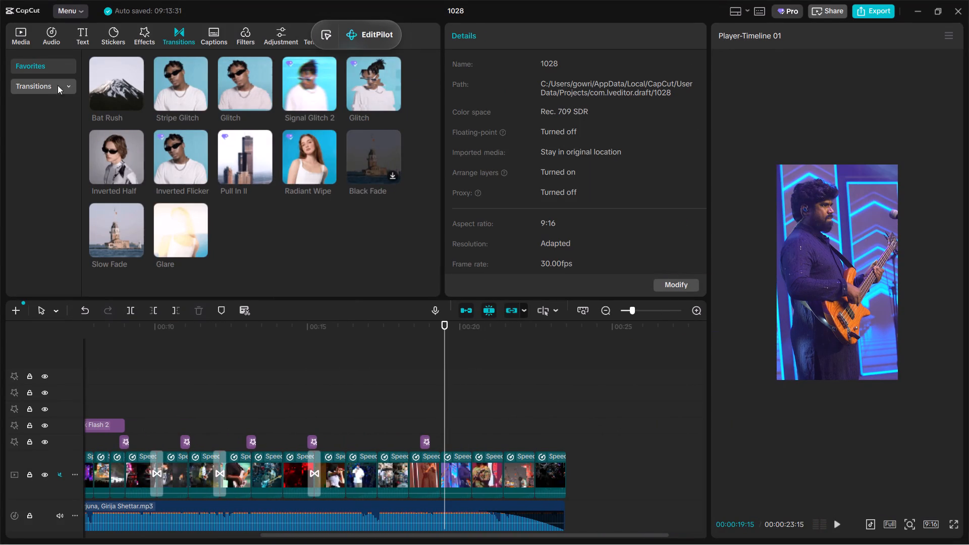
click(45, 82)
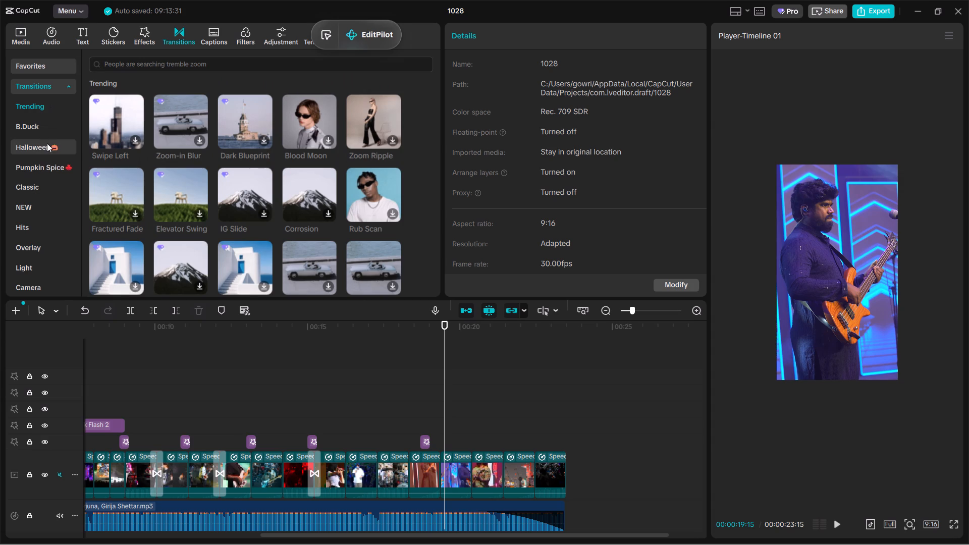
click(47, 143)
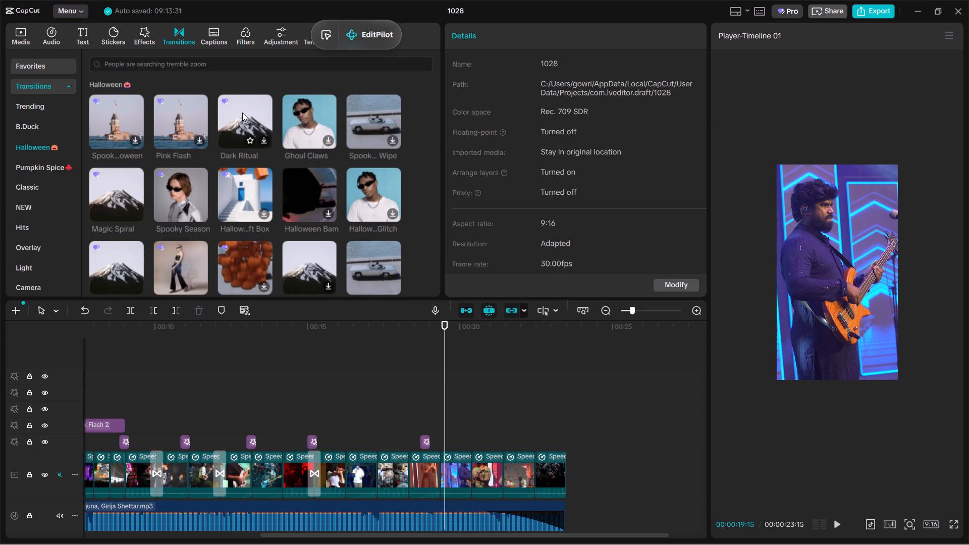
click(242, 113)
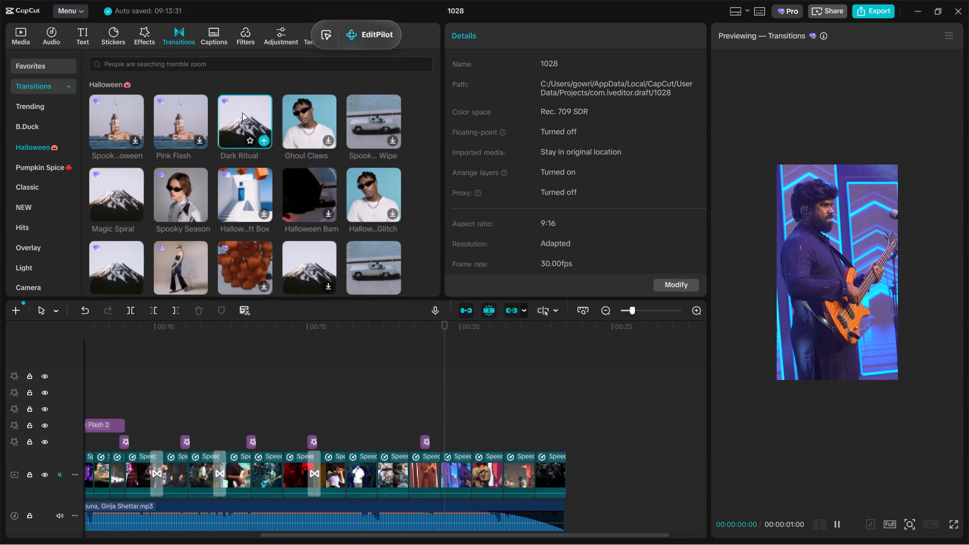
click(172, 116)
drag(172, 116, 457, 481)
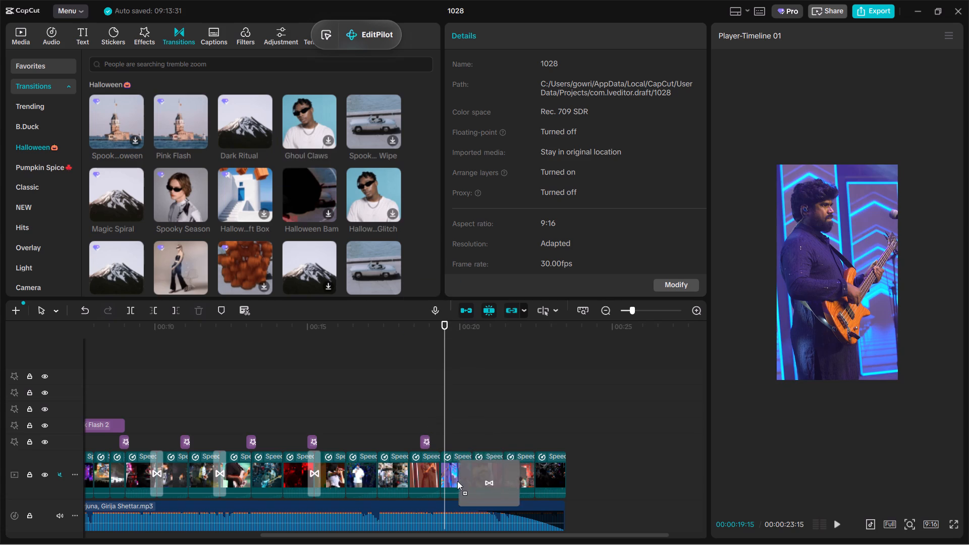
drag(457, 481, 453, 469)
click(423, 411)
key(space)
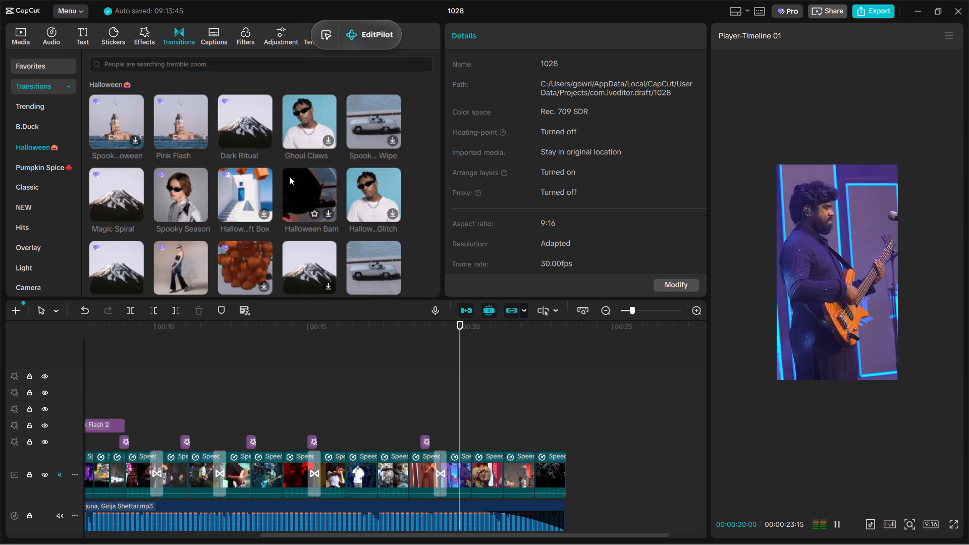
key(space)
Add Pink Flash transitions at the cuts near 22 s, 8 s and 17 s, and play the one near 17 s.
drag(183, 118, 524, 465)
click(259, 377)
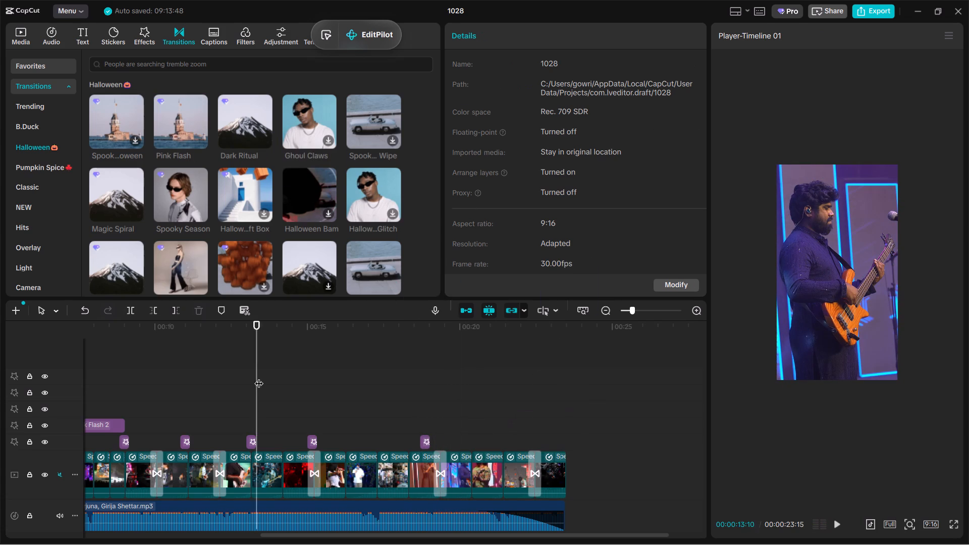
drag(258, 377, 232, 400)
drag(184, 127, 237, 277)
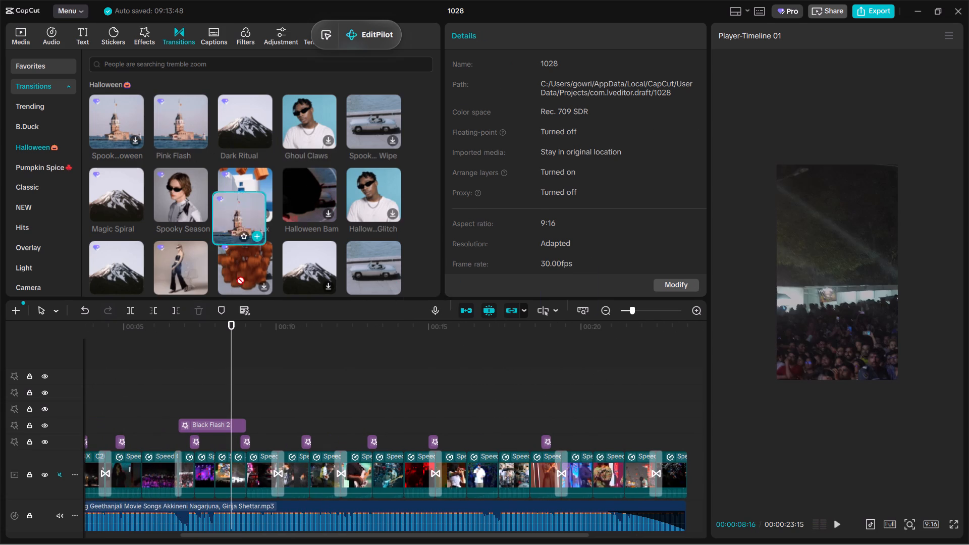
drag(237, 277, 221, 475)
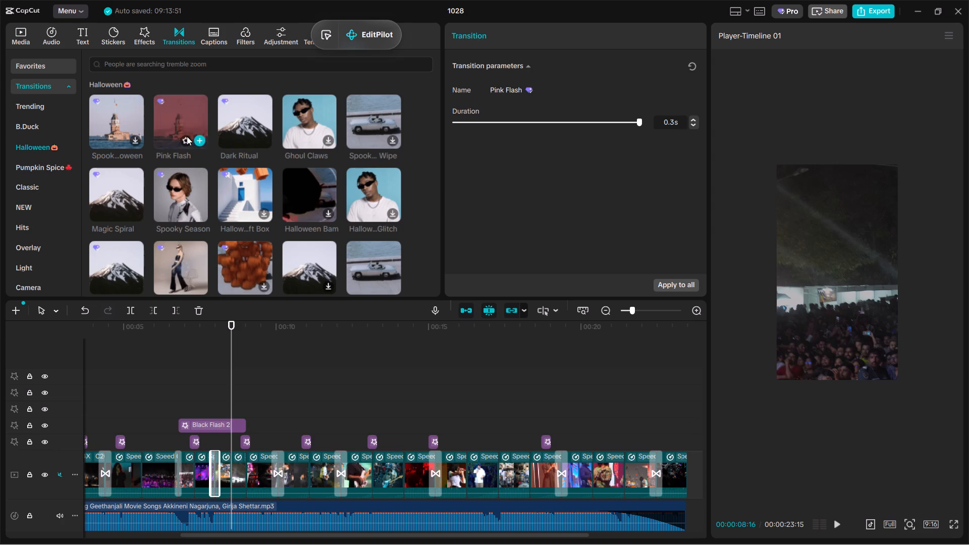
click(187, 136)
drag(186, 113, 486, 472)
click(482, 451)
key(space)
ctrl+scroll(478, 398, down, 5)
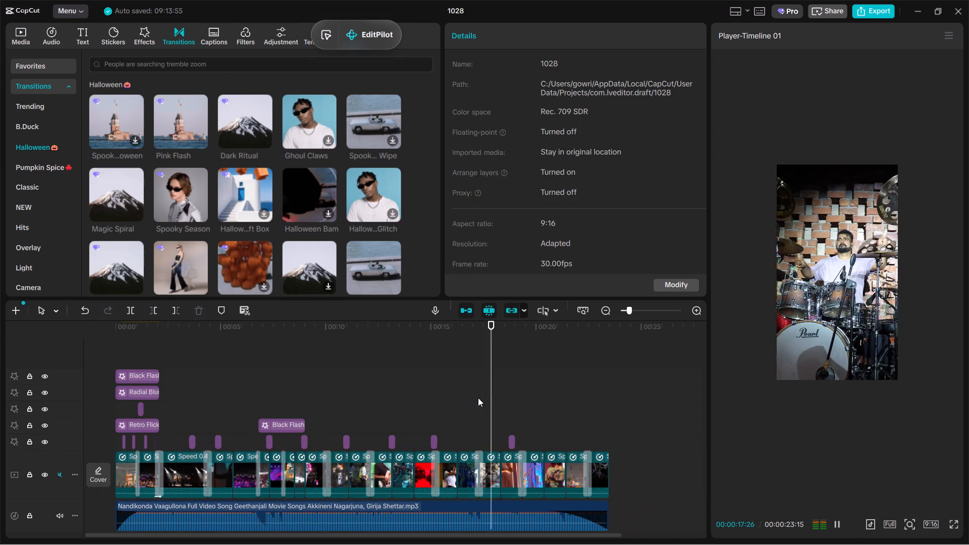
Preview more Halloween transitions, including Spooky Season, then add the Hallow...Glitch transition at the cut near 5.5 s and play it.
ctrl+scroll(131, 225, down, 1)
click(121, 127)
click(195, 142)
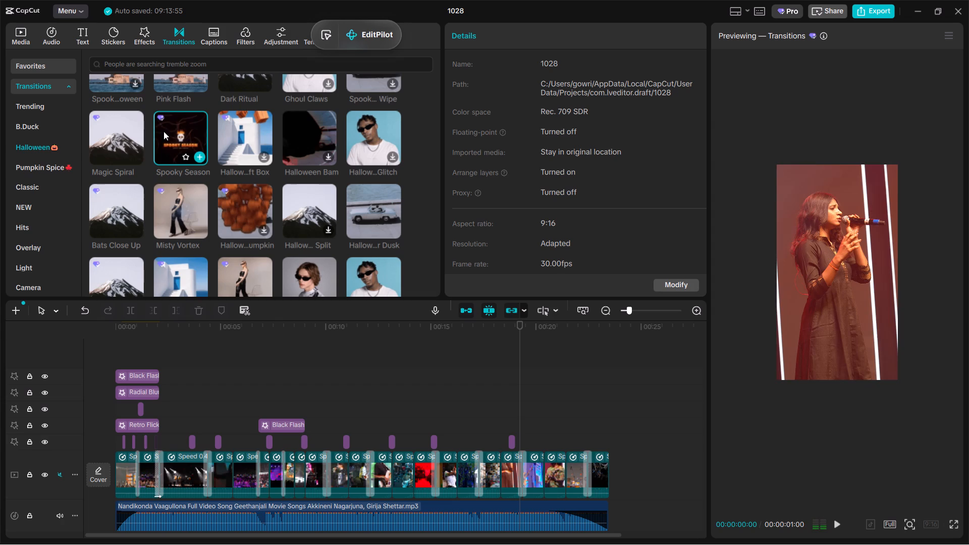
click(298, 204)
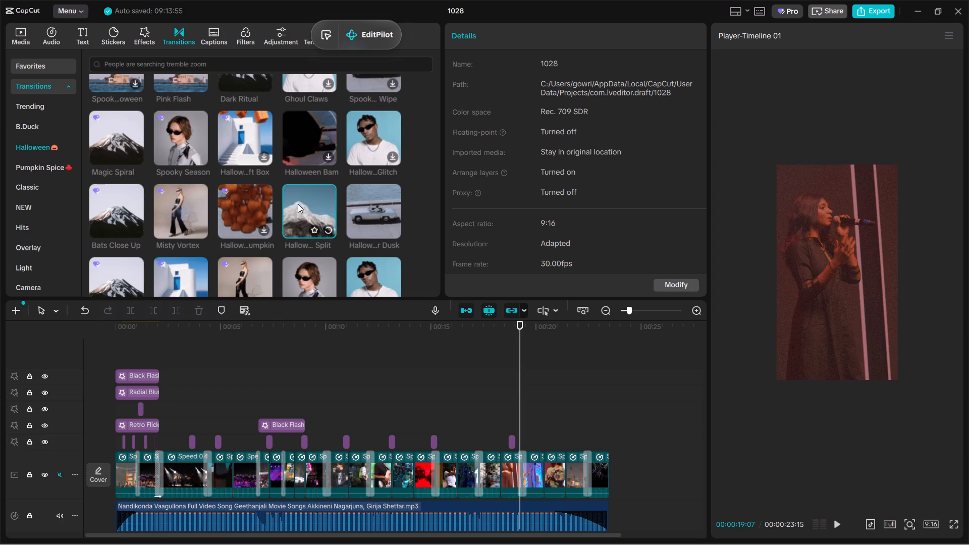
click(386, 128)
drag(386, 128, 260, 453)
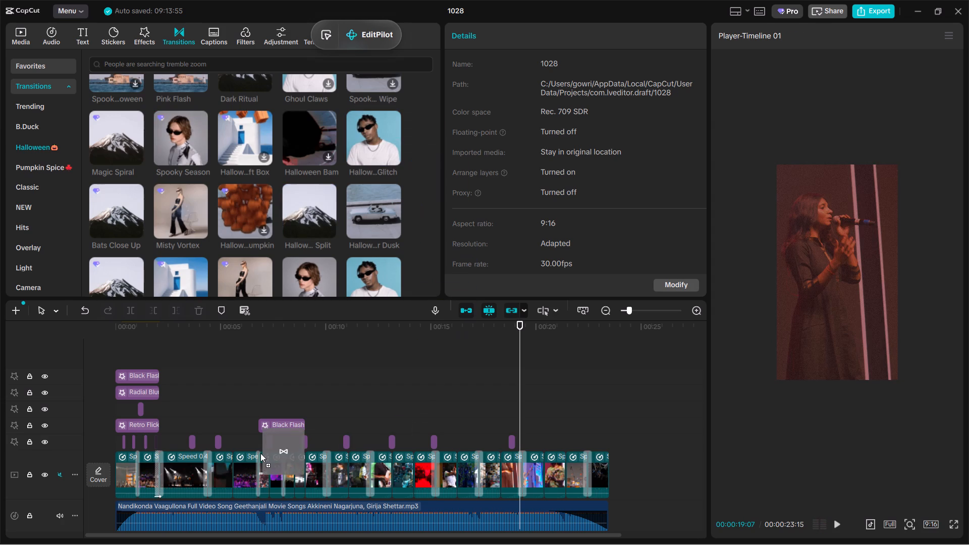
drag(260, 453, 234, 459)
click(215, 409)
key(space)
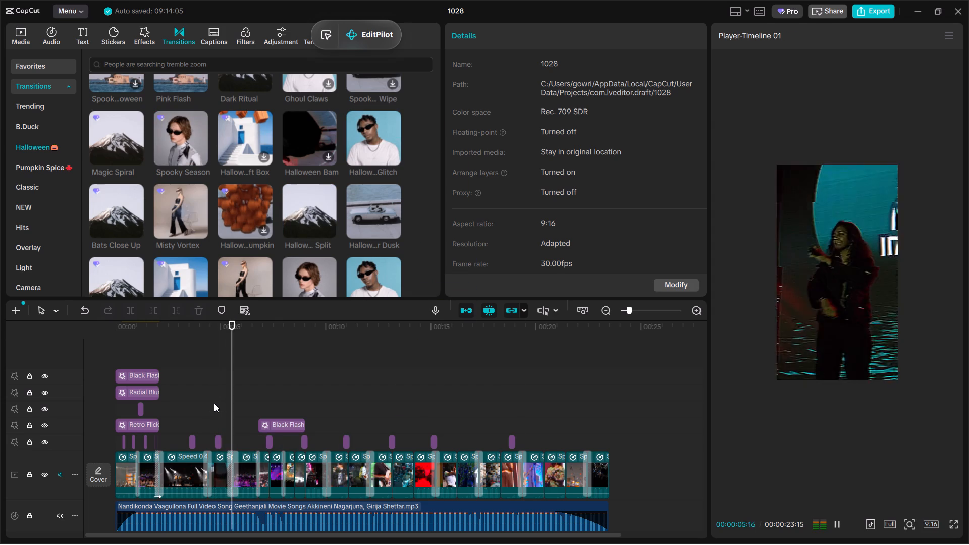
key(space)
Add the Hallow...Glitch transition at the cuts near 11 s and 21 s, playing each one.
drag(382, 146, 351, 479)
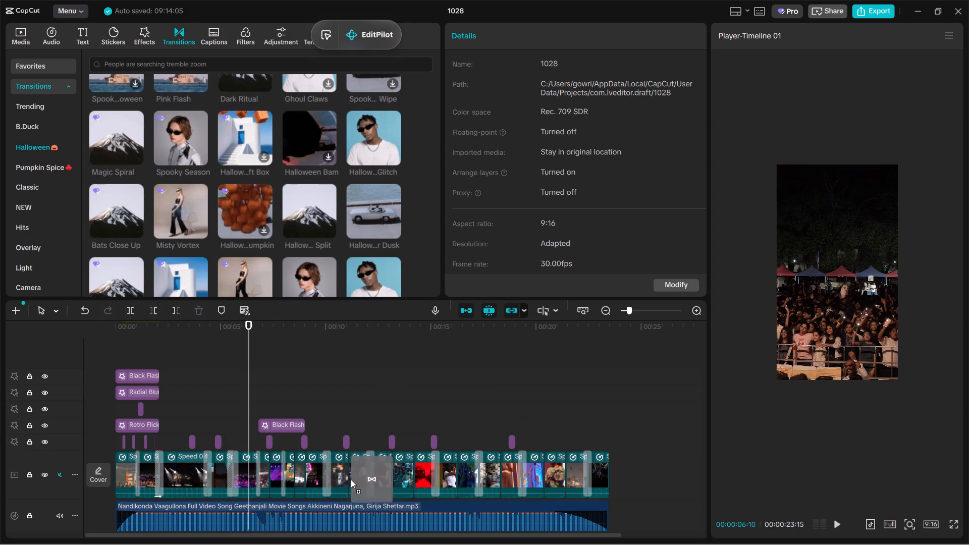
drag(351, 479, 350, 474)
click(340, 396)
key(space)
key(space)
drag(389, 135, 533, 418)
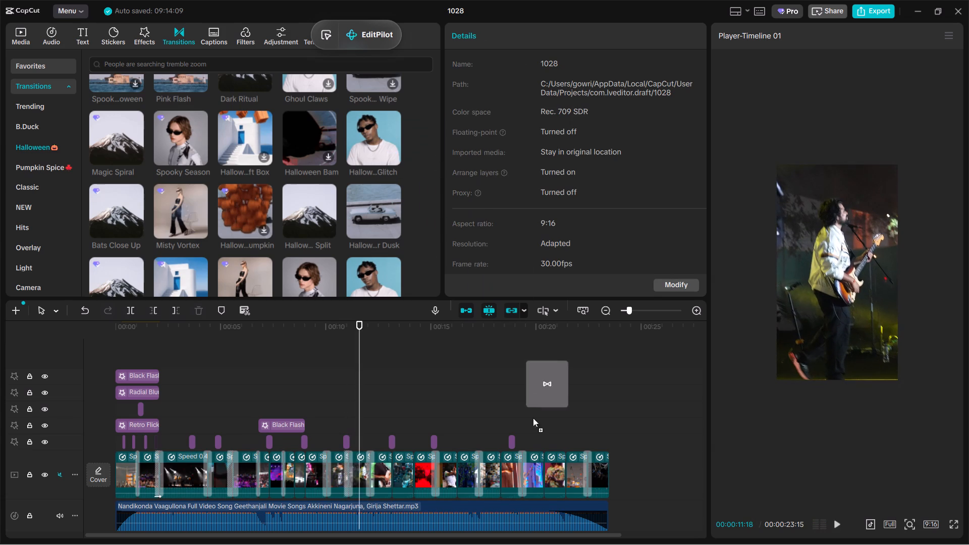
drag(533, 418, 557, 464)
click(547, 416)
key(space)
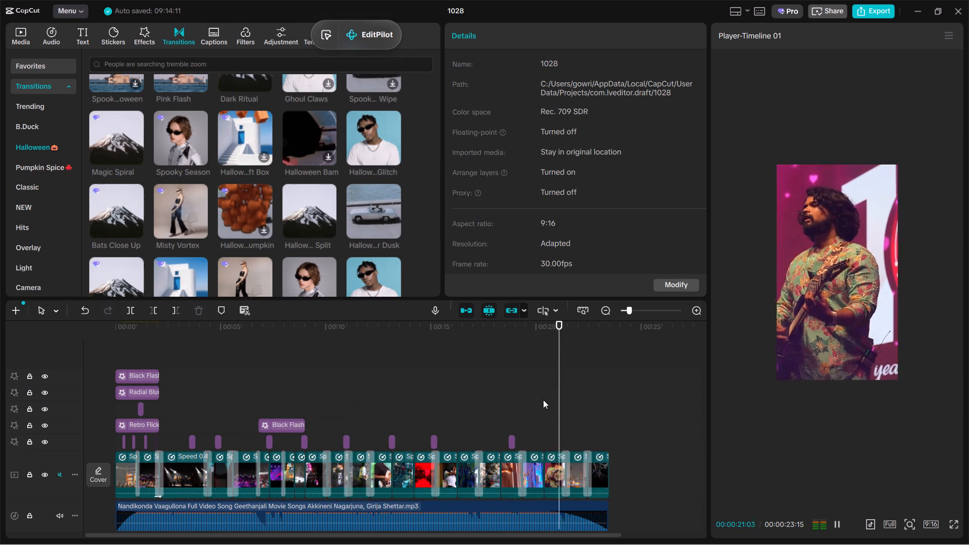
Search the filters for "red" and add the Red filter above the effects at the start of the timeline.
ctrl+scroll(435, 399, down, 1)
ctrl+click(425, 399)
drag(425, 399, 0, 322)
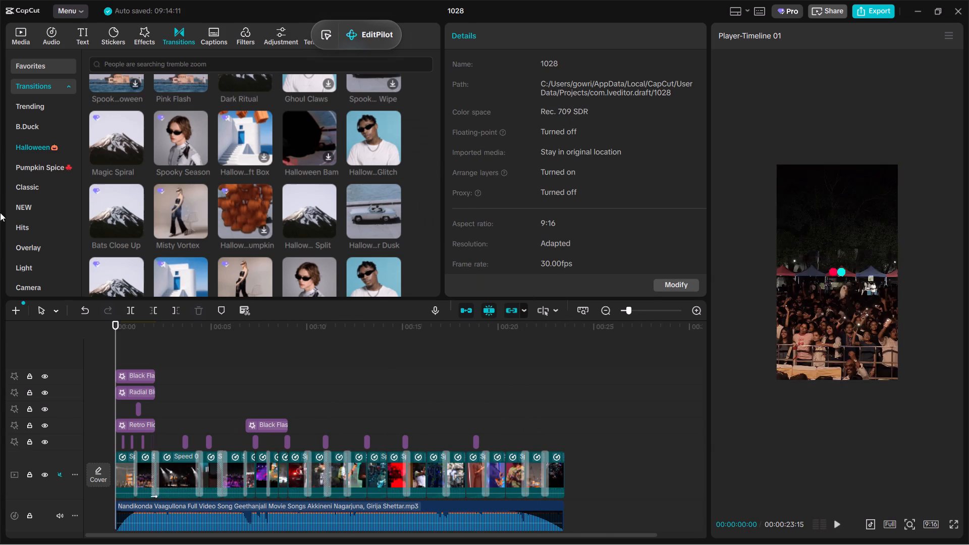
scroll(213, 69, up, 1)
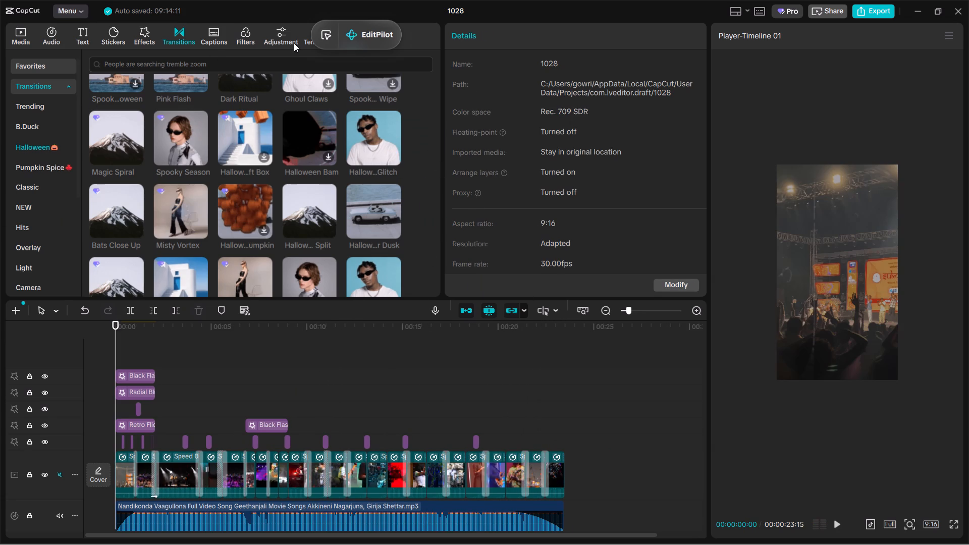
click(230, 33)
click(252, 45)
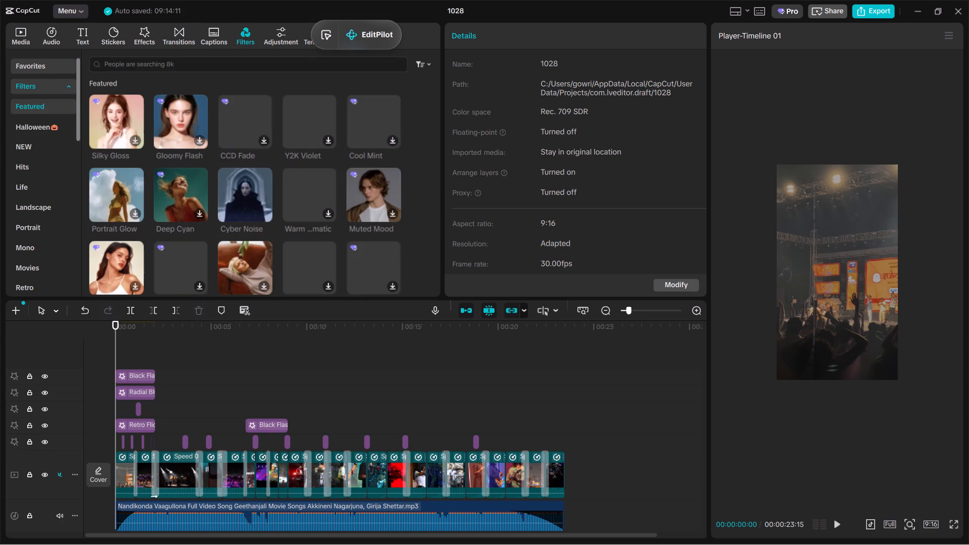
click(156, 63)
text(red)
key(Return)
ctrl+scroll(239, 376, up, 5)
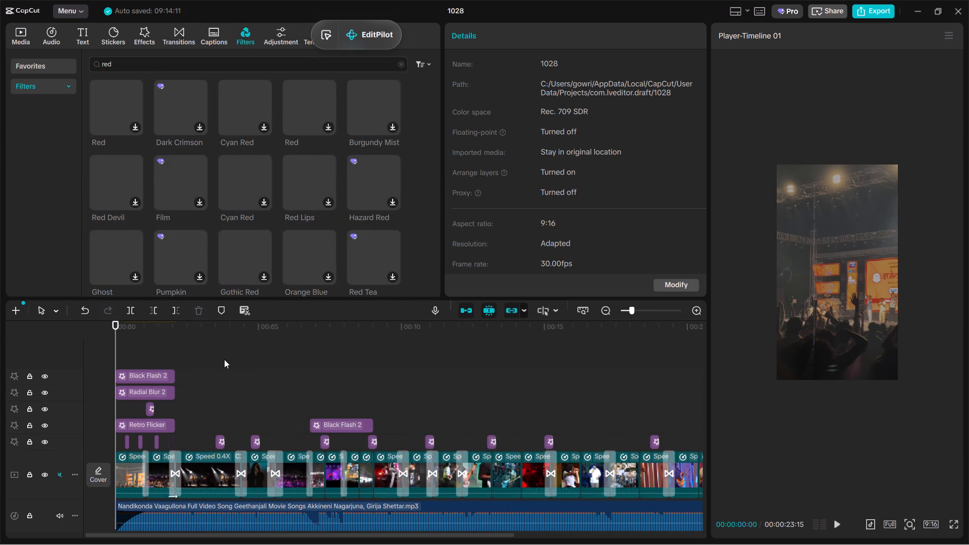
click(224, 359)
drag(224, 359, 17, 307)
click(105, 87)
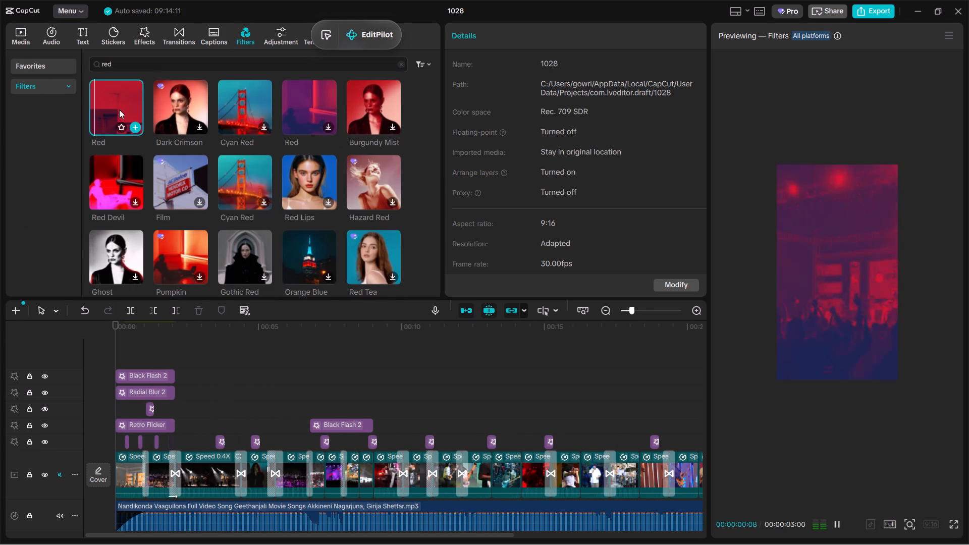
drag(120, 112, 98, 366)
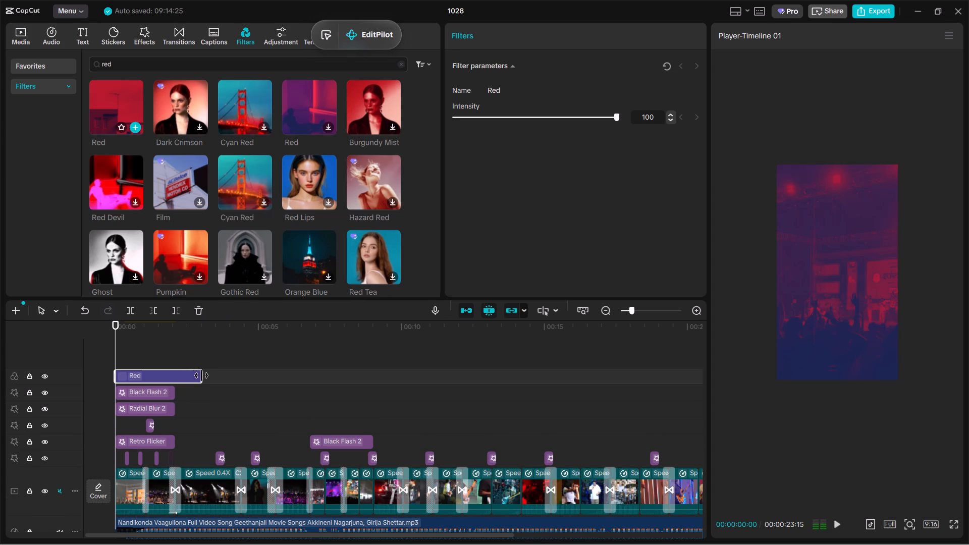
Shorten the Red filter to about 2 s, matching the opening effects, and set its intensity to 41.
drag(201, 375, 175, 377)
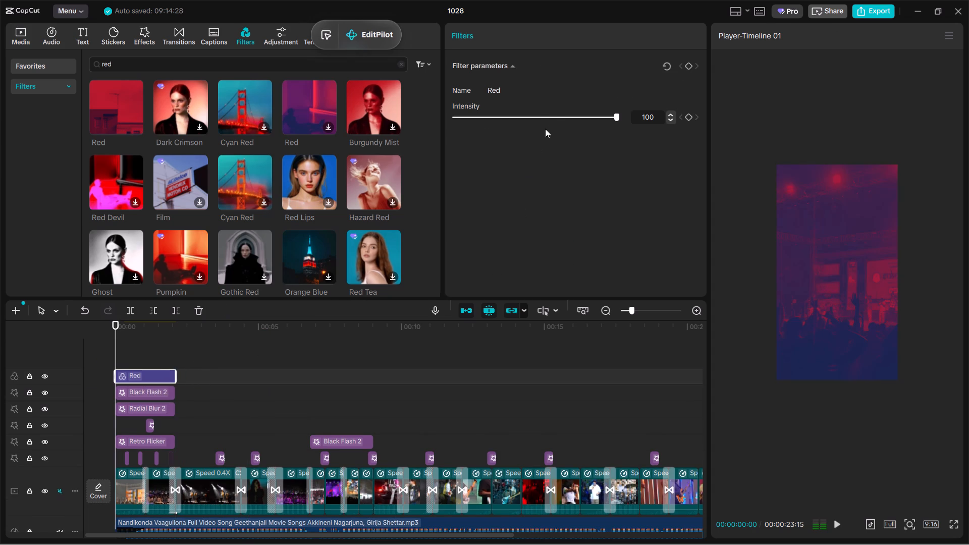
click(557, 118)
drag(557, 118, 520, 134)
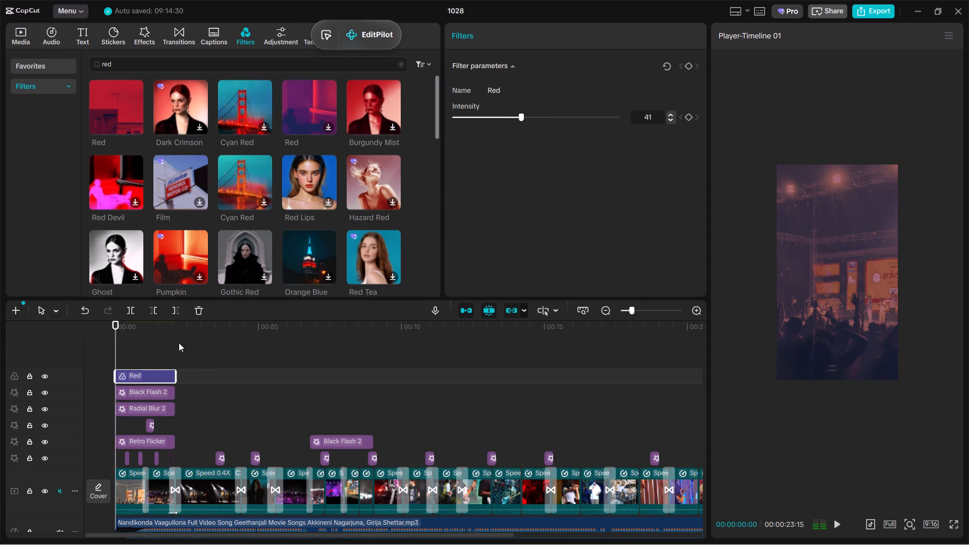
Play the edit from the beginning to about 5 s to check the Red filter over the opening clips.
click(141, 344)
drag(141, 344, 25, 305)
key(space)
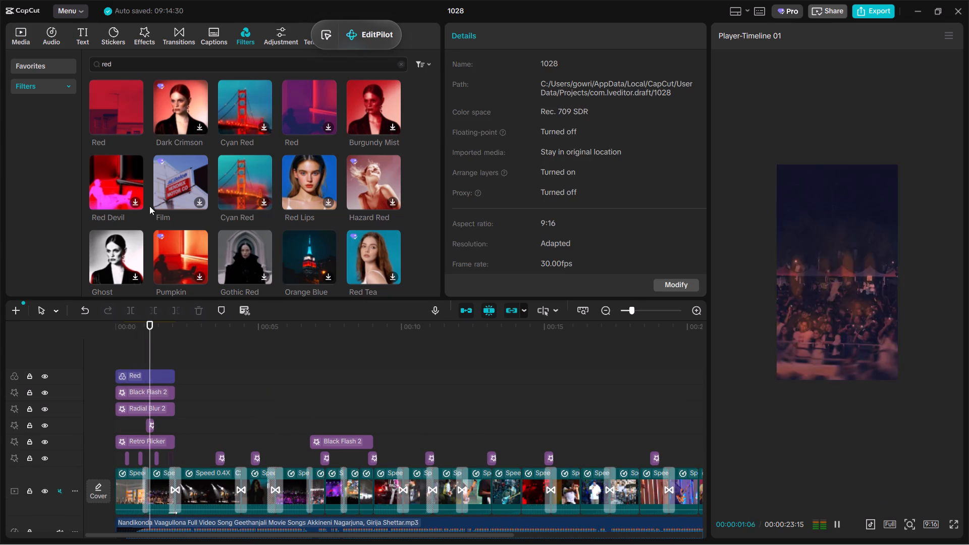
ctrl+scroll(245, 399, up, 7)
click(138, 338)
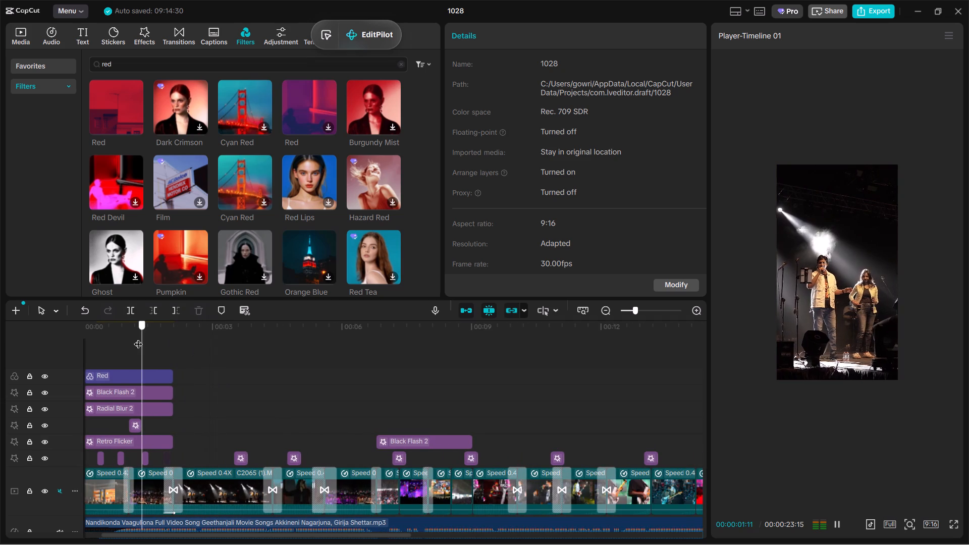
drag(138, 338, 0, 314)
key(space)
ctrl+scroll(142, 362, down, 4)
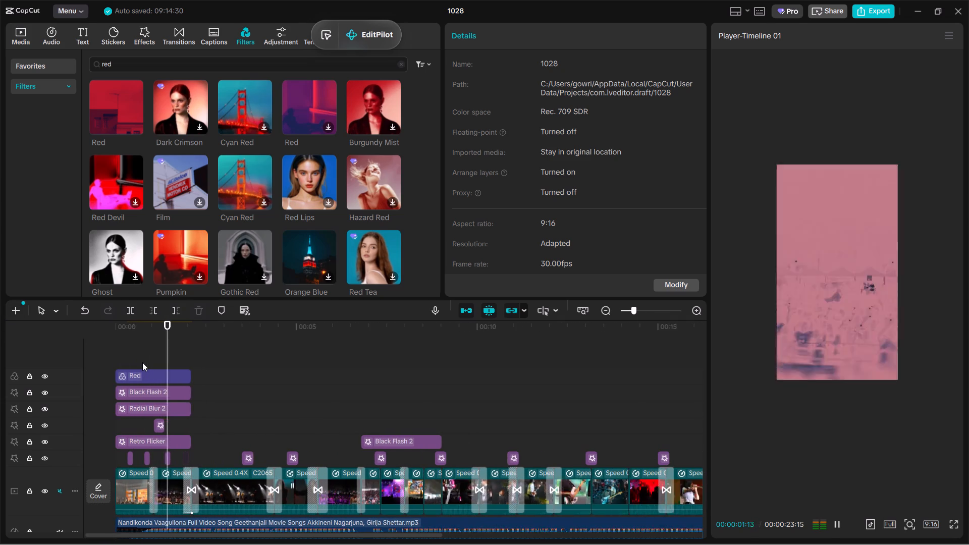
ctrl+scroll(142, 362, down, 1)
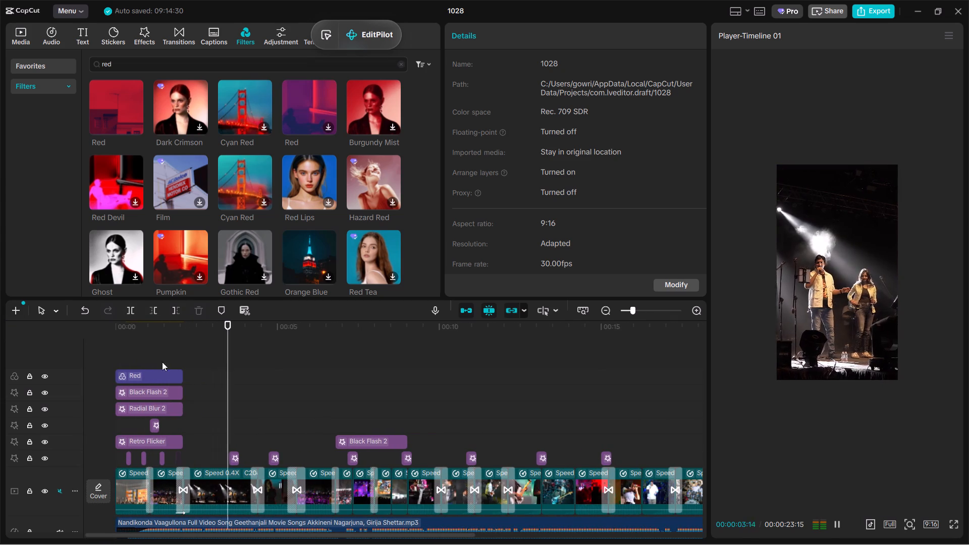
Preview the Cyan Red filter variants and add the all-platforms Cyan Red filter directly after the Red filter on its track.
click(237, 172)
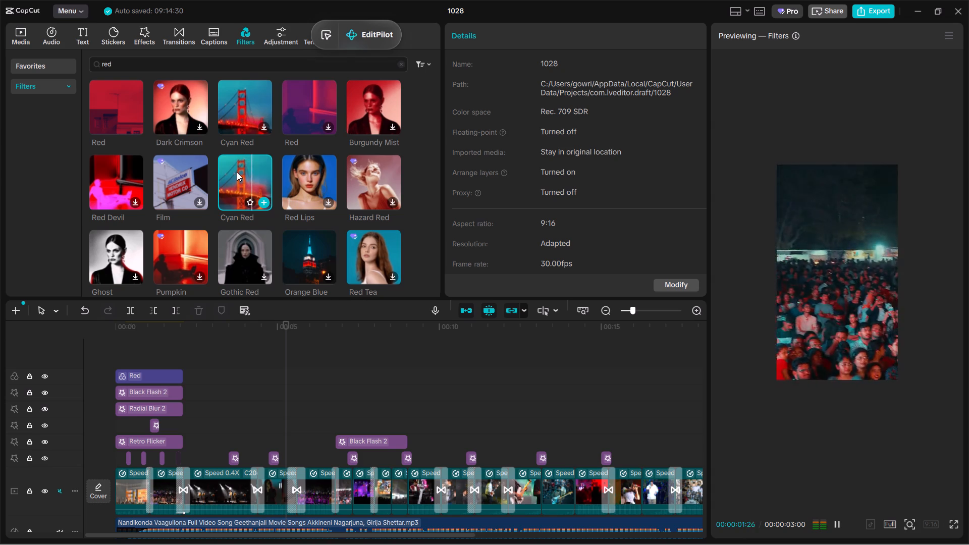
drag(237, 172, 255, 161)
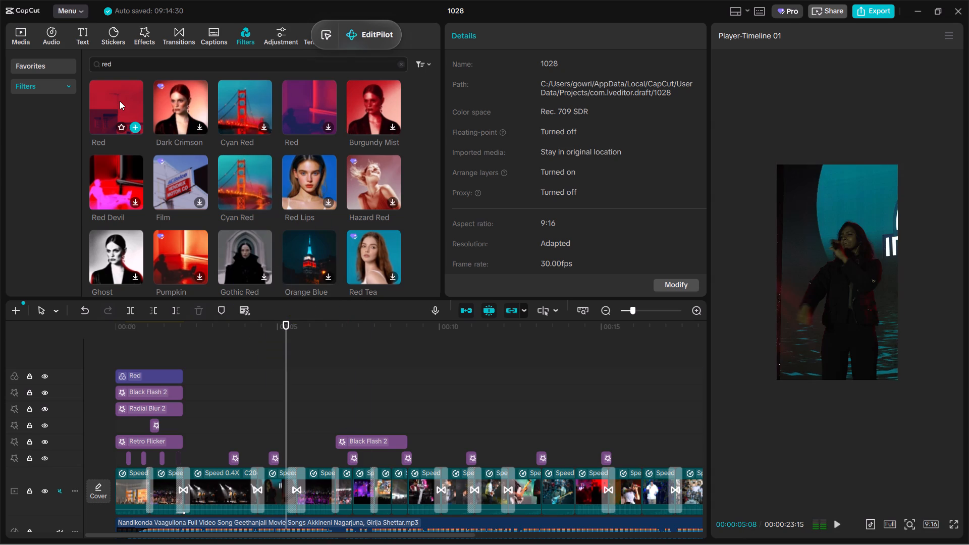
click(120, 101)
click(240, 175)
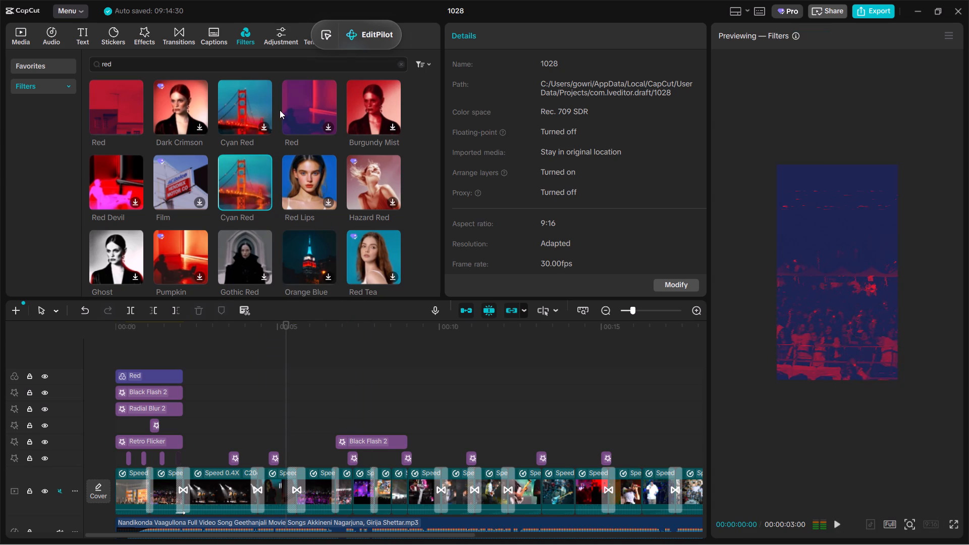
click(234, 110)
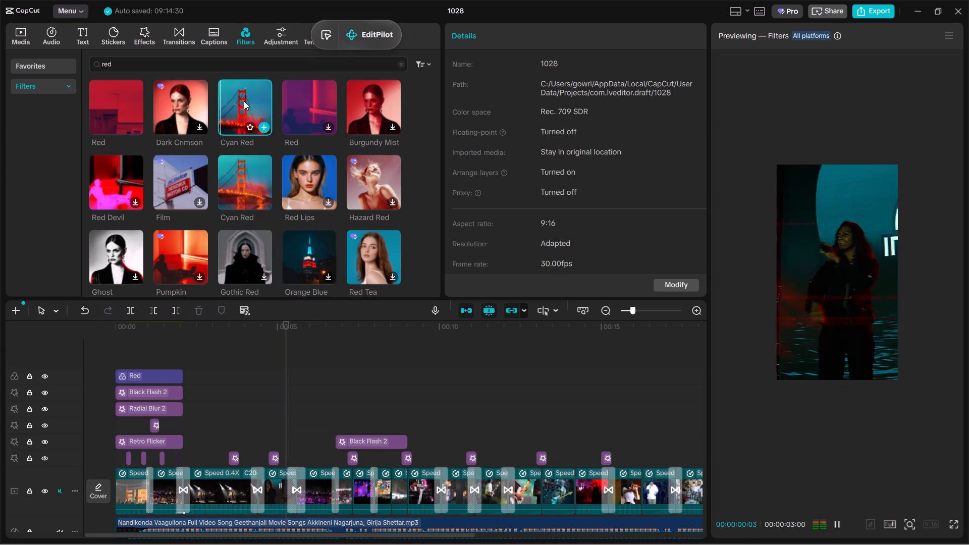
drag(244, 101, 183, 378)
Extend the Cyan Red filter to the end of the last clip, at about 23 s.
click(281, 375)
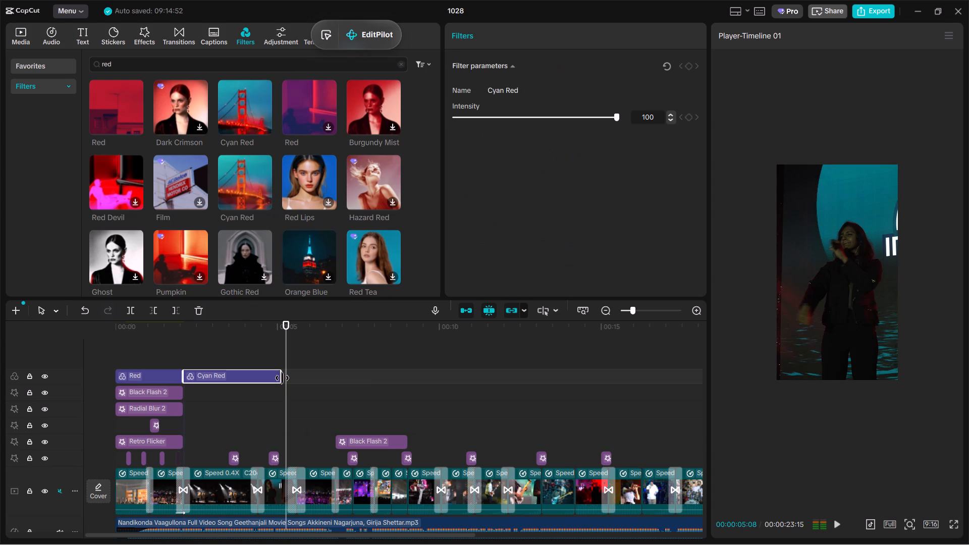
drag(282, 378, 543, 441)
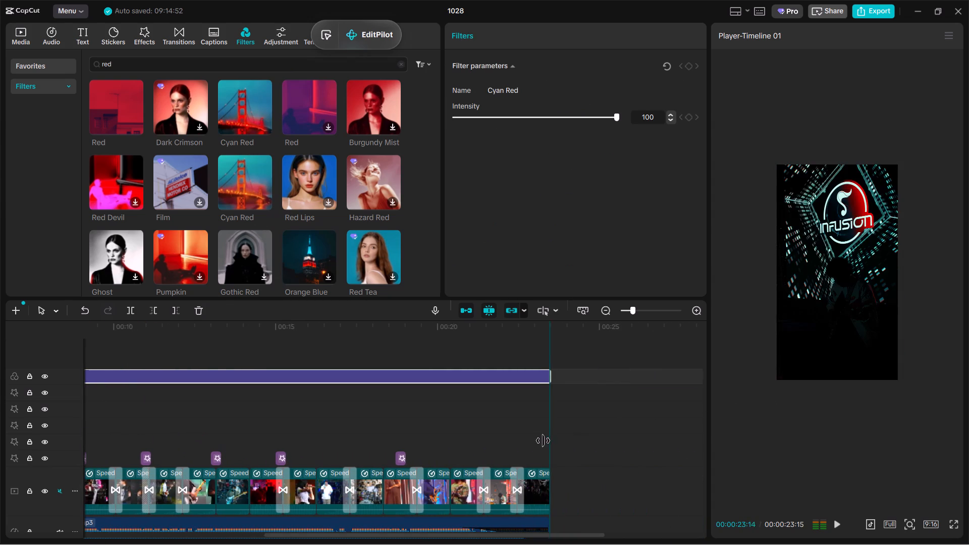
drag(543, 441, 545, 444)
Lower the Cyan Red filter's intensity to a subtle level.
click(520, 127)
click(517, 114)
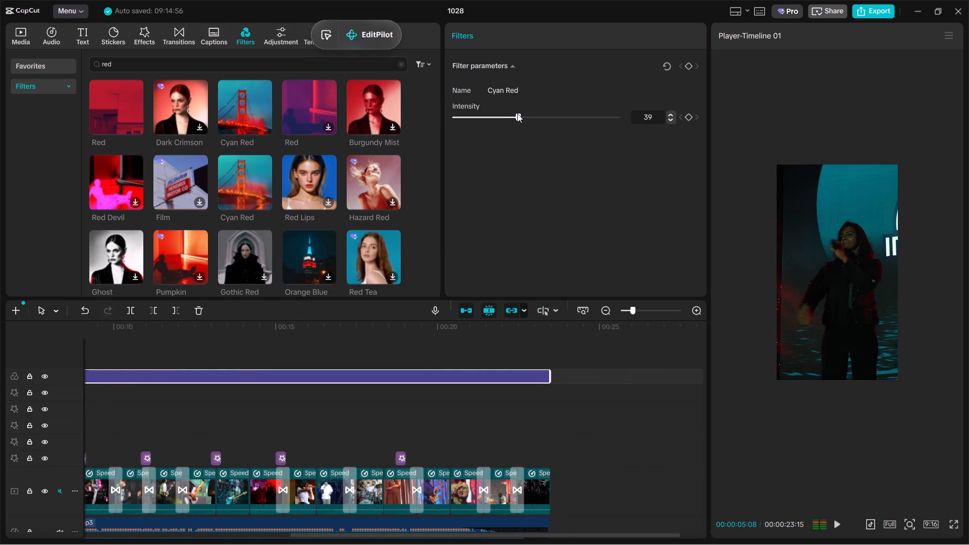
drag(517, 114, 479, 122)
Play the edit from the beginning to about 12 s to check the Red and Cyan Red filters over the clips.
click(531, 405)
drag(531, 405, 0, 335)
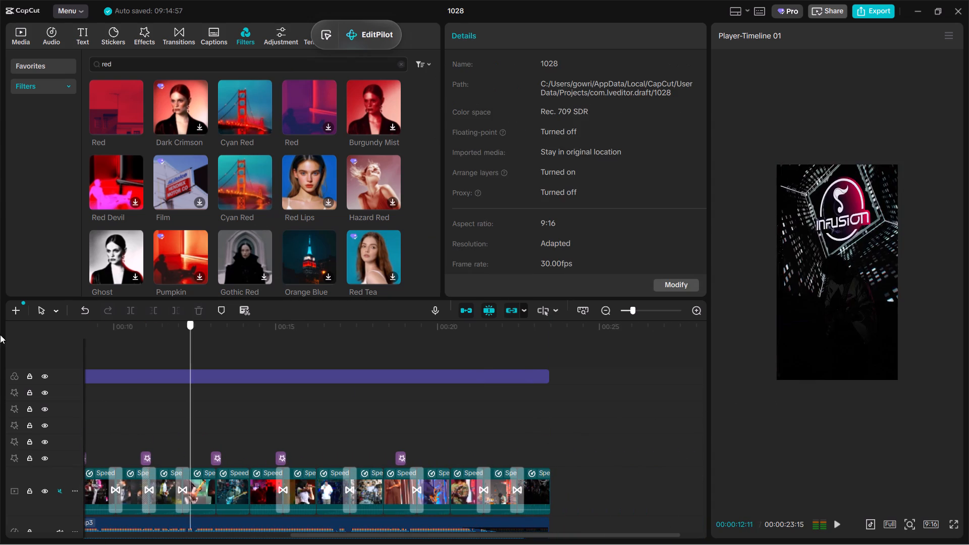
drag(0, 335, 0, 283)
key(space)
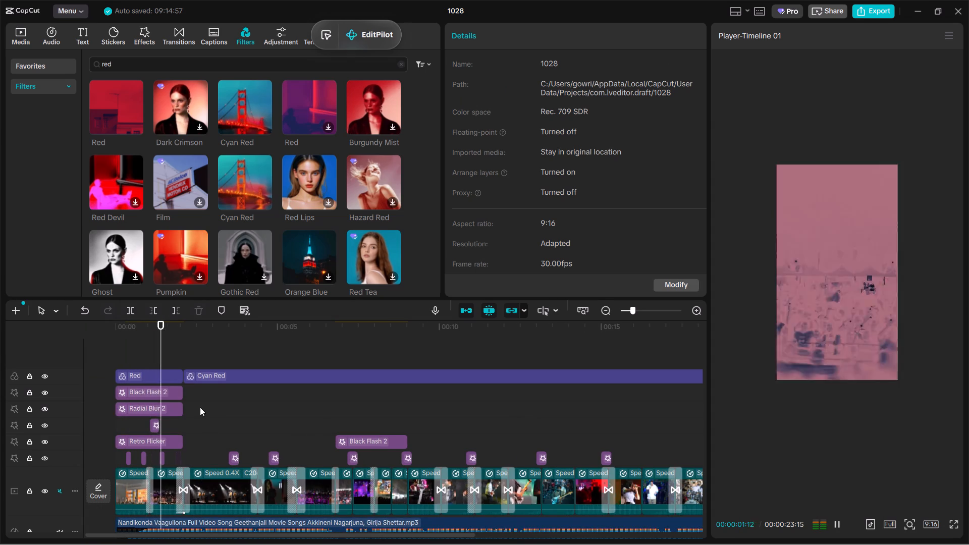
key(space)
key(space)
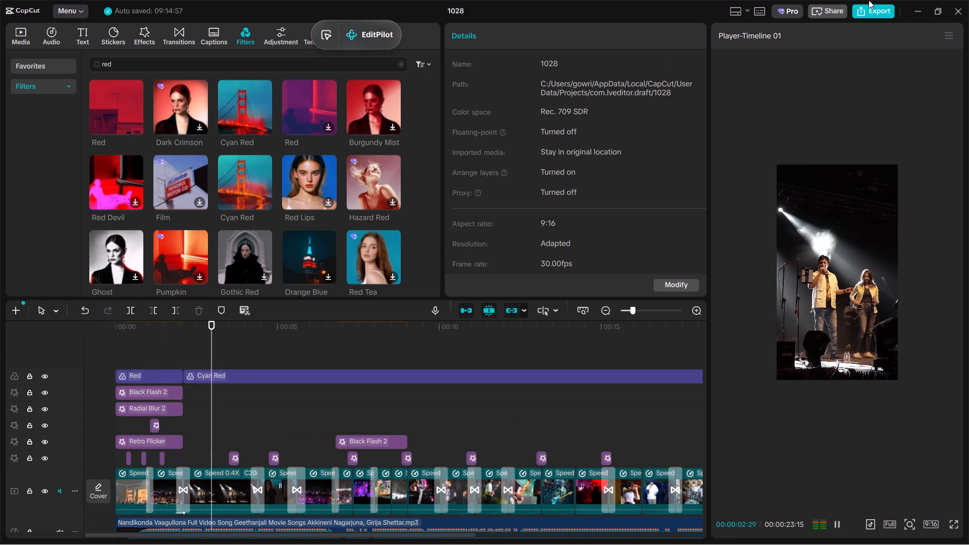
ctrl+scroll(446, 426, down, 2)
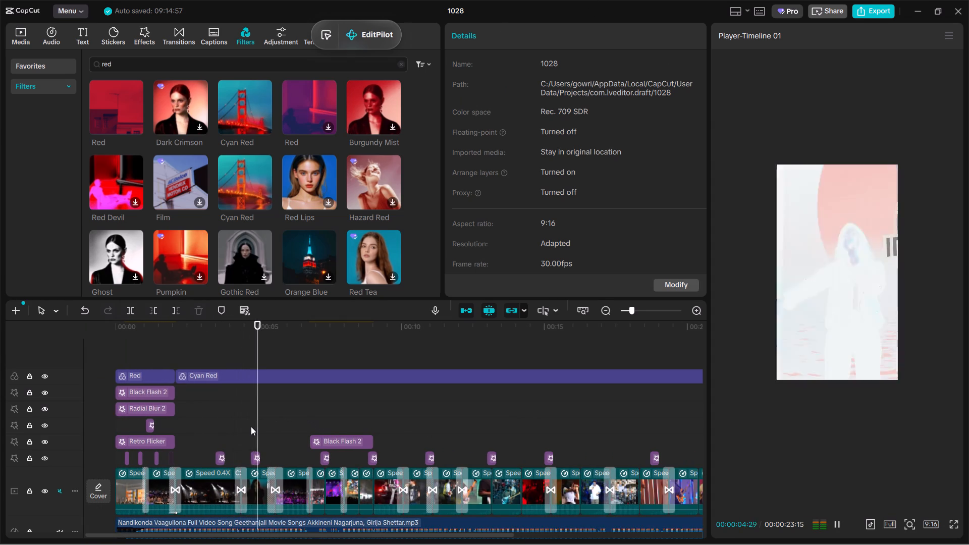
ctrl+scroll(251, 426, up, 4)
ctrl+scroll(251, 420, down, 4)
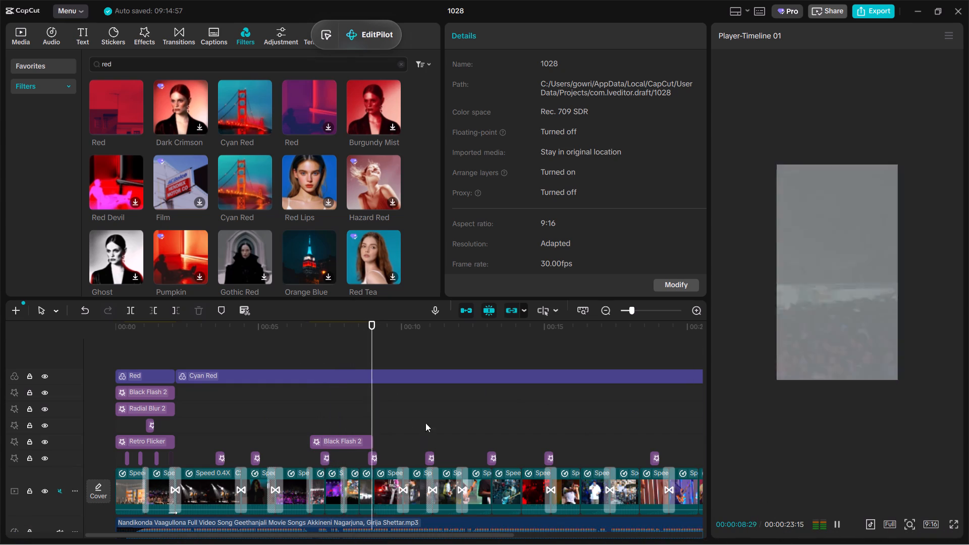
key(space)
key(space)
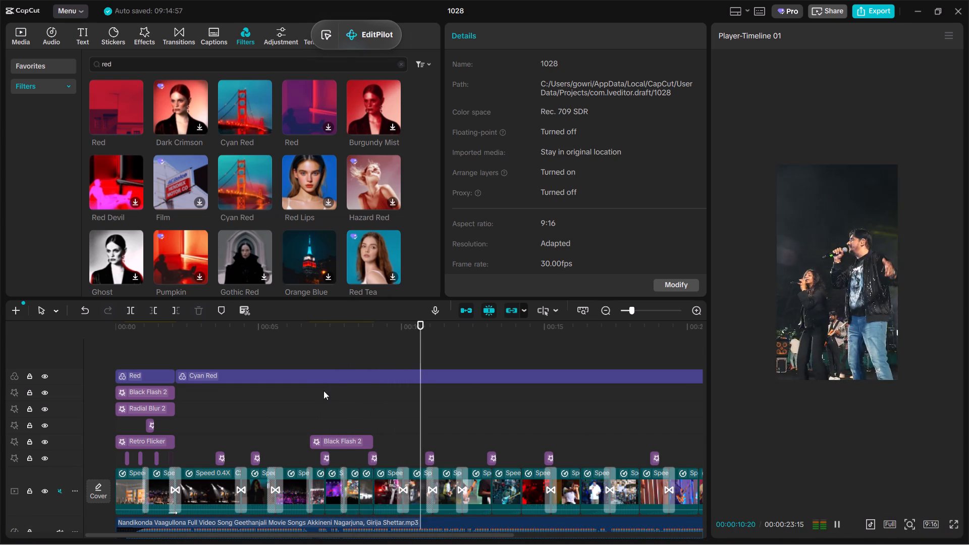
key(space)
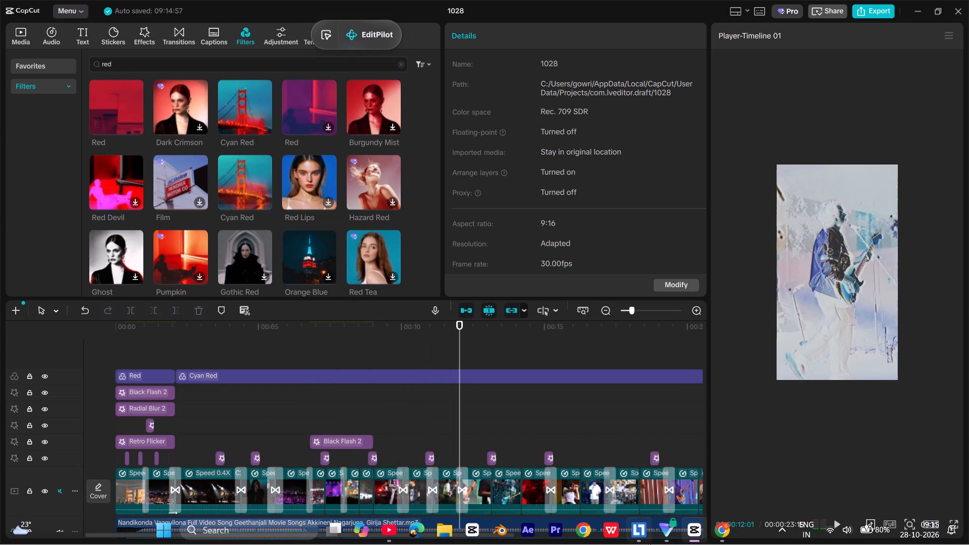